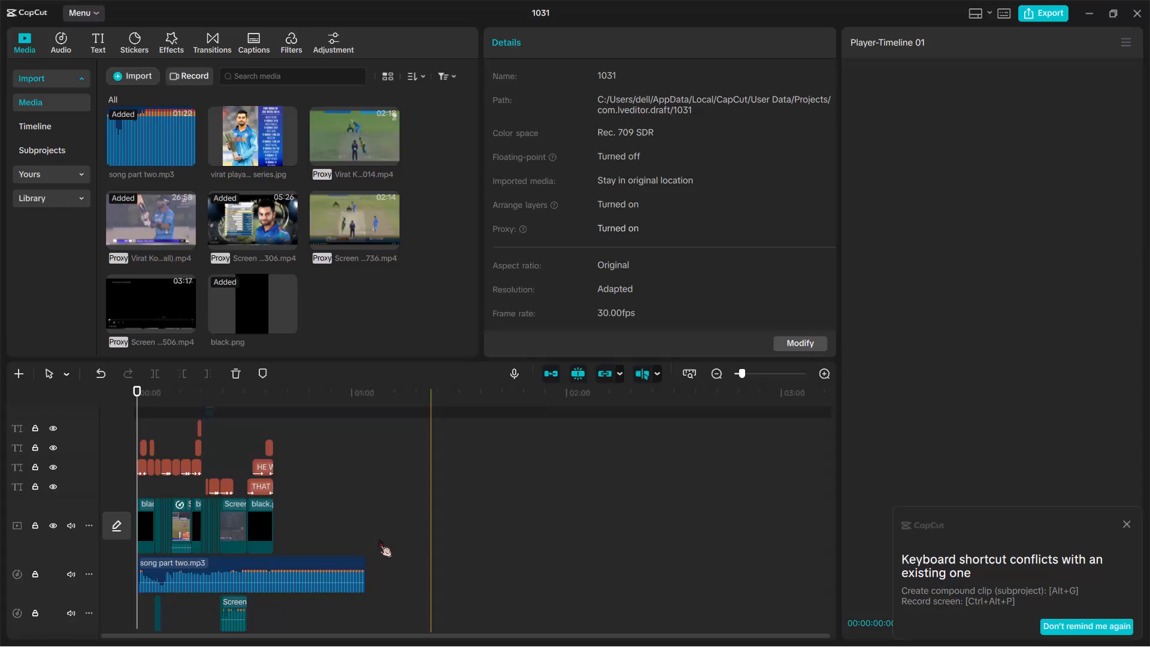
# Dismiss the keyboard shortcut conflict notification.
pyautogui.click(1117, 517)
pyautogui.click(1126, 521)
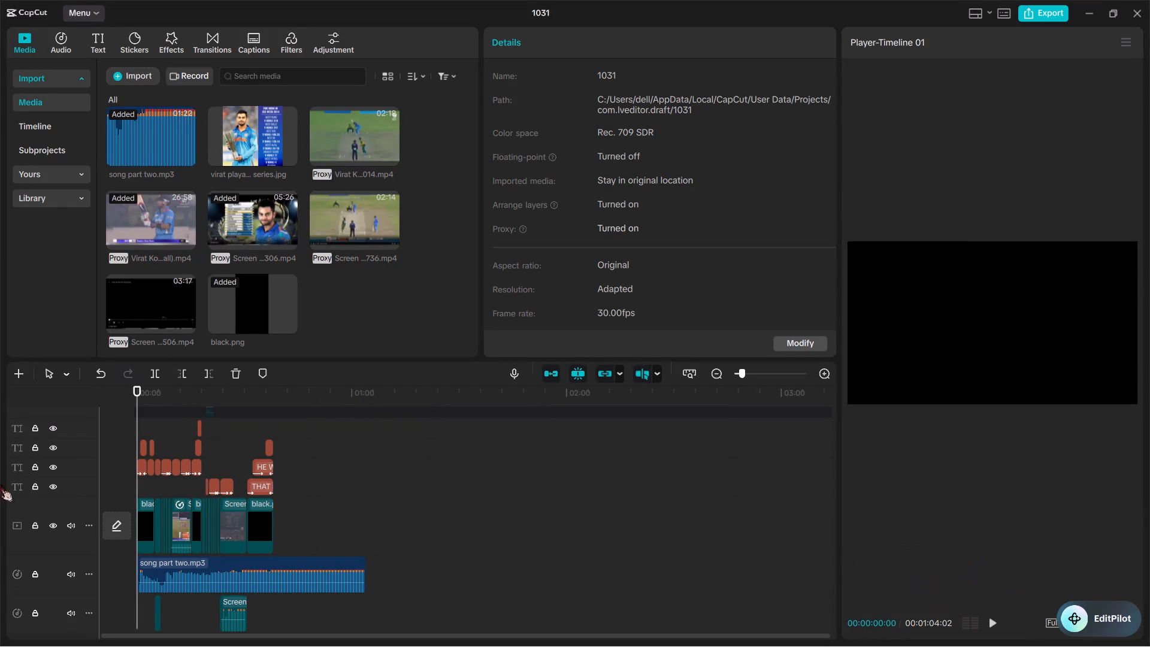
# Add the Virat Kohli T20 World Cup 2014 video to the main track, directly after the last black.png clip.
pyautogui.press('space')
pyautogui.press('space')
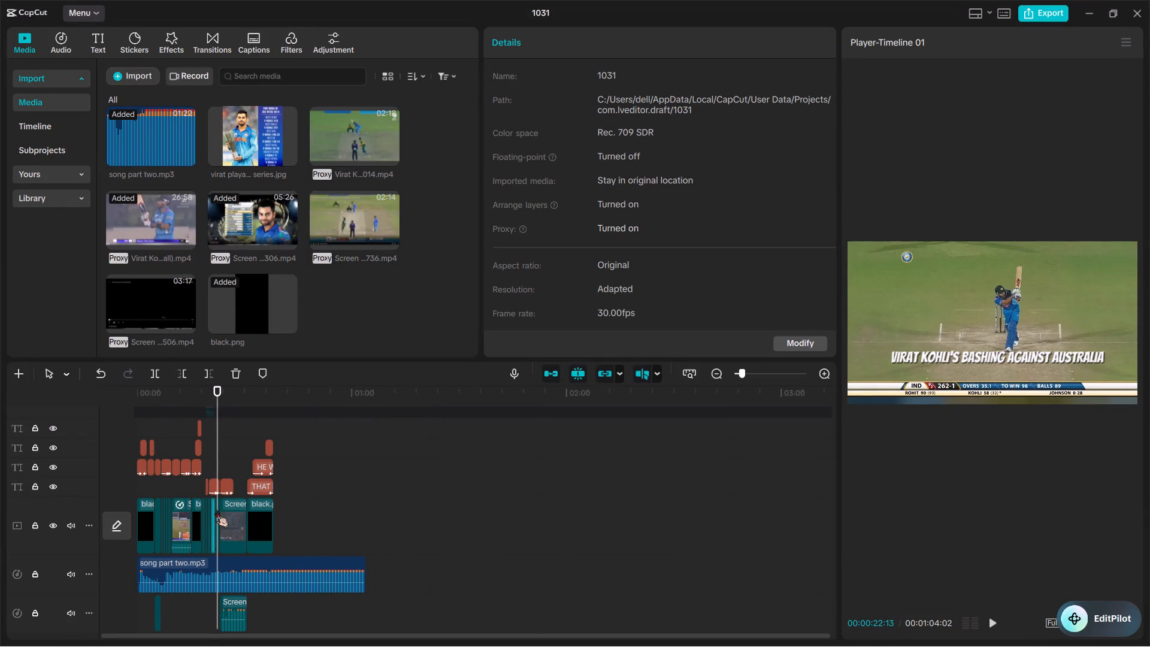
pyautogui.click(284, 516)
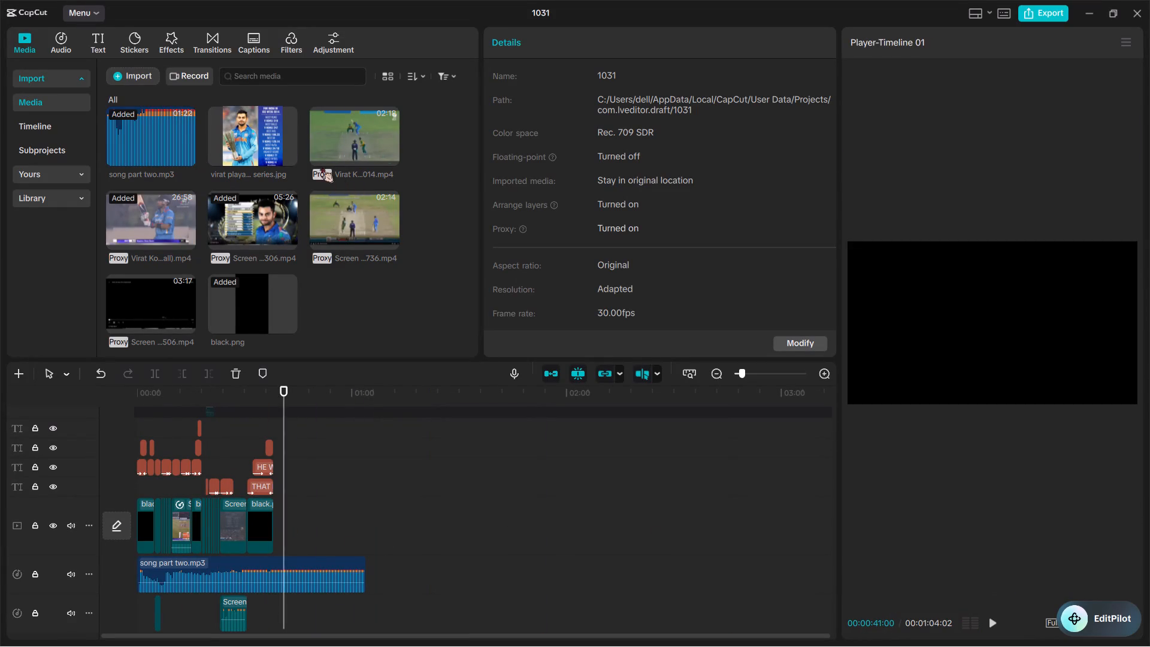
pyautogui.moveTo(362, 138); pyautogui.dragTo(270, 538)
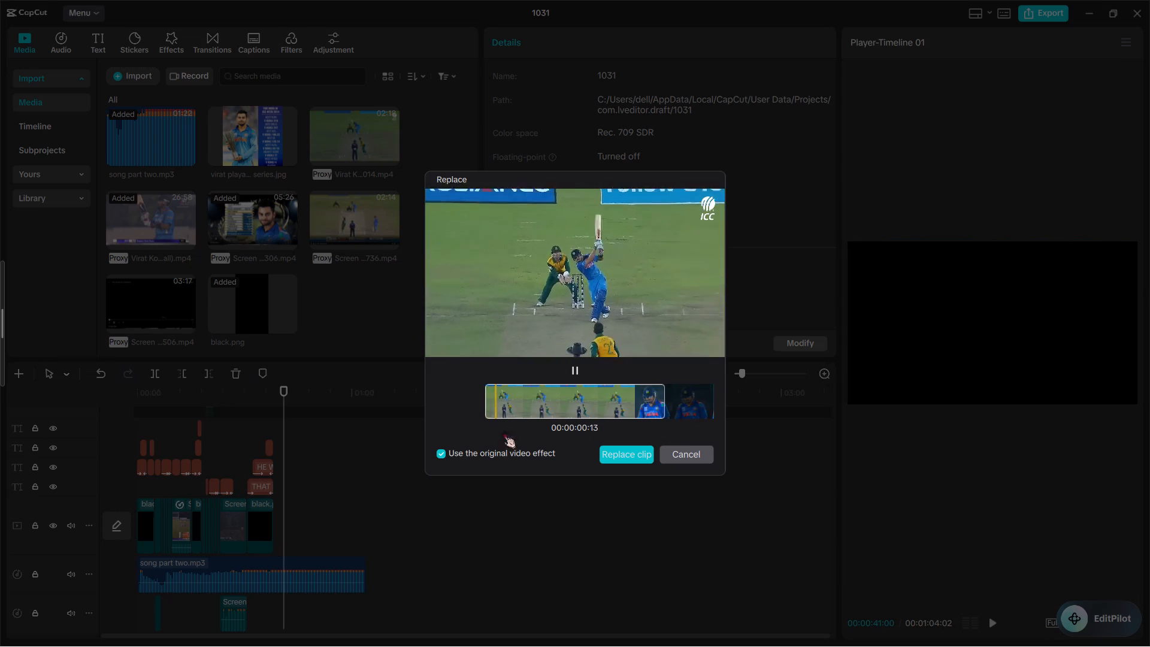
pyautogui.click(683, 451)
pyautogui.moveTo(348, 140); pyautogui.dragTo(297, 544)
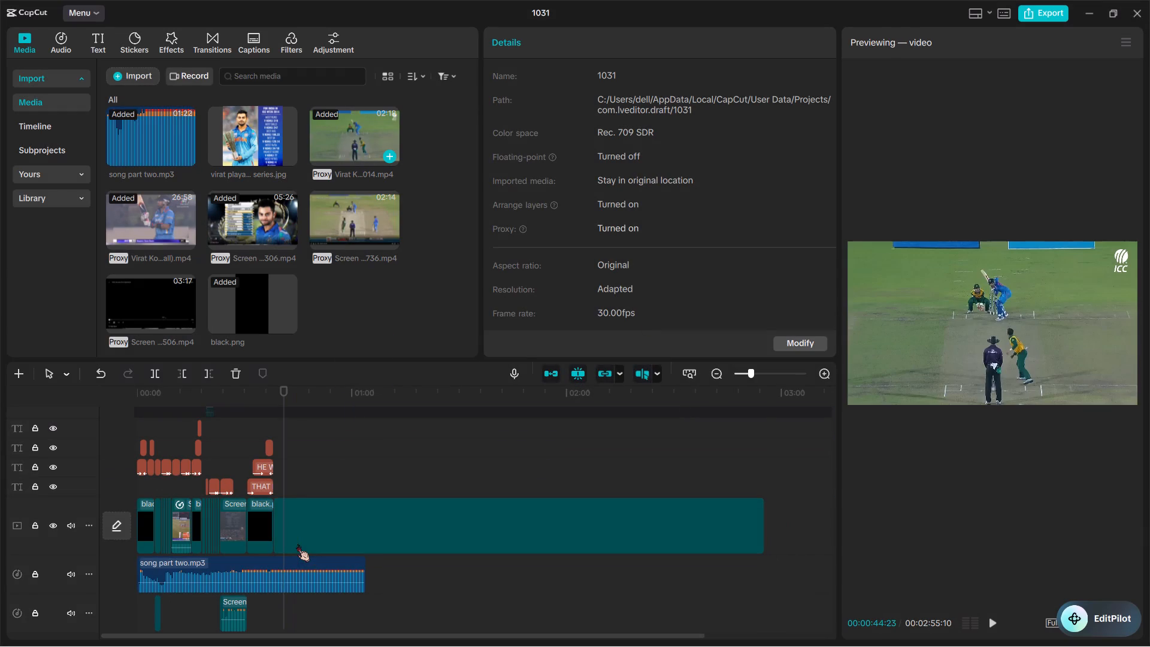
# Scrub and play through the opening shots of the added World Cup clip to find where the footage needs cutting.
pyautogui.keyDown('ctrl'); pyautogui.scroll(2, 297, 544); pyautogui.keyUp('ctrl')
pyautogui.keyDown('ctrl'); pyautogui.scroll(11, 286, 389); pyautogui.keyUp('ctrl')
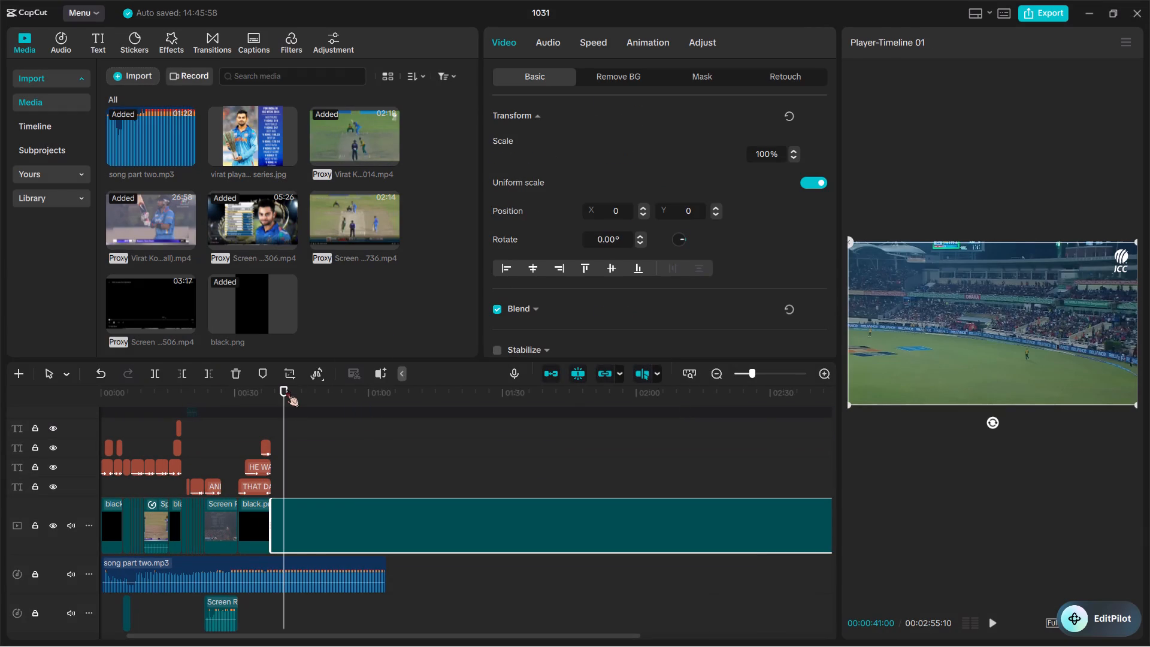
pyautogui.keyDown('ctrl'); pyautogui.scroll(14, 352, 502); pyautogui.keyUp('ctrl')
pyautogui.keyDown('ctrl'); pyautogui.scroll(9, 352, 502); pyautogui.keyUp('ctrl')
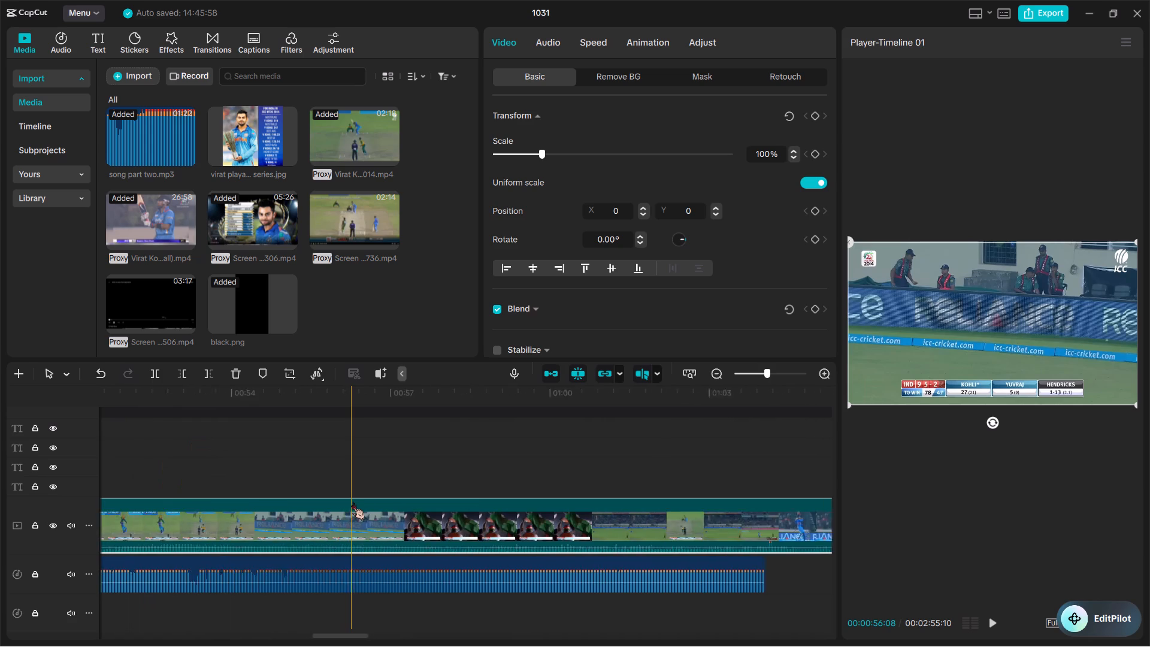
pyautogui.keyDown('ctrl'); pyautogui.scroll(4, 352, 502); pyautogui.keyUp('ctrl')
pyautogui.hscroll(2, 352, 502)
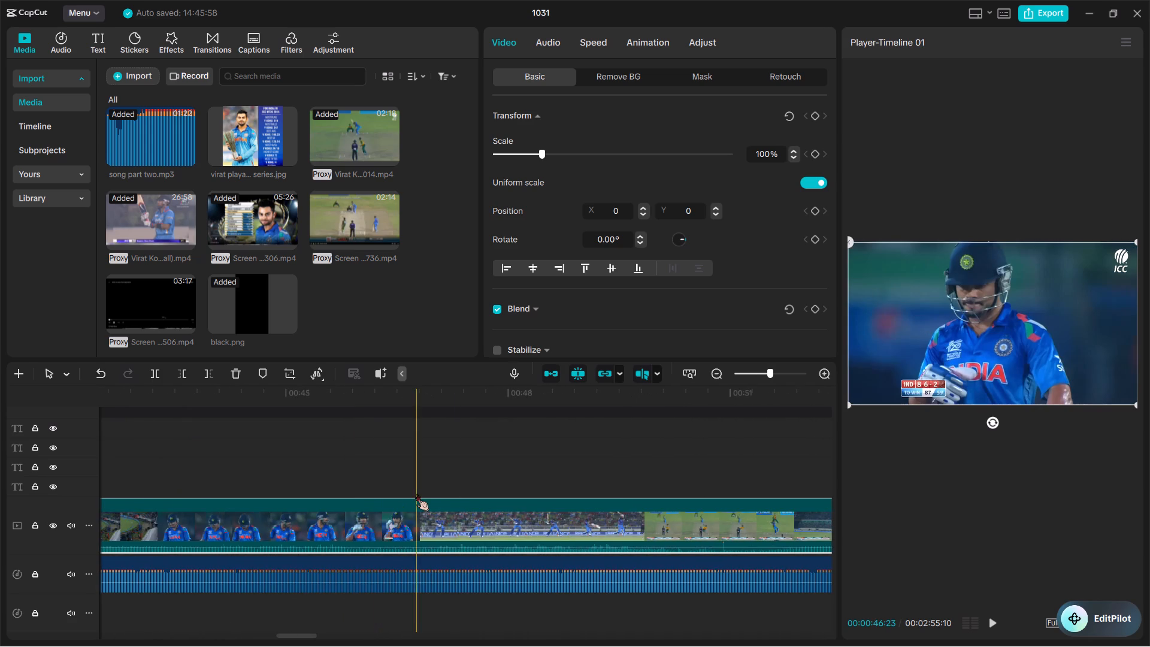
pyautogui.hscroll(2, 416, 494)
pyautogui.hscroll(-1, 655, 513)
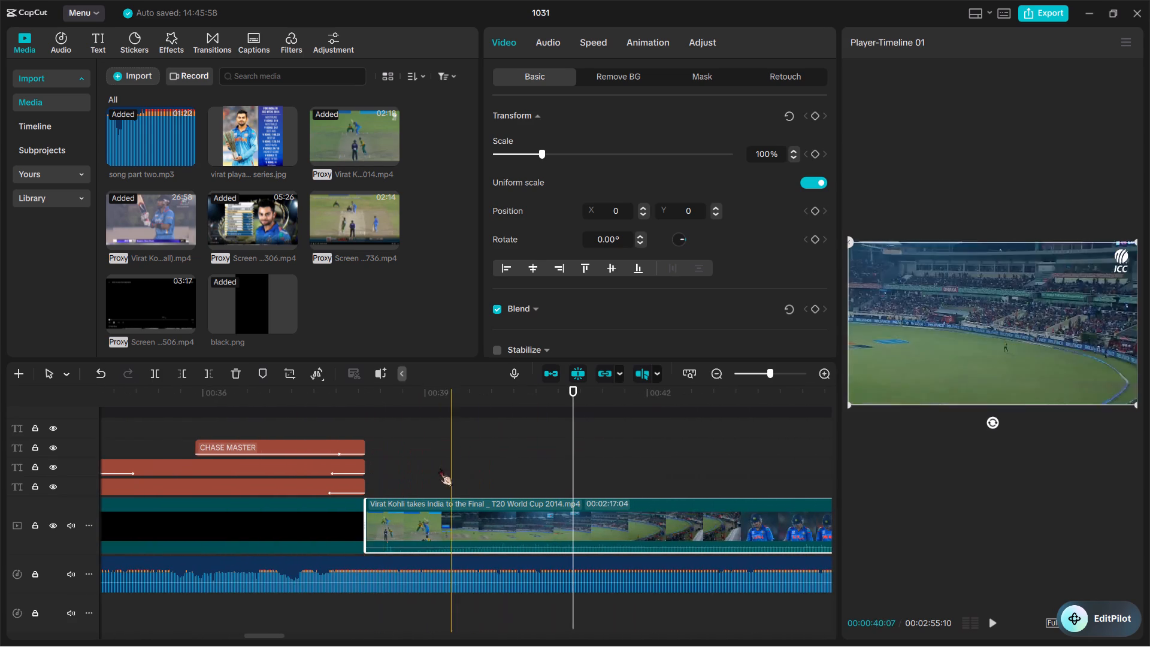
pyautogui.hscroll(-1, 654, 499)
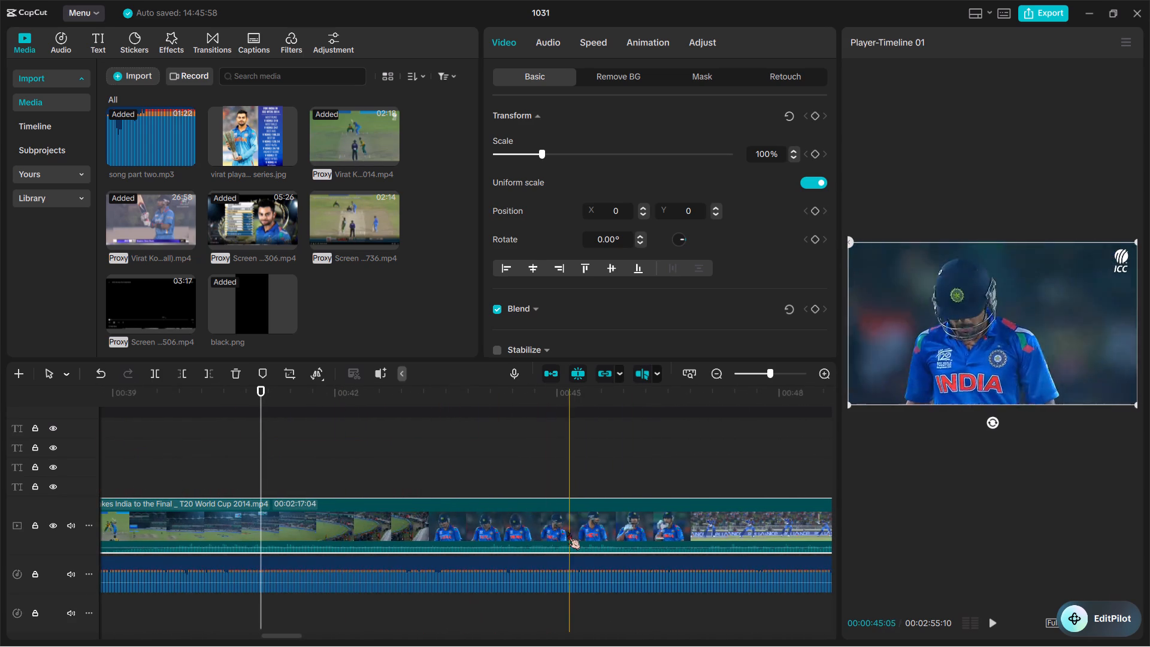
pyautogui.hscroll(1, 568, 532)
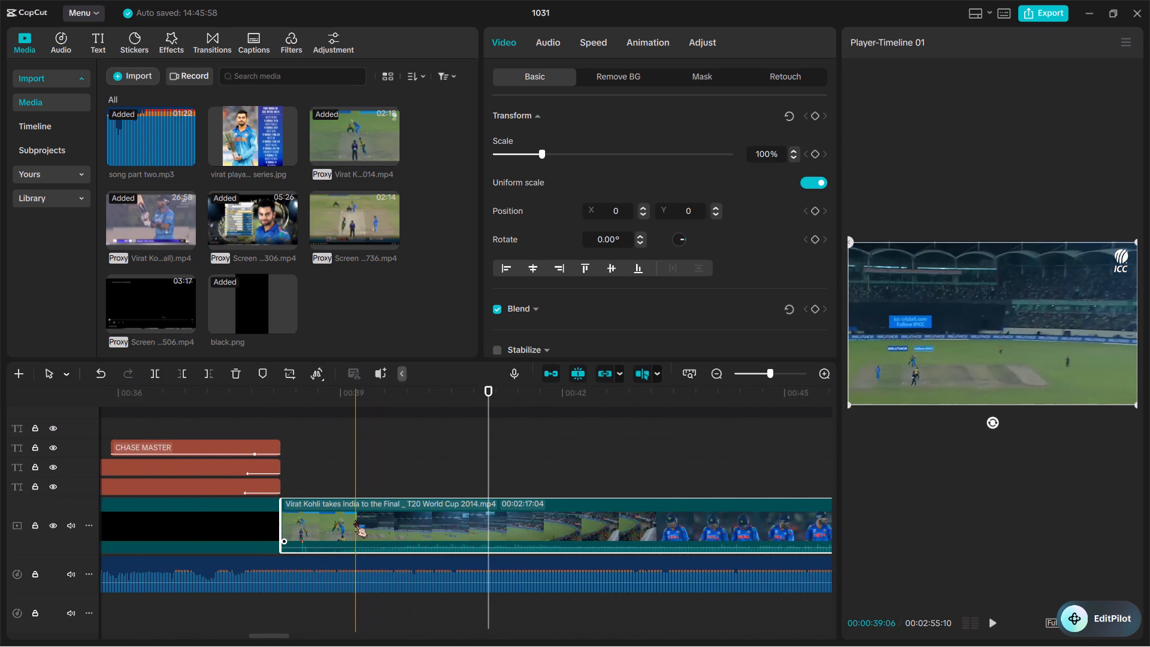
pyautogui.press('space')
pyautogui.press('space')
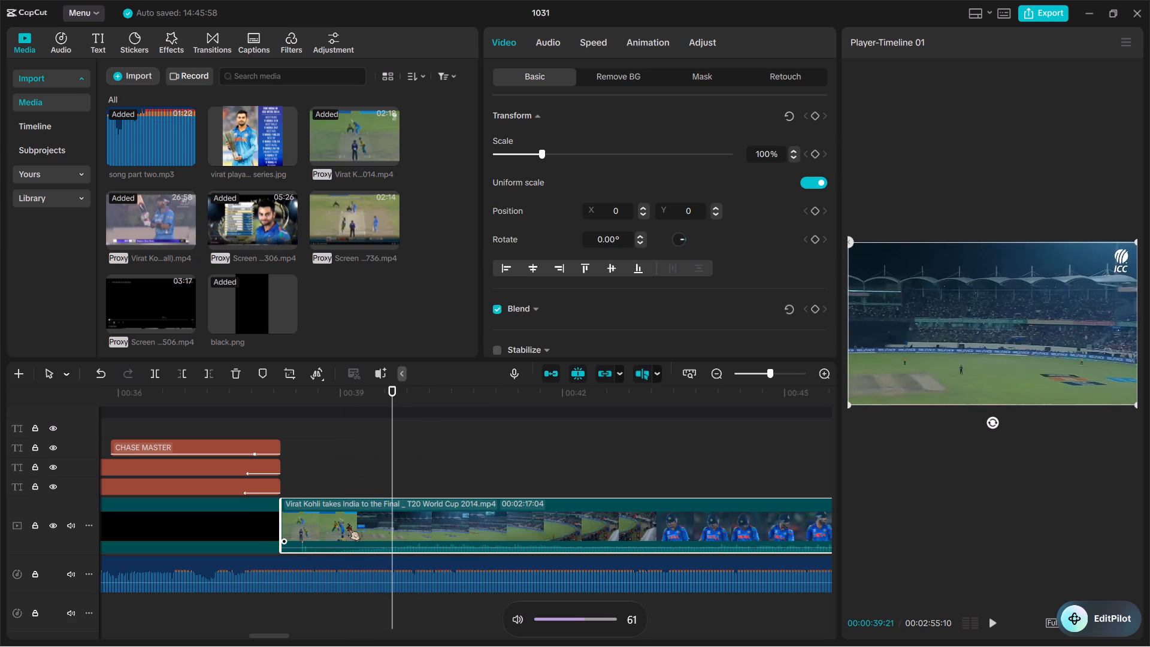
pyautogui.press('space')
pyautogui.press('space')
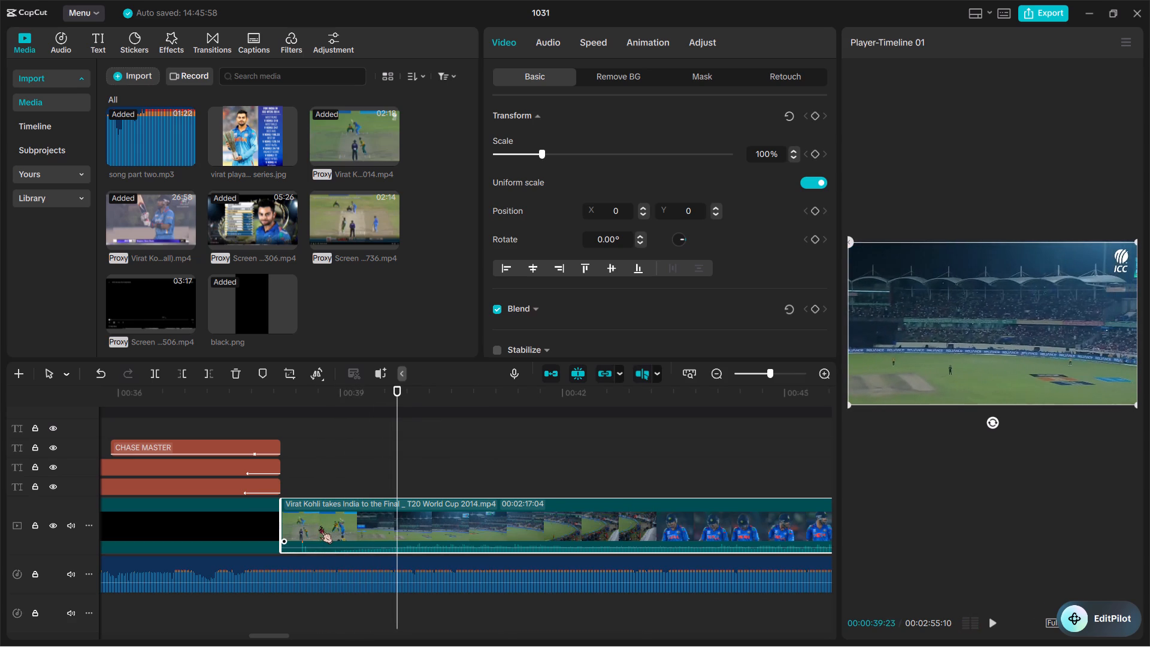
pyautogui.press('space')
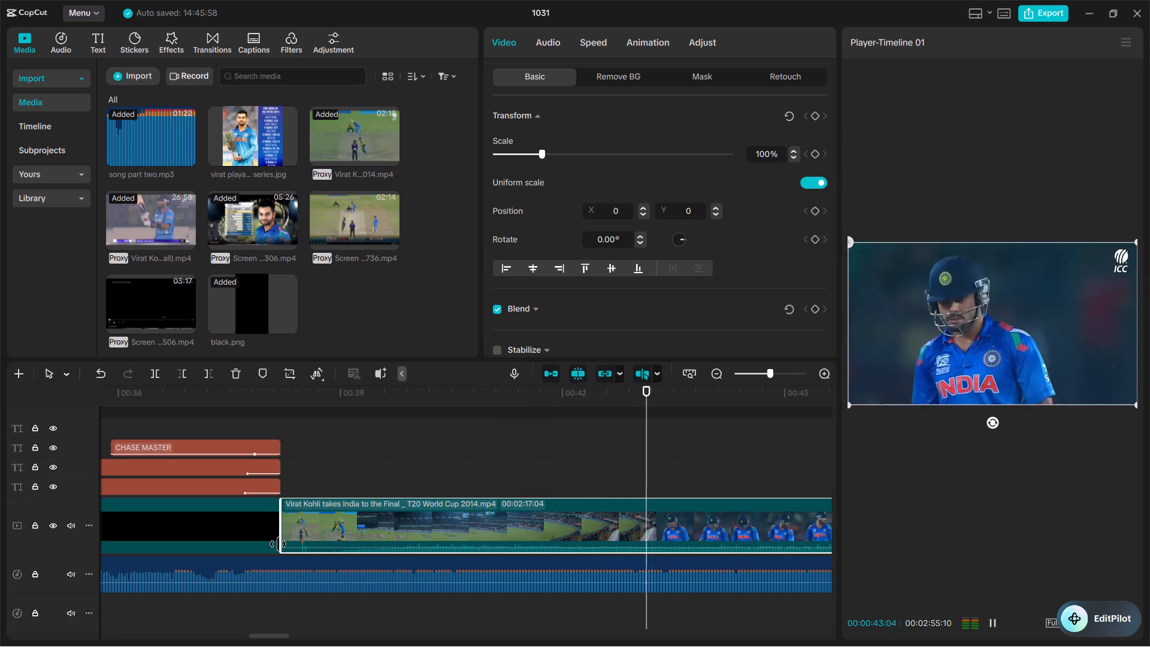
pyautogui.press('space')
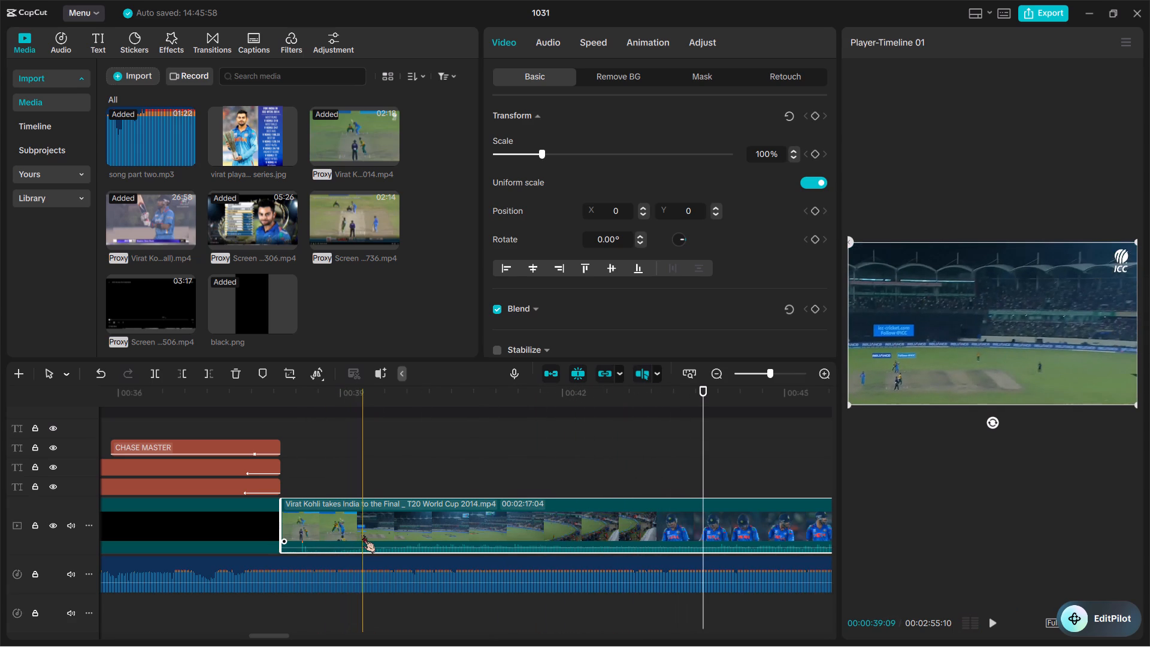
# Cut the footage between 00:00:39:09 and 00:00:43:09 out of the World Cup clip, leaving no gap.
pyautogui.hotkey('ctrl', 'b')
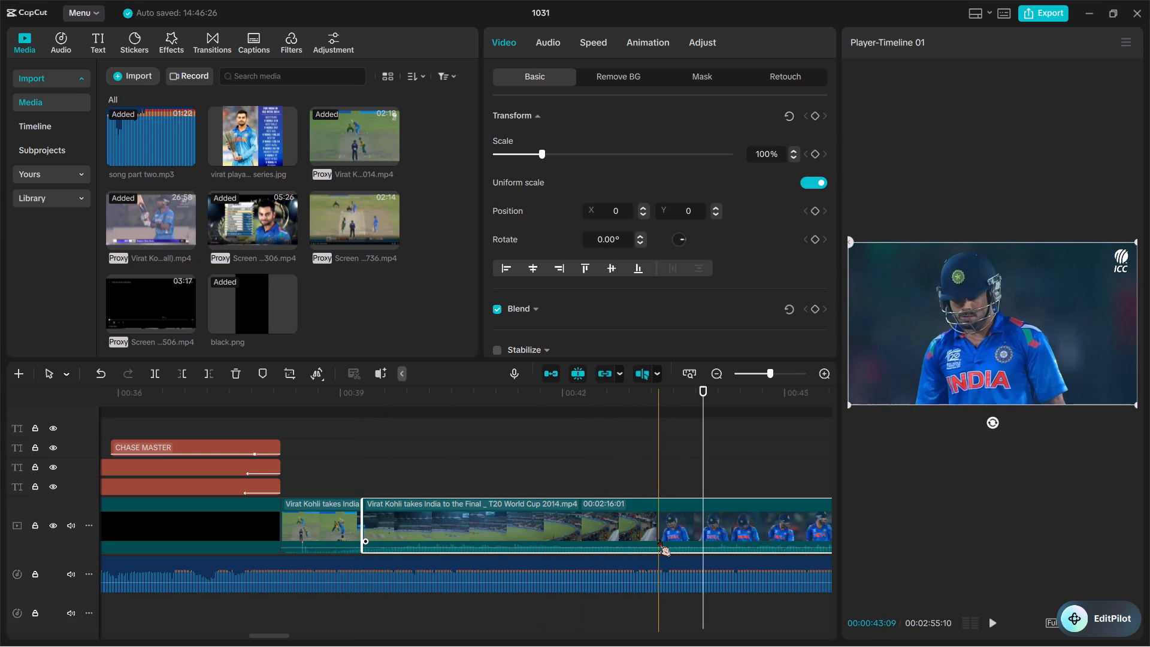
pyautogui.press('q')
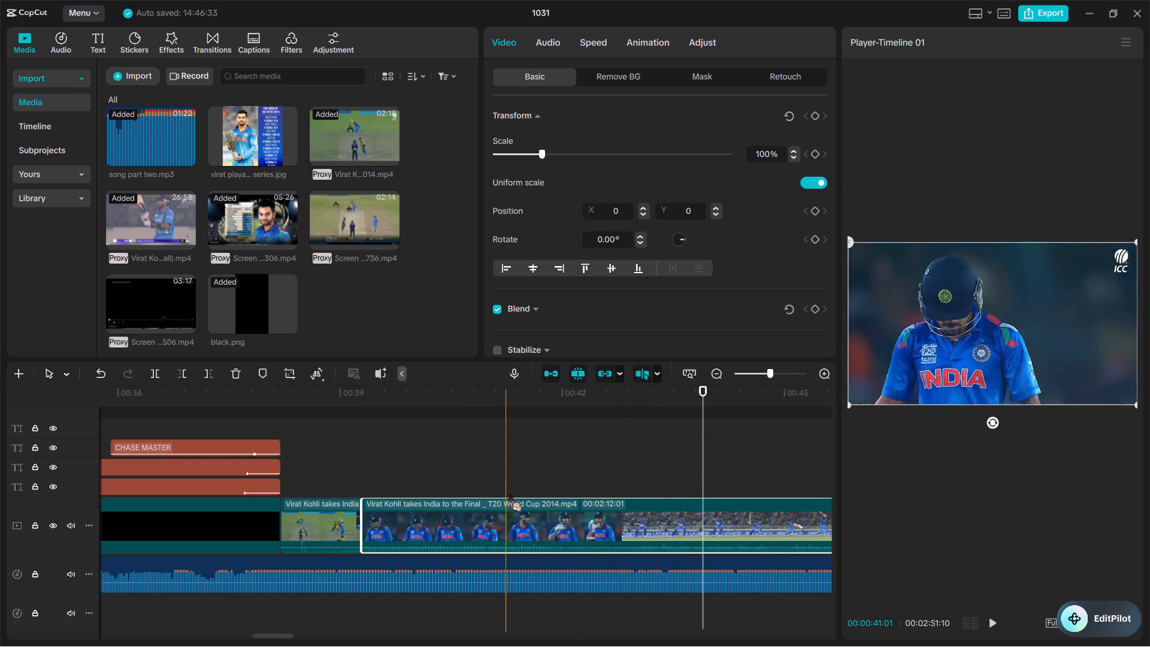
# Cut out the World Cup footage between 00:00:42:24 and 00:00:46:16 by splitting at both points and deleting the middle segment.
pyautogui.press('space')
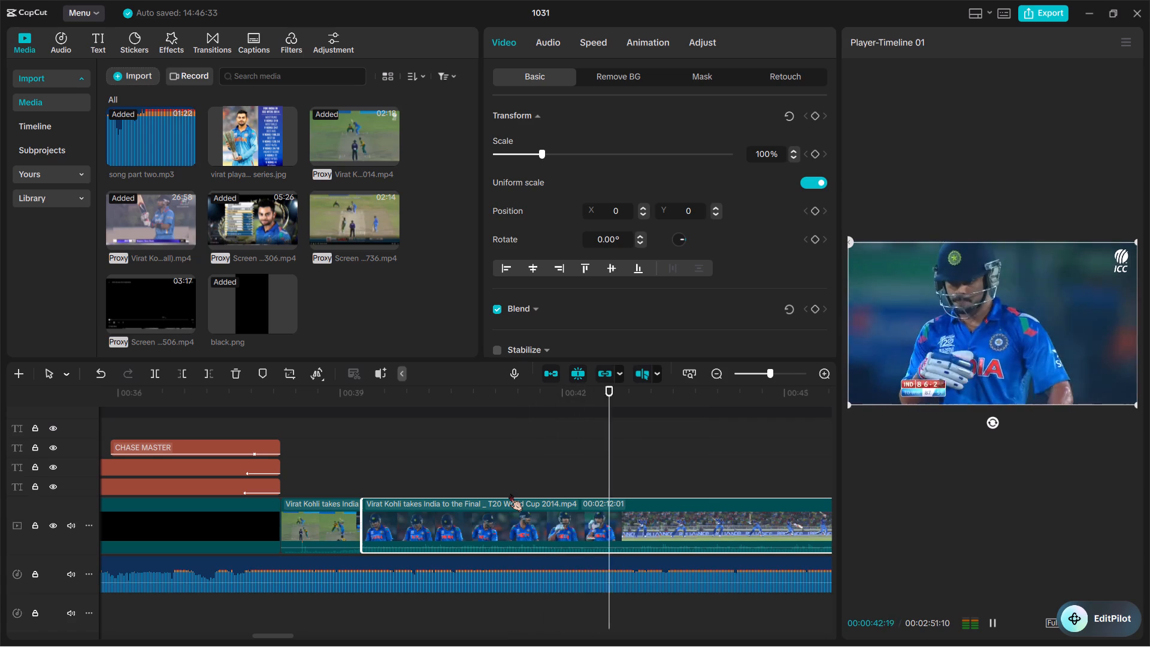
pyautogui.press('space')
pyautogui.hscroll(-1, 510, 494)
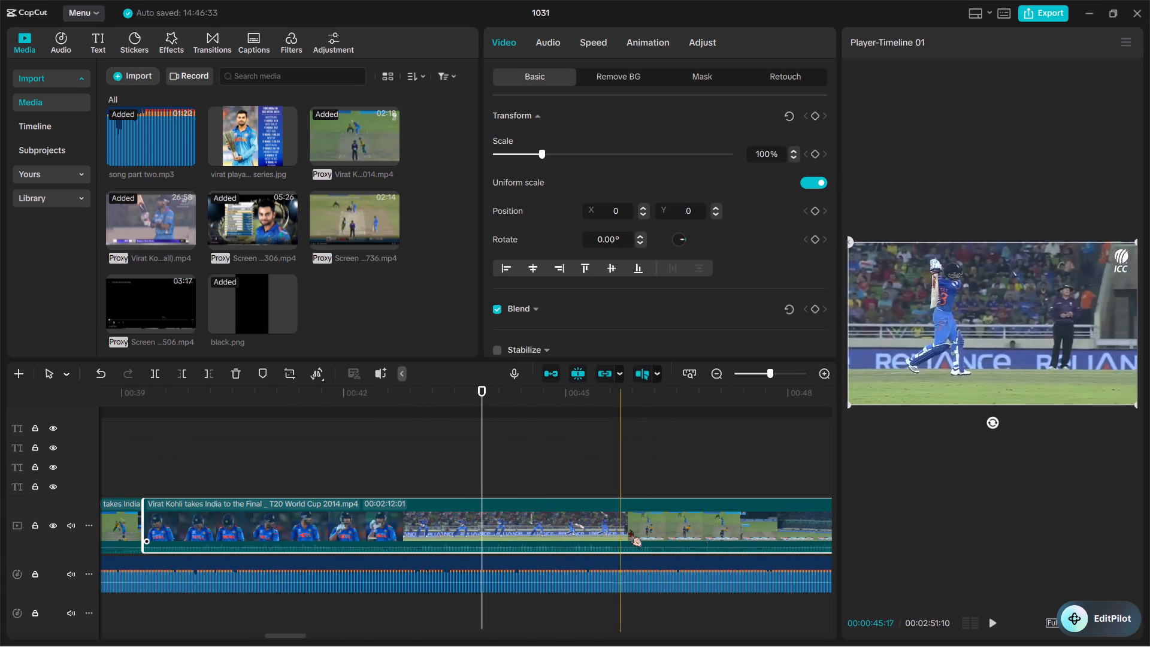
pyautogui.hscroll(-1, 689, 520)
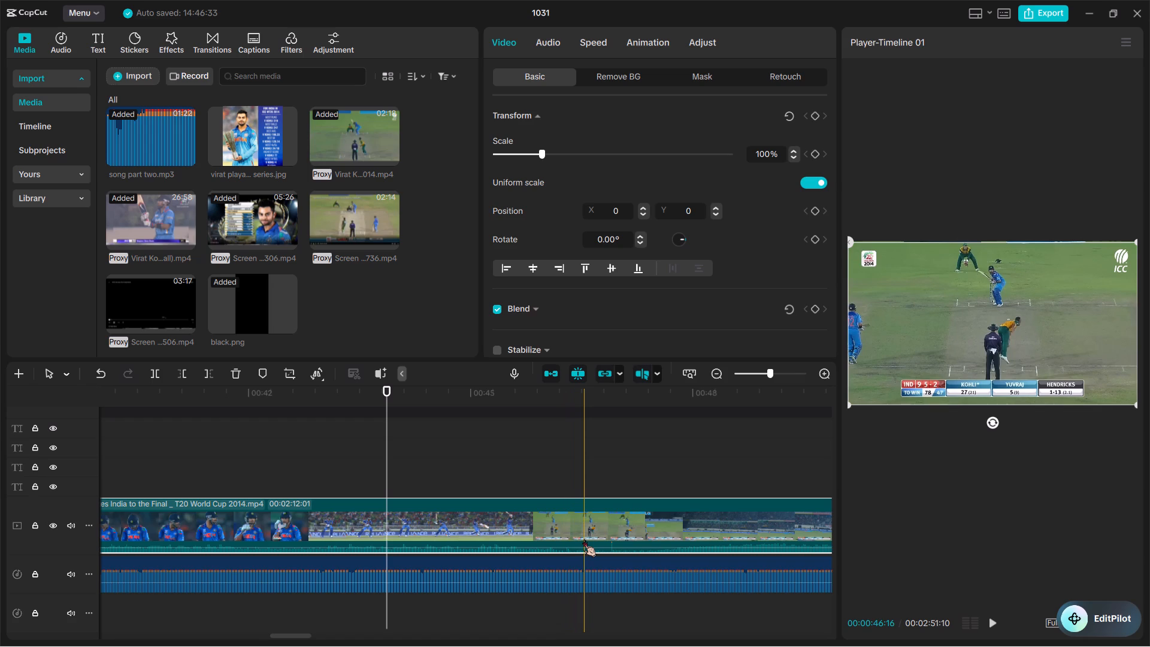
pyautogui.hotkey('ctrl', 'v')
pyautogui.hotkey('ctrl', 'b')
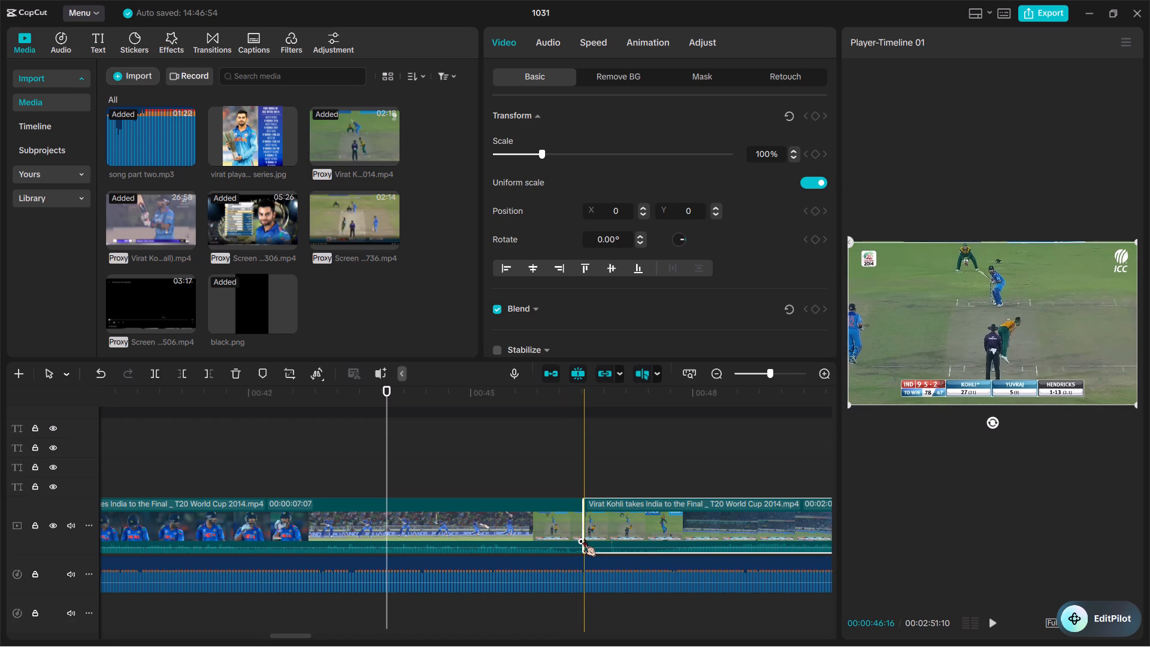
pyautogui.hscroll(-1, 583, 539)
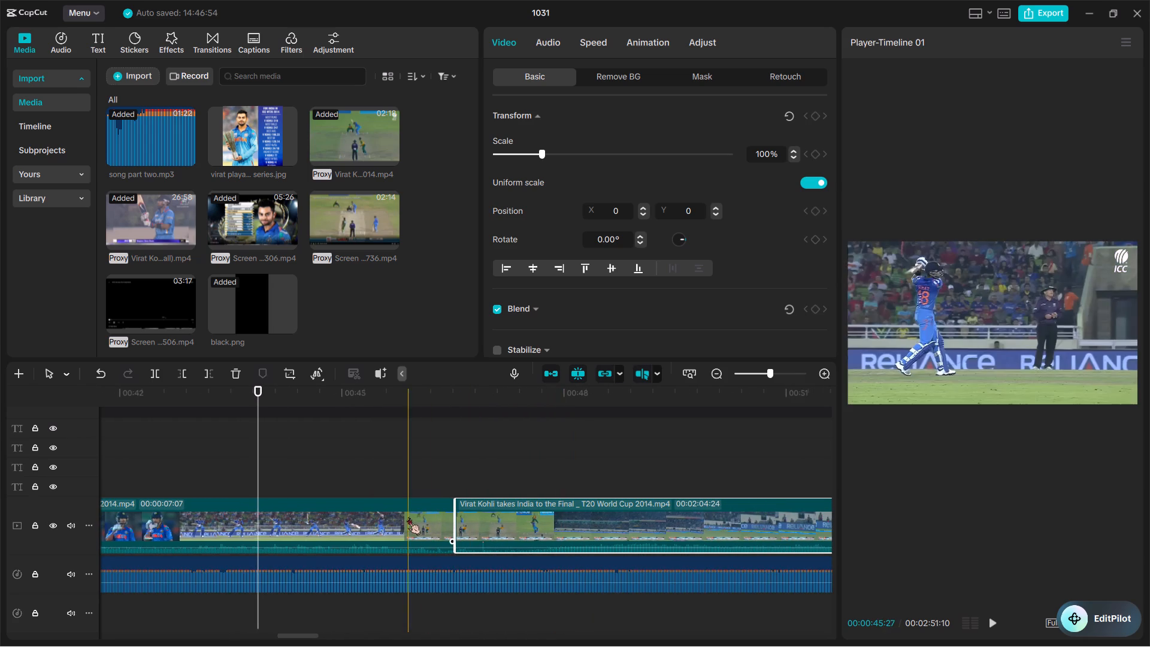
pyautogui.hscroll(1, 408, 517)
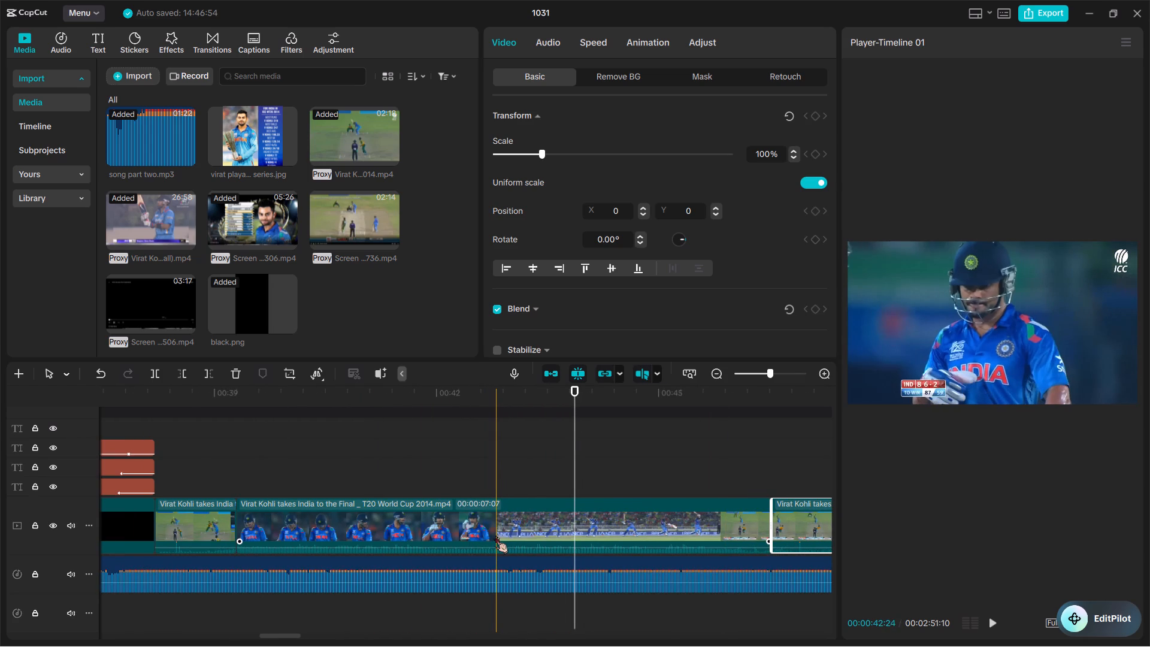
pyautogui.hotkey('ctrl', 'b')
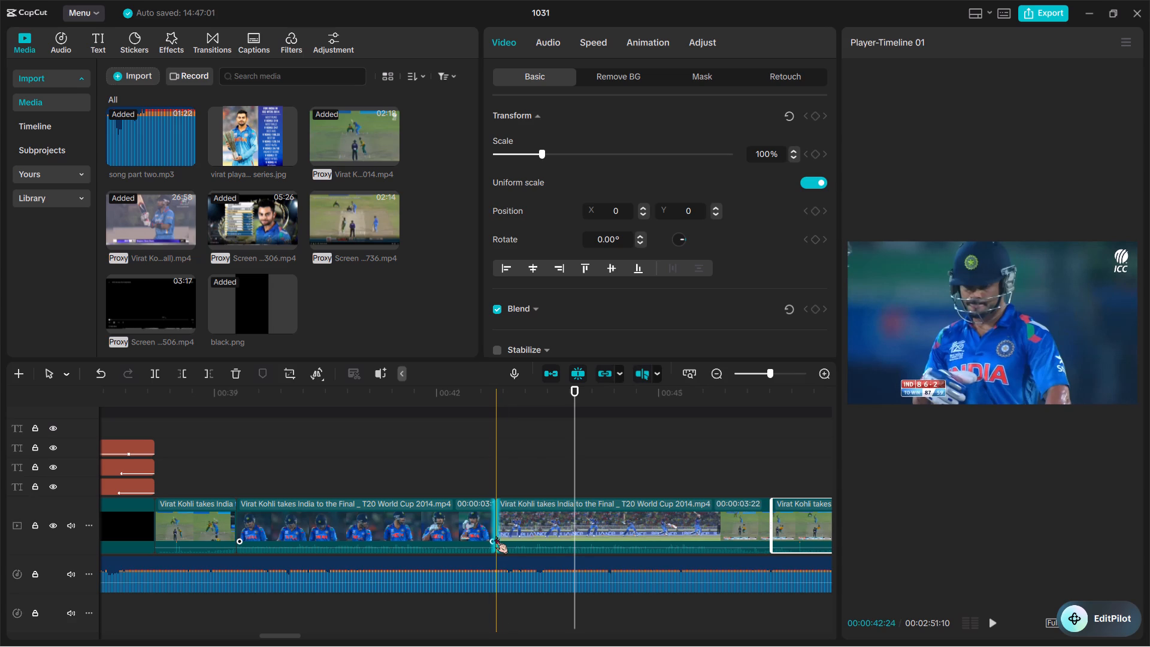
pyautogui.click(527, 533)
pyautogui.press('BackSpace')
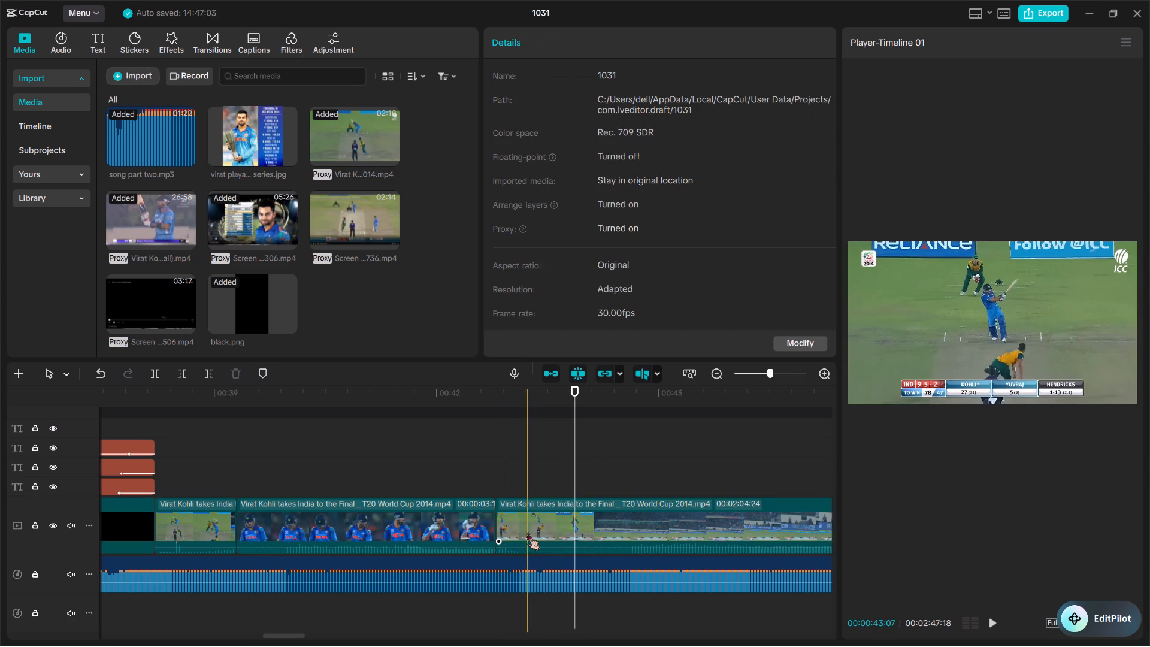
# Split the remaining World Cup footage at 00:00:44:10 and again at 00:00:49:21, where the shot of the two batsmen begins.
pyautogui.hscroll(-1, 527, 533)
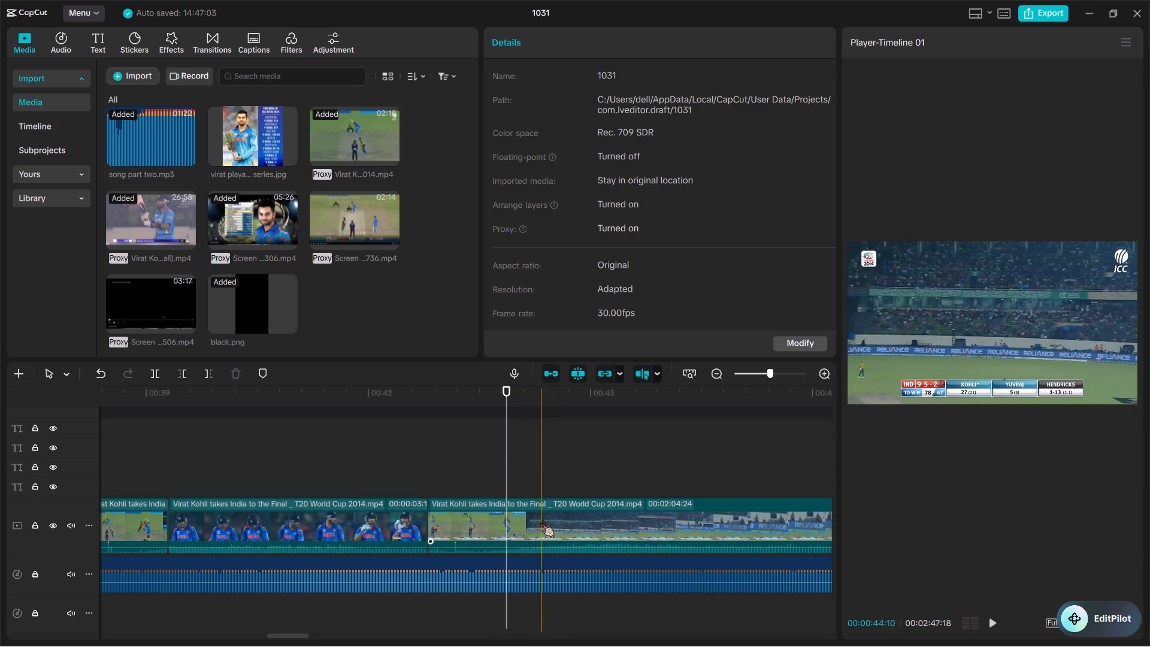
pyautogui.hotkey('ctrl', 'b')
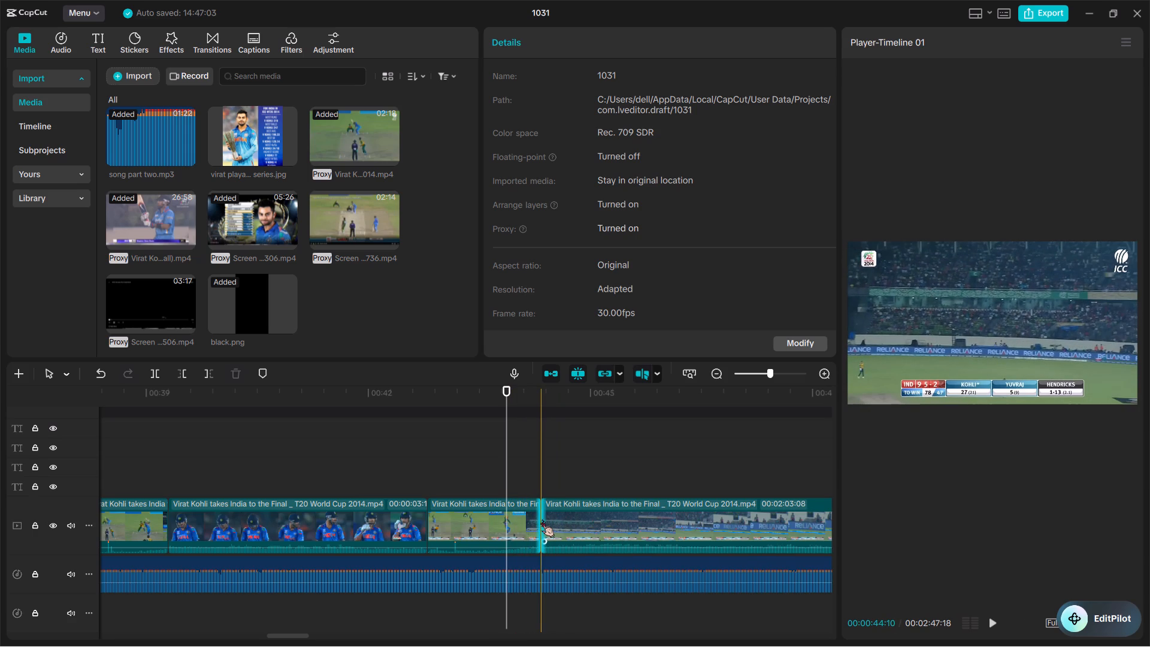
pyautogui.hscroll(-1, 707, 509)
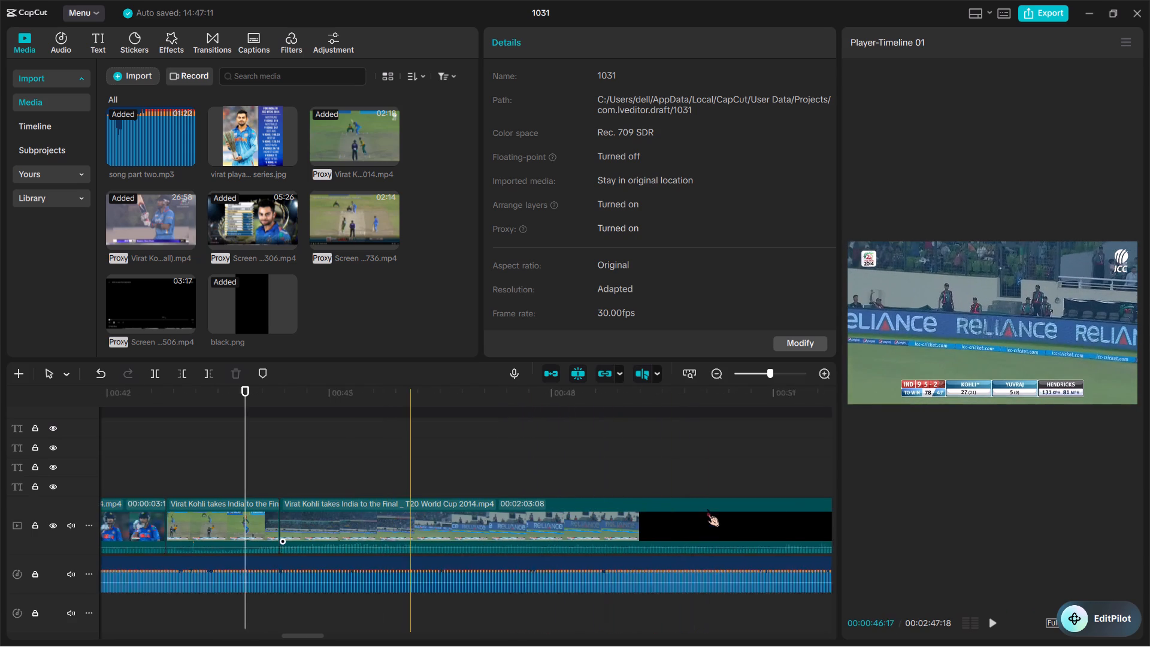
pyautogui.hscroll(-1, 638, 486)
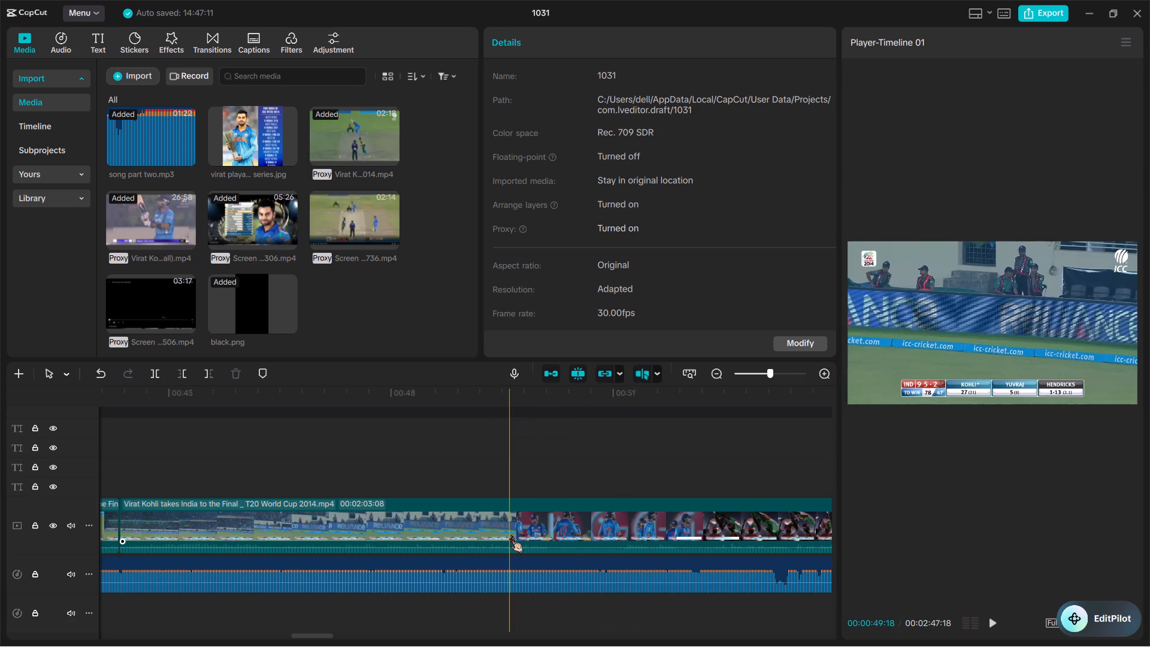
pyautogui.hotkey('ctrl', 'b')
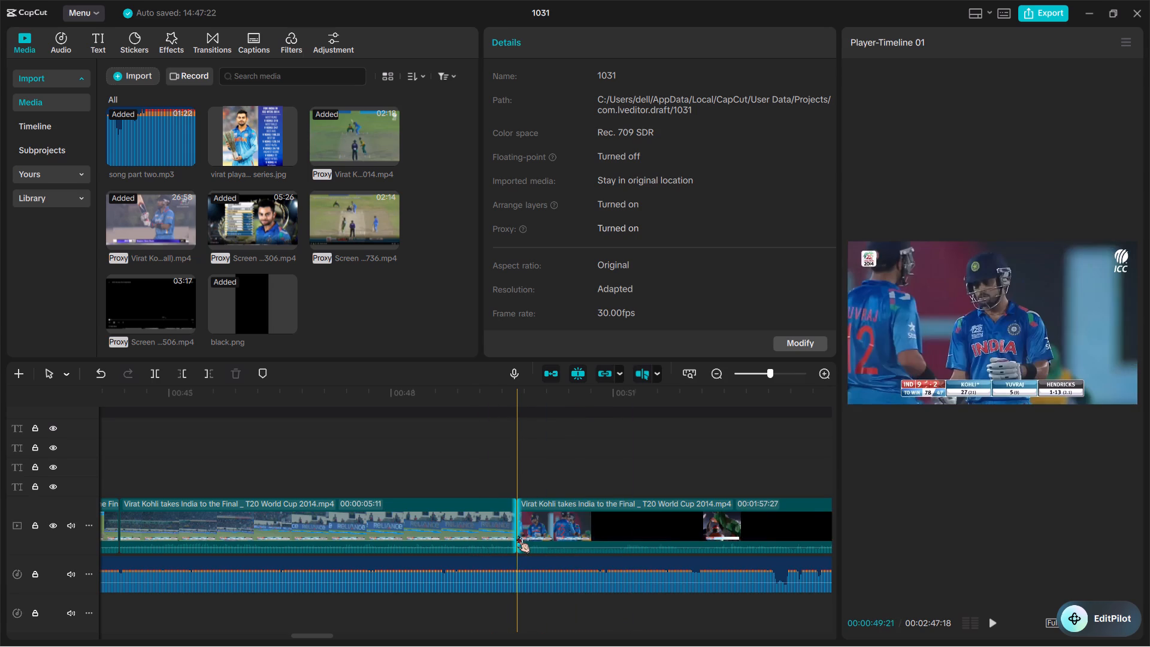
# Split the remaining World Cup footage at 00:01:07:28 and at 00:01:02:06, isolating the close-up replay of Kohli batting.
pyautogui.hscroll(-1, 706, 528)
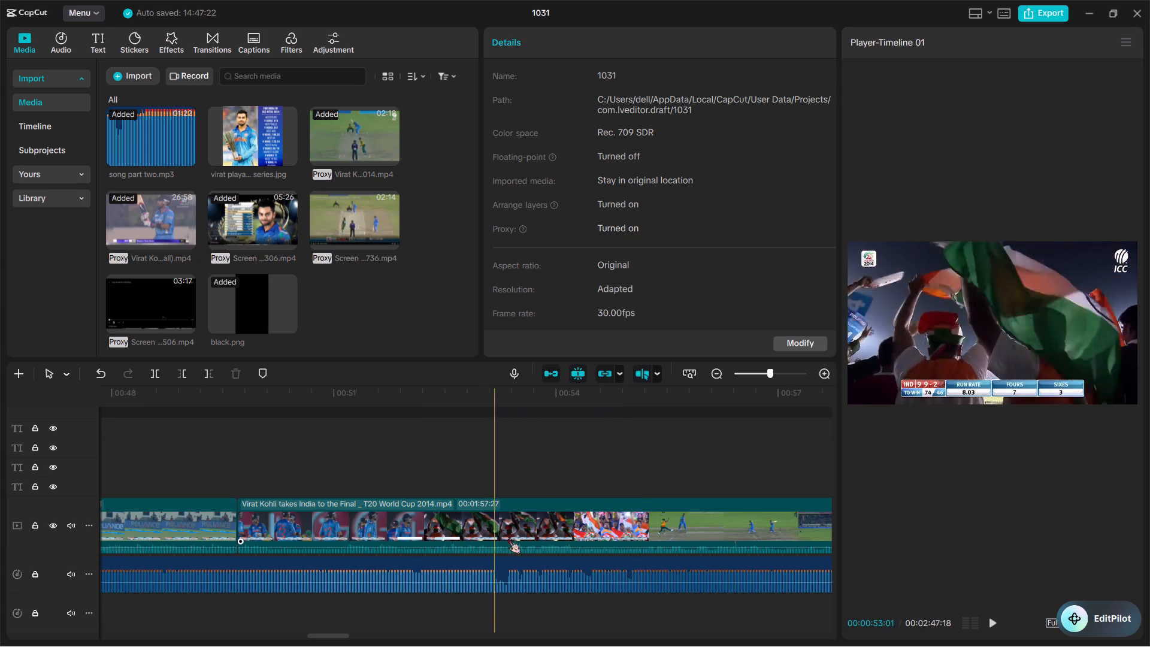
pyautogui.scroll(-1, 624, 523)
pyautogui.hscroll(-1, 624, 523)
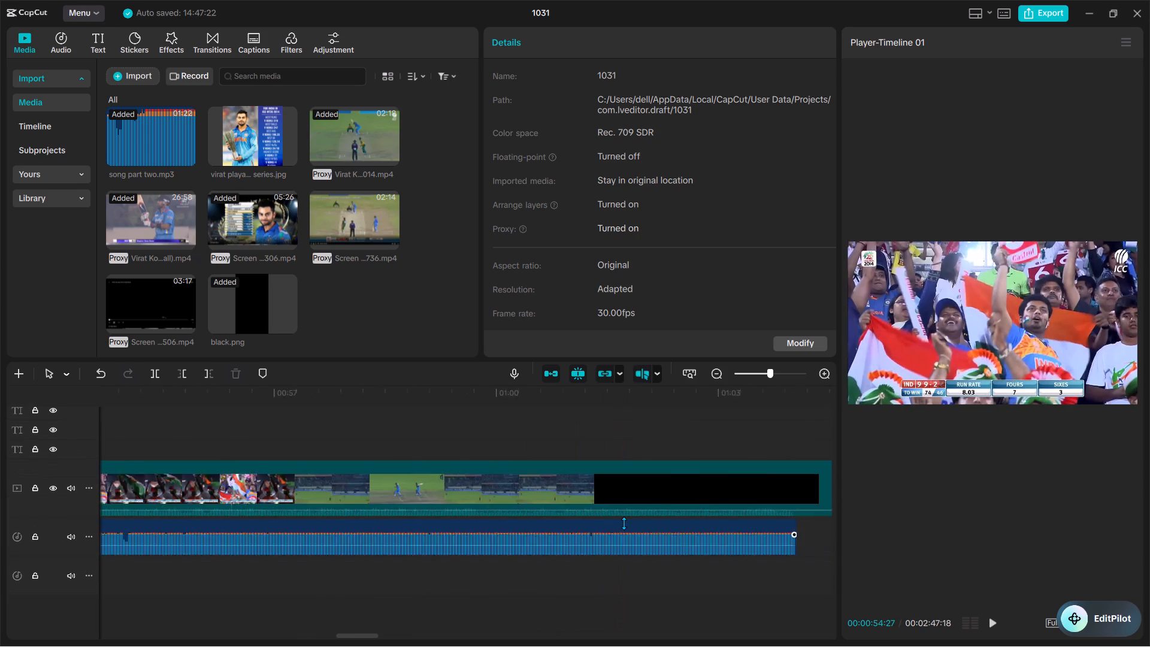
pyautogui.hscroll(-1, 624, 523)
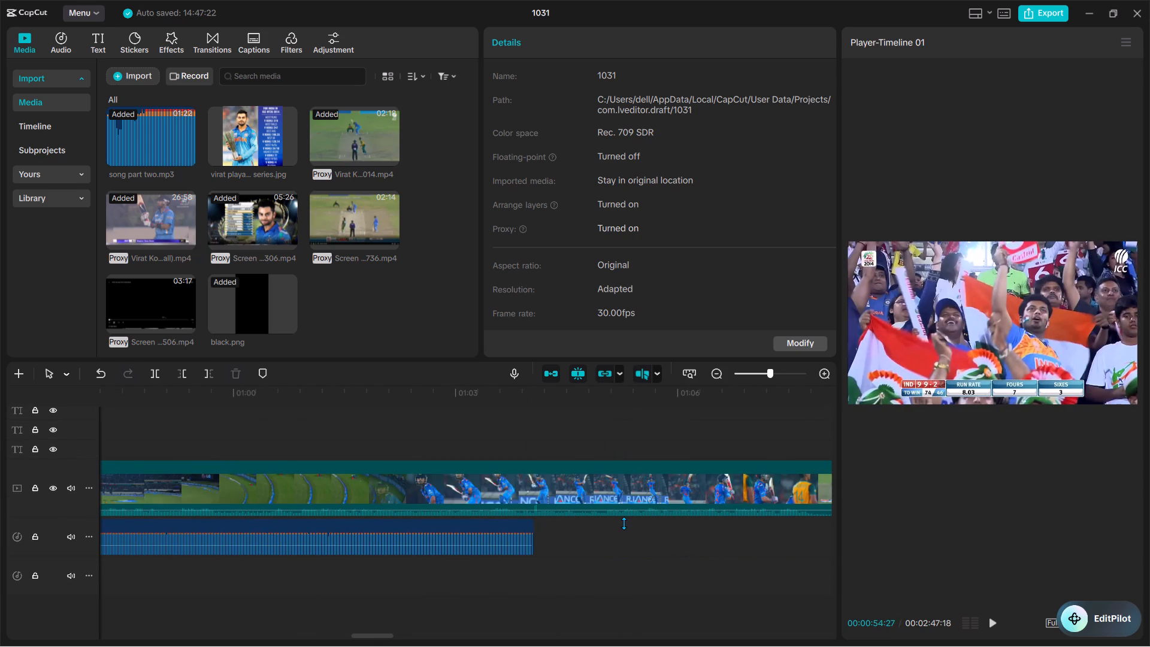
pyautogui.hscroll(1, 624, 523)
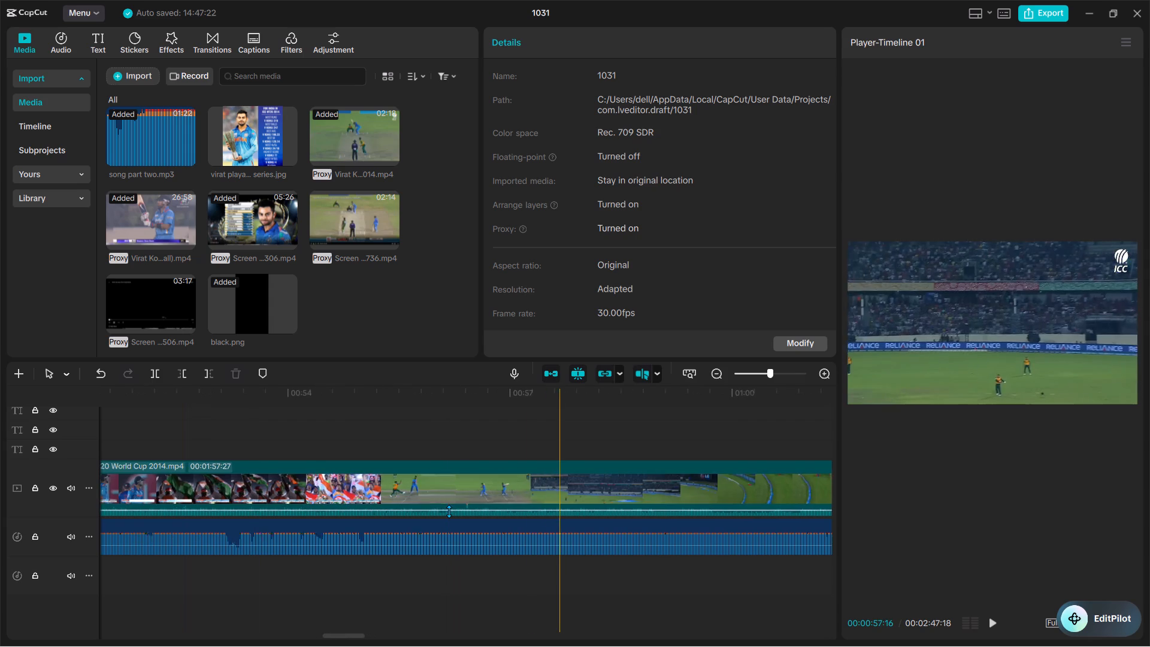
pyautogui.hscroll(-1, 477, 502)
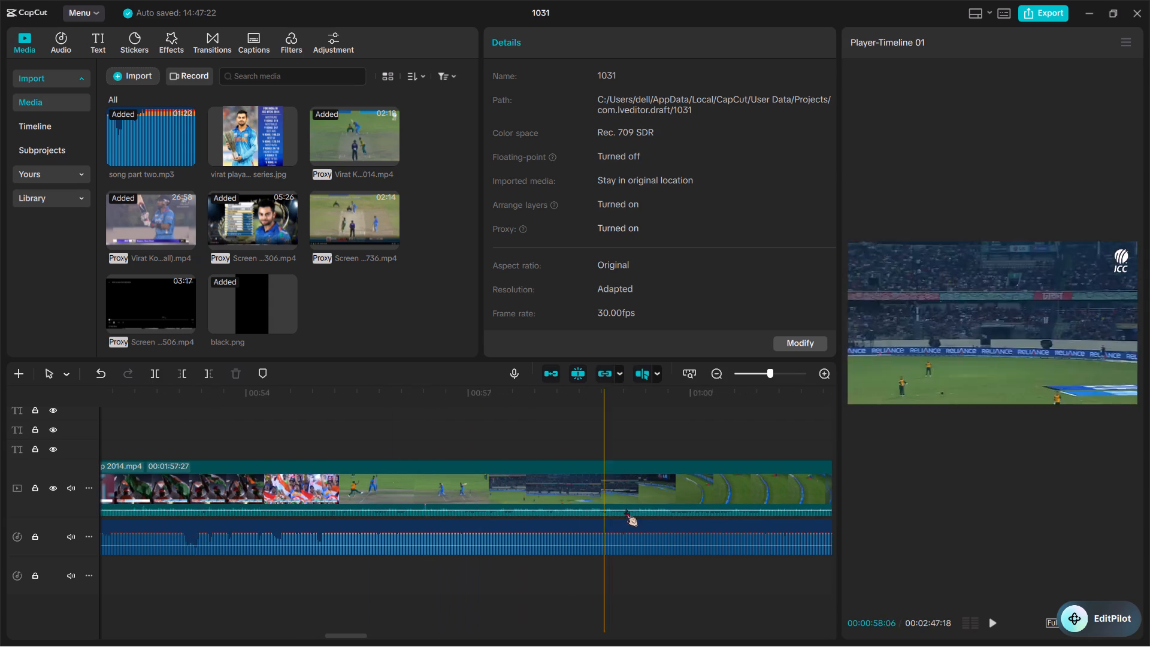
pyautogui.hscroll(-1, 668, 515)
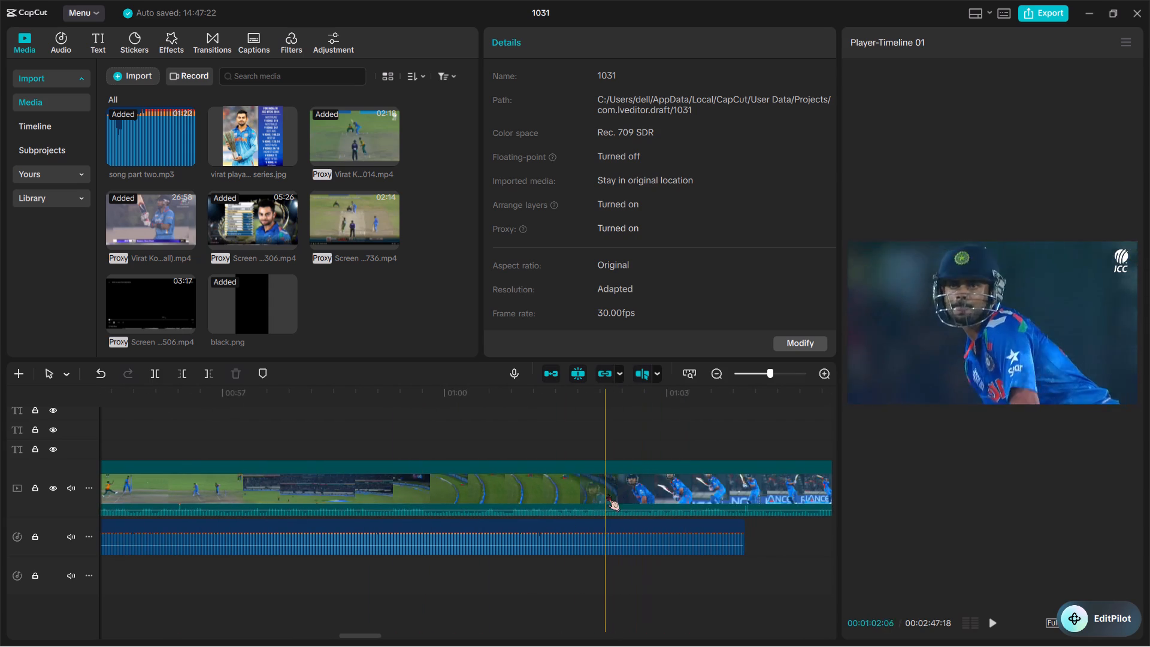
pyautogui.hscroll(-2, 801, 498)
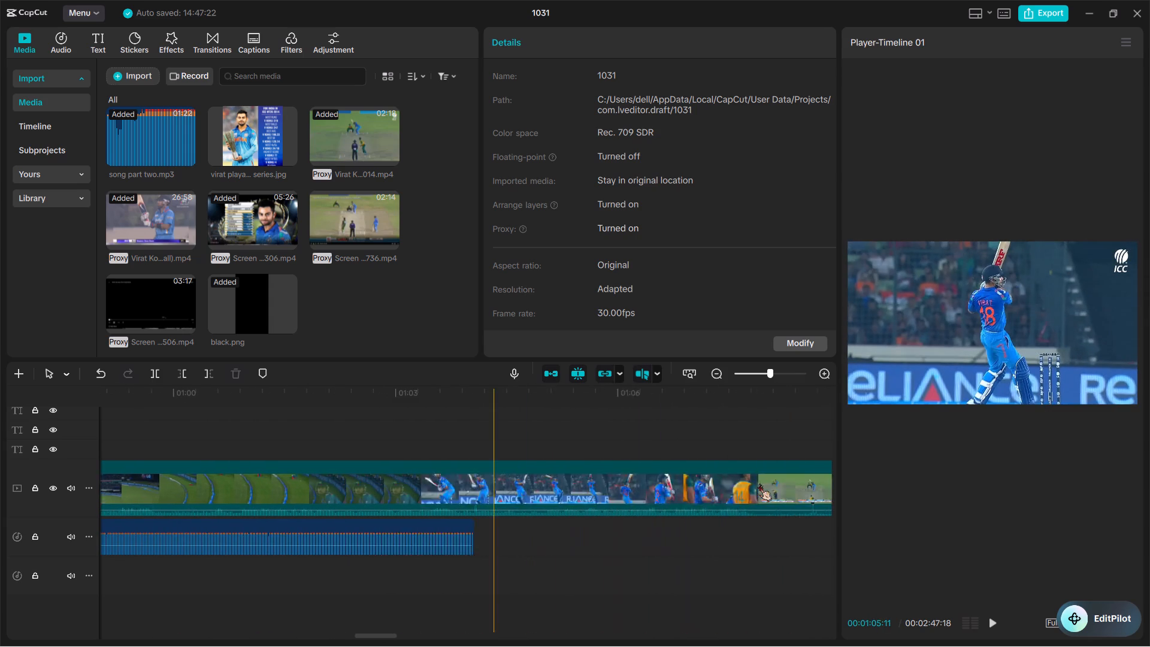
pyautogui.hscroll(-1, 759, 483)
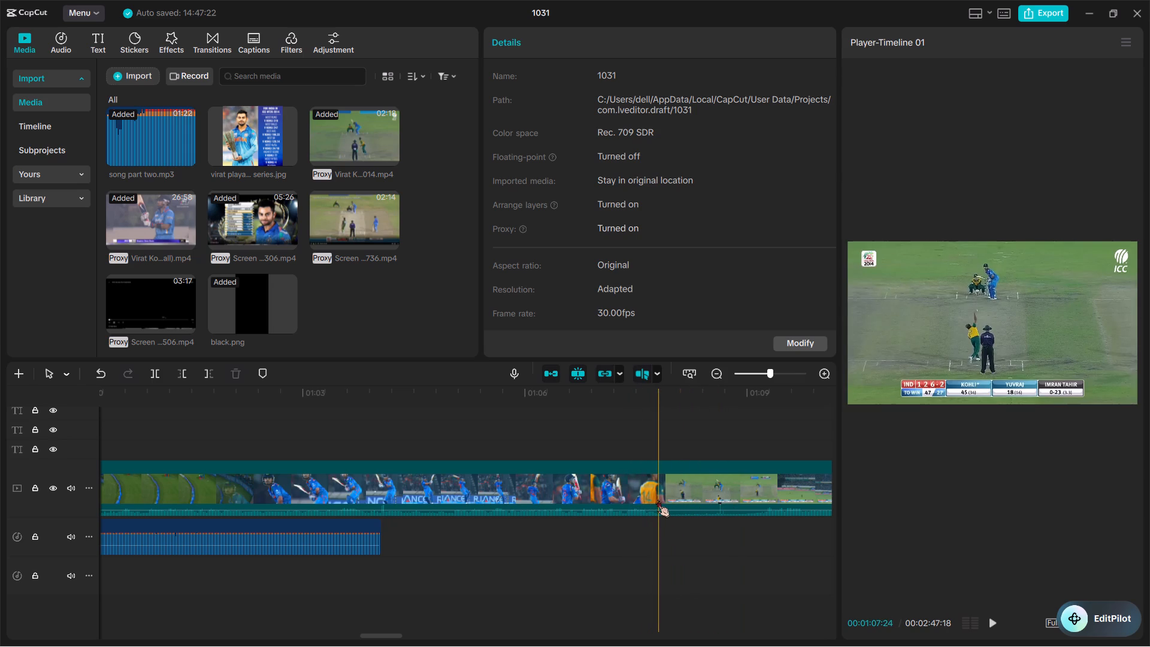
pyautogui.hotkey('ctrl', 'b')
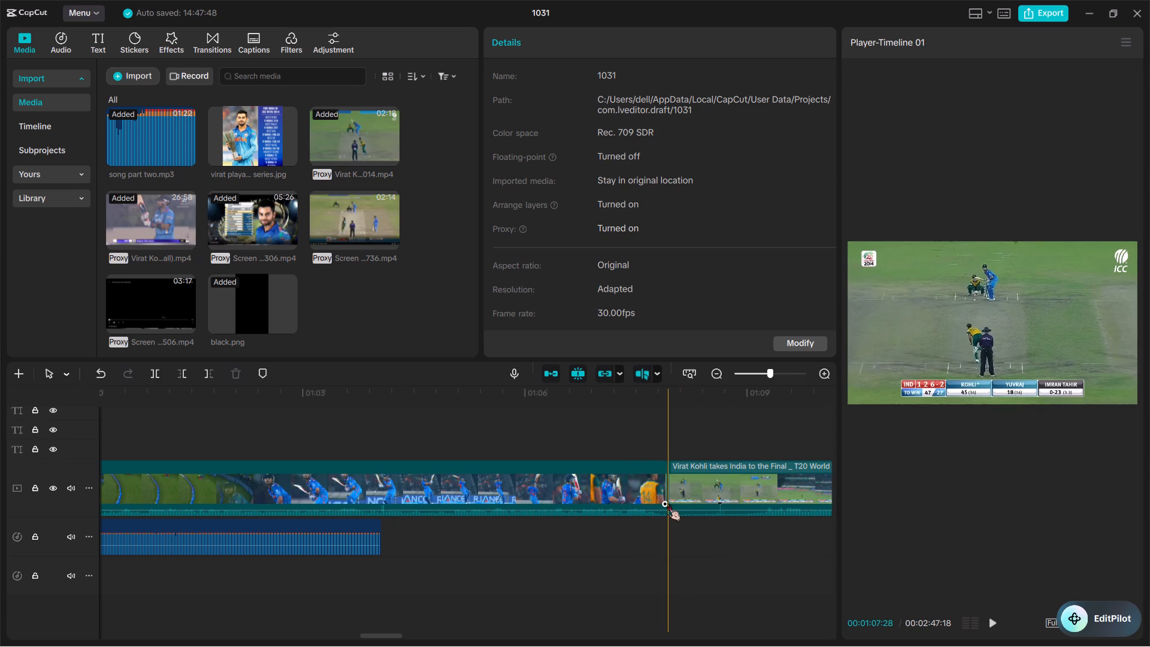
pyautogui.hscroll(1, 572, 462)
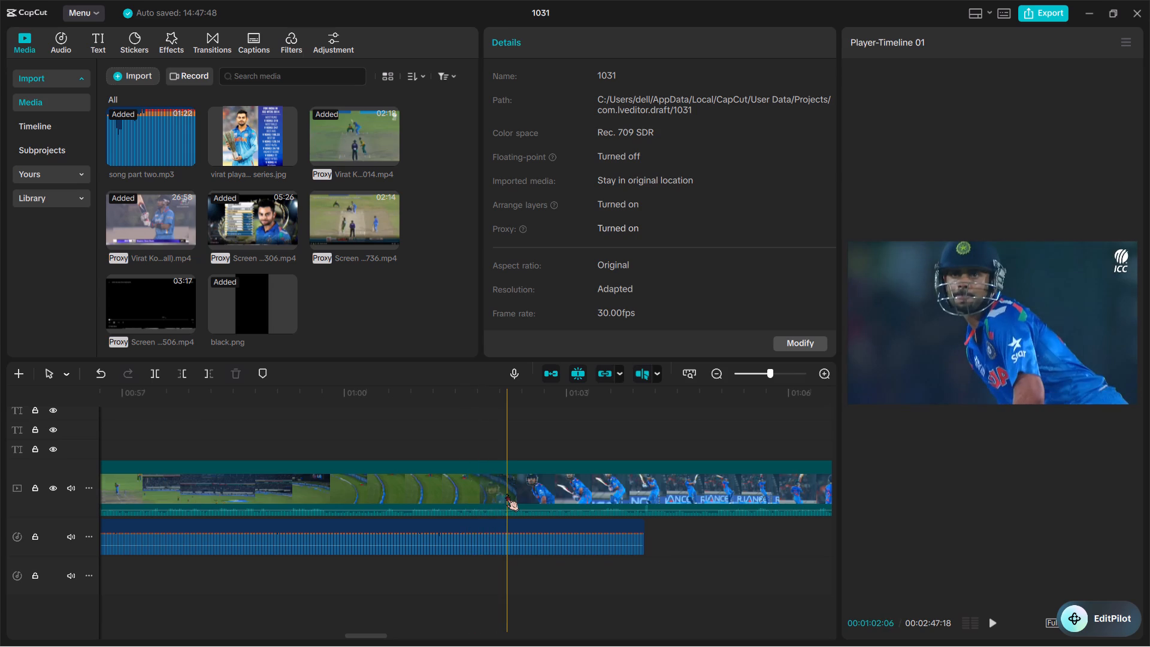
pyautogui.hotkey('ctrl', 'b')
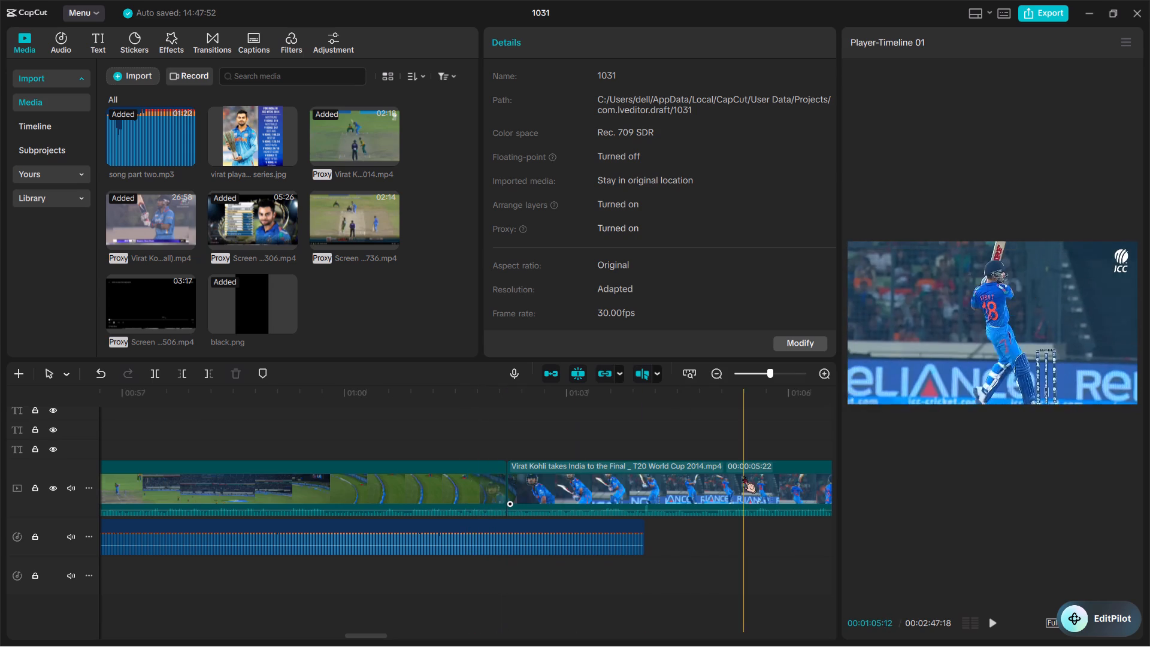
# Split the batting replay at 00:01:06:23 and delete its tail, where the fielder walks in front of the batsman.
pyautogui.hscroll(-1, 743, 476)
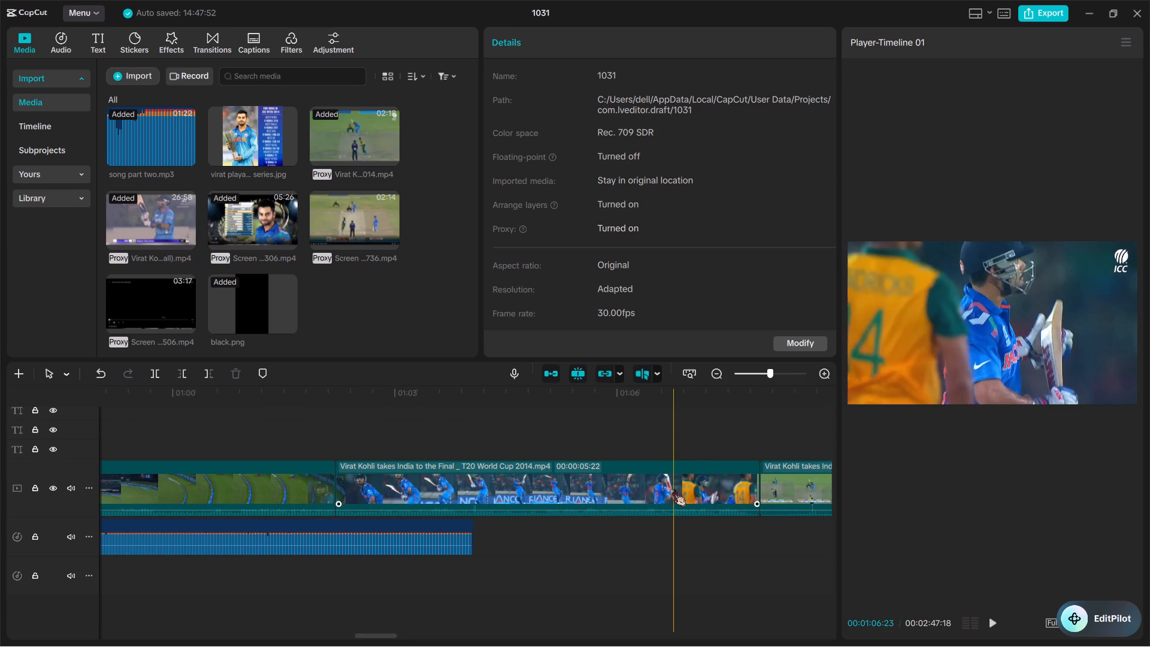
pyautogui.hotkey('ctrl', 'b')
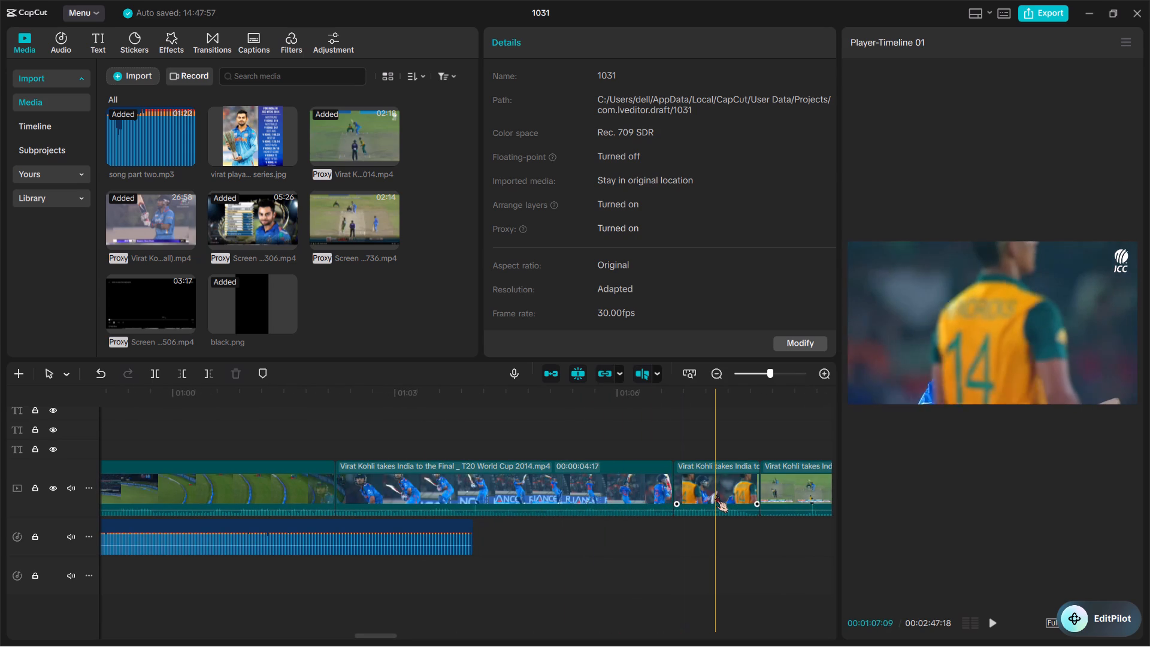
pyautogui.click(716, 495)
pyautogui.press('BackSpace')
# Delete the World Cup segment between 00:00:49:21 and 00:01:02:06, from the two batsmen shot up to the batting replay.
pyautogui.hscroll(6, 716, 495)
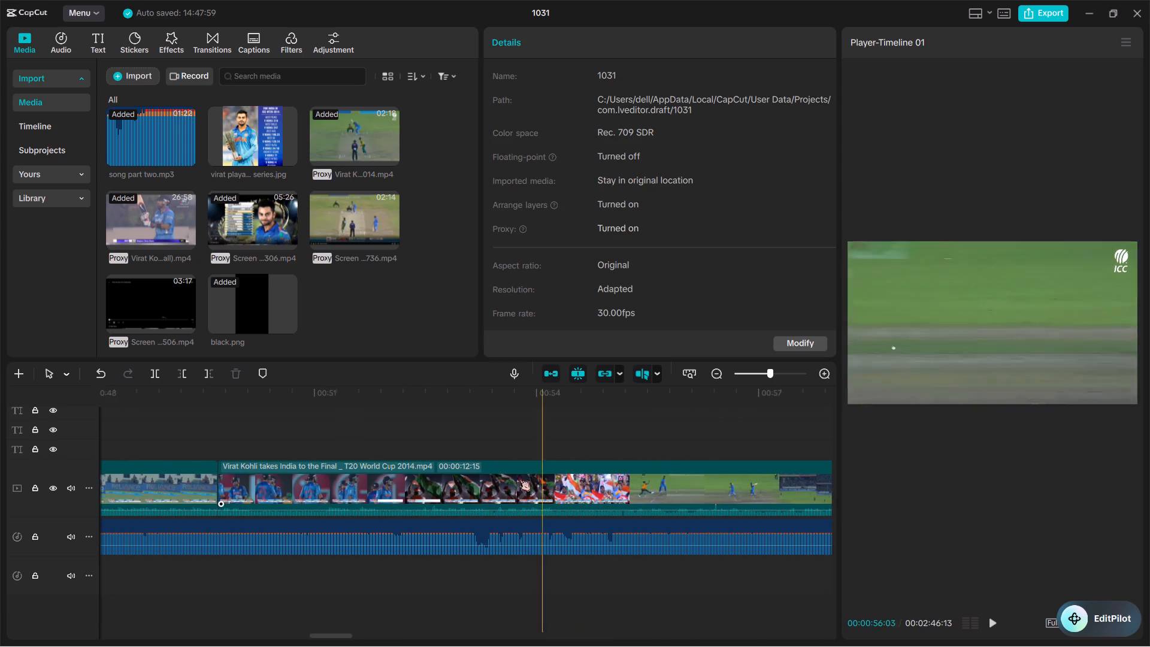
pyautogui.hscroll(-1, 547, 474)
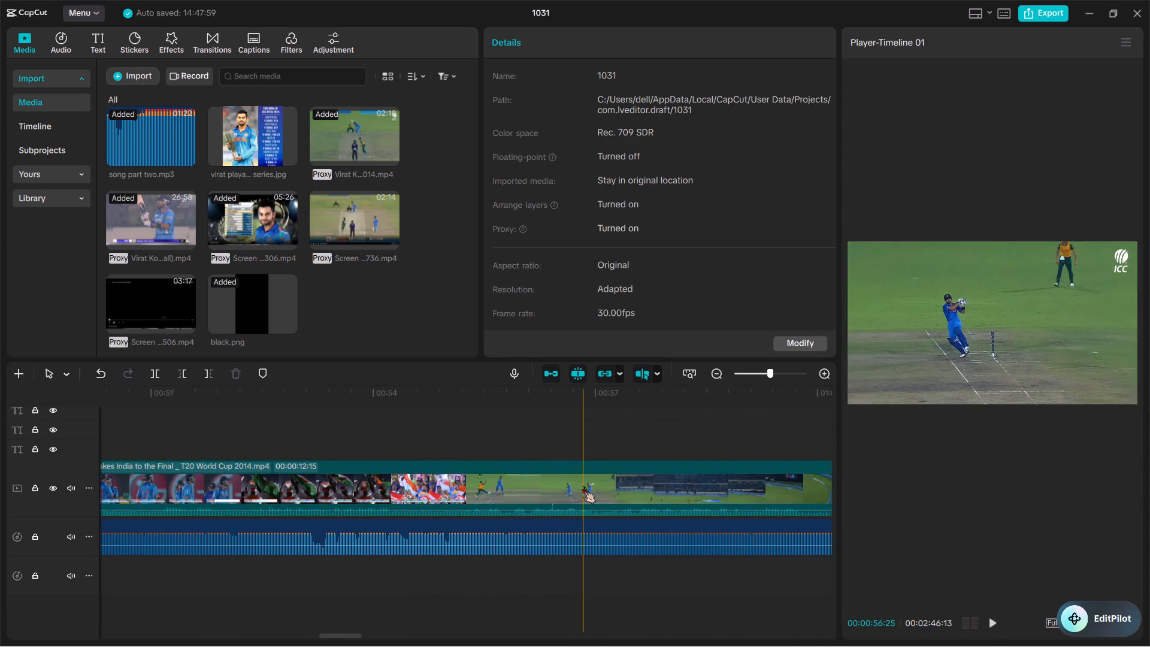
pyautogui.click(583, 486)
pyautogui.hscroll(1, 583, 486)
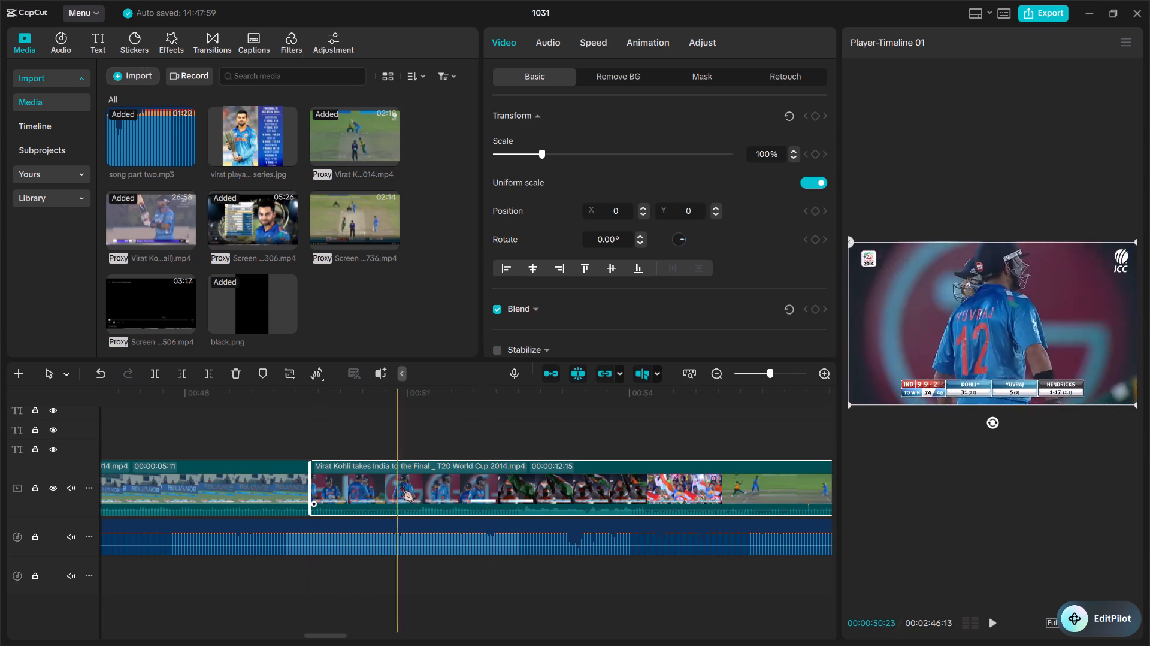
pyautogui.press('BackSpace')
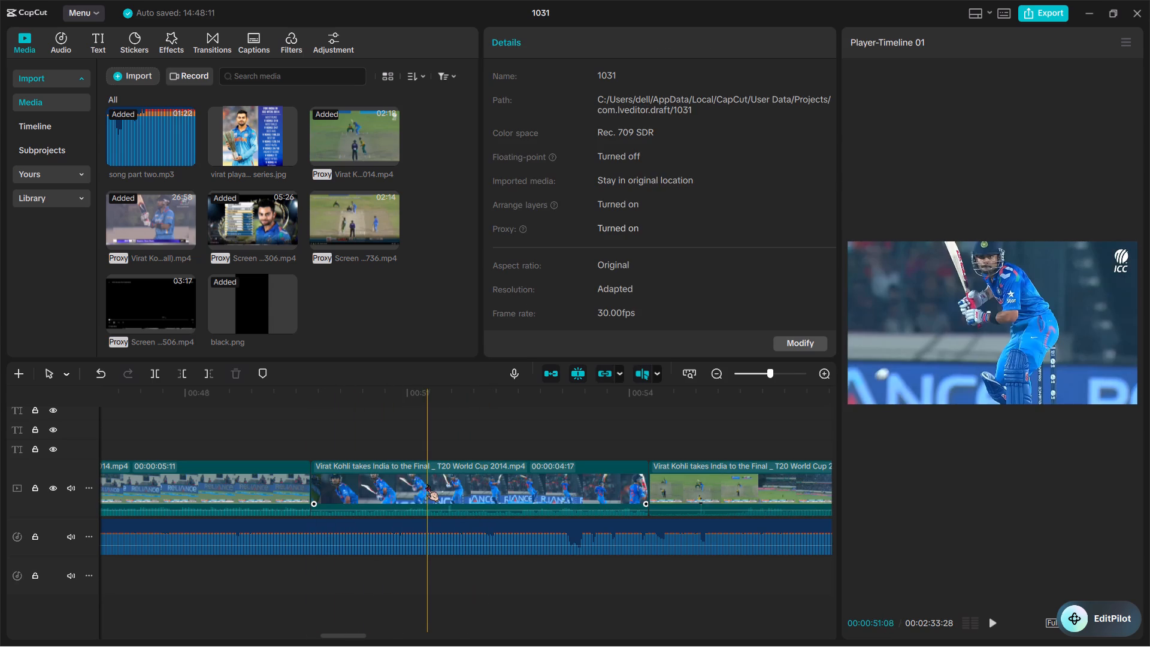
# Play on from the batting replay and split the following delivery footage at 00:00:55:25, near the change to the wide stadium shot.
pyautogui.press('space')
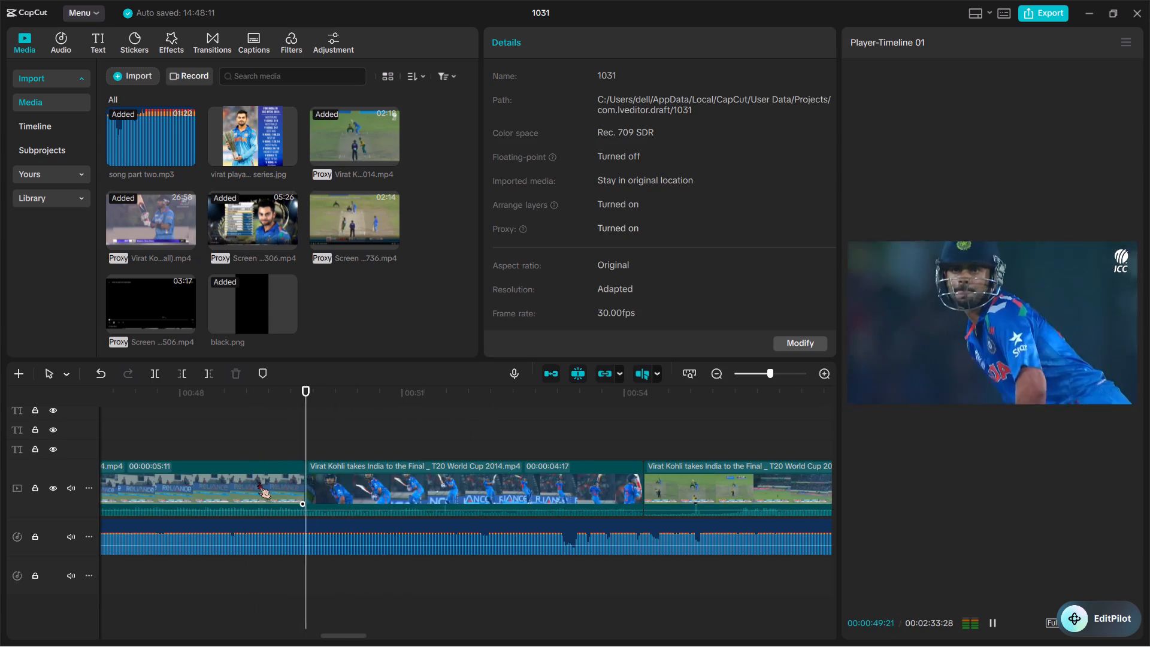
pyautogui.hscroll(-2, 258, 482)
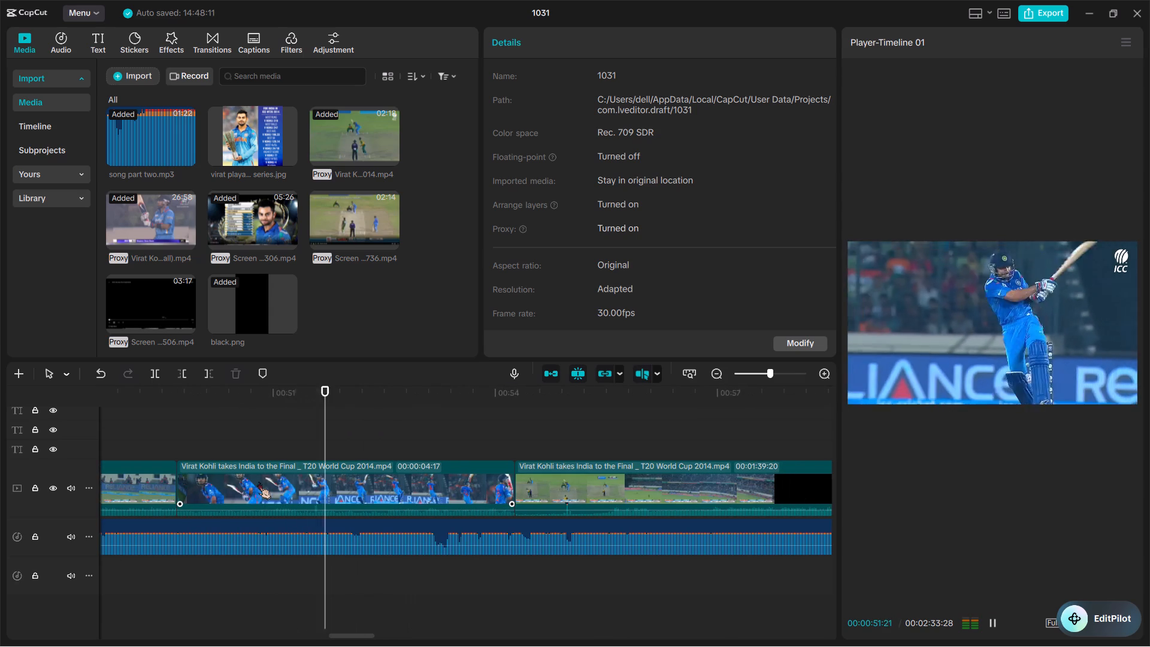
pyautogui.hscroll(-2, 335, 498)
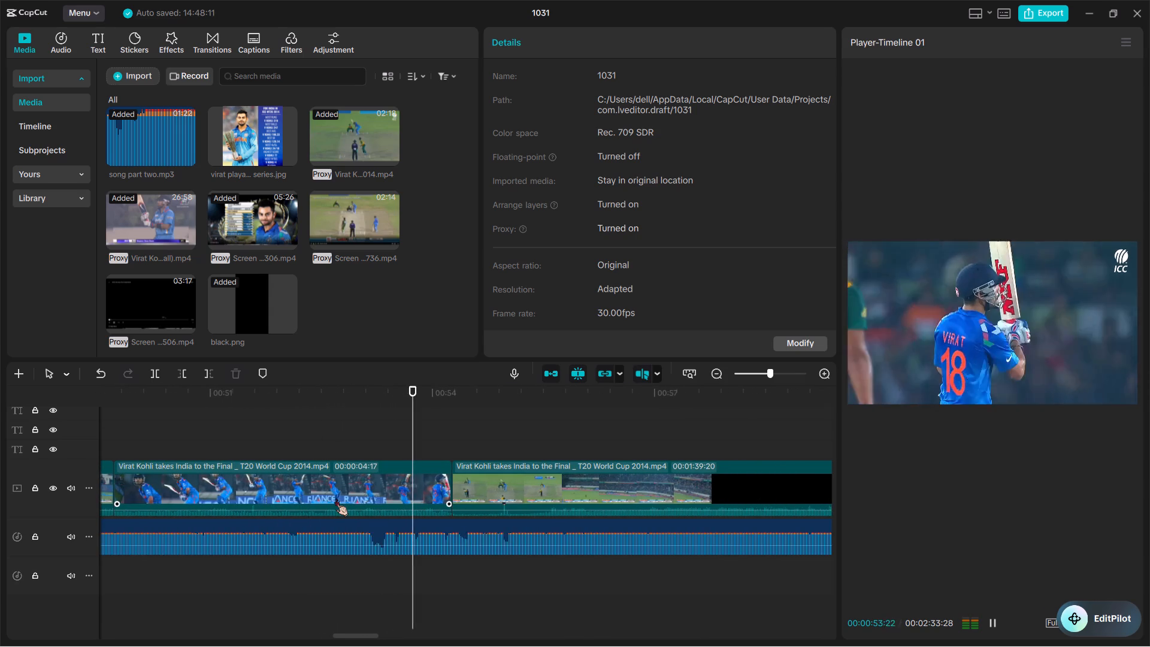
pyautogui.hscroll(-1, 335, 498)
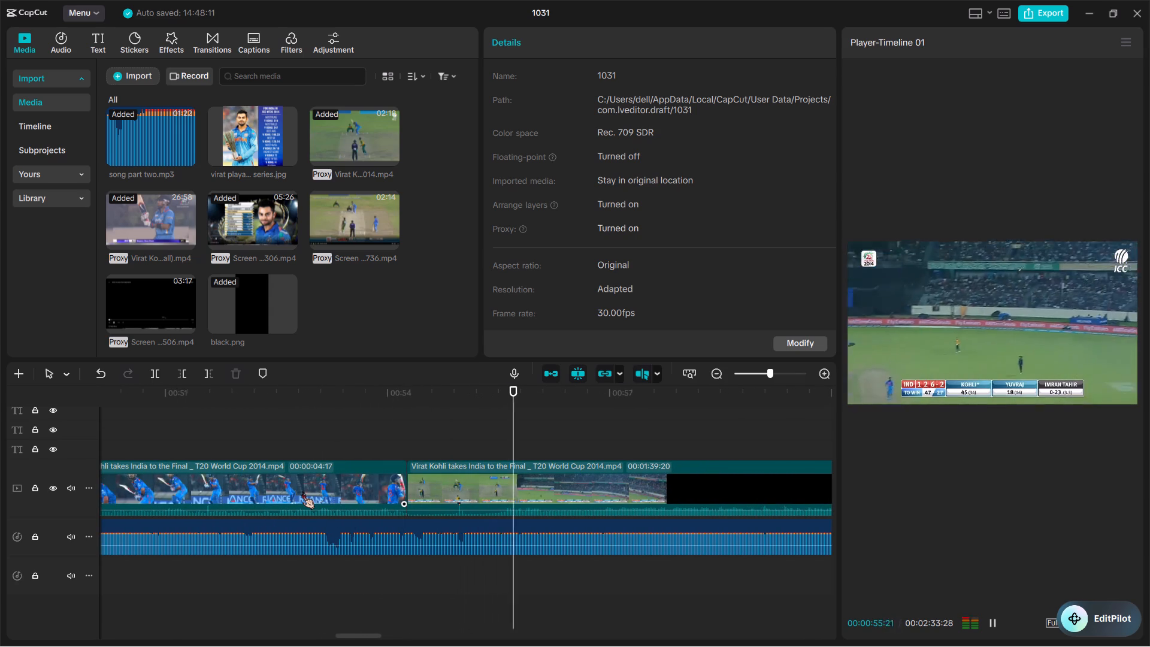
pyautogui.press('space')
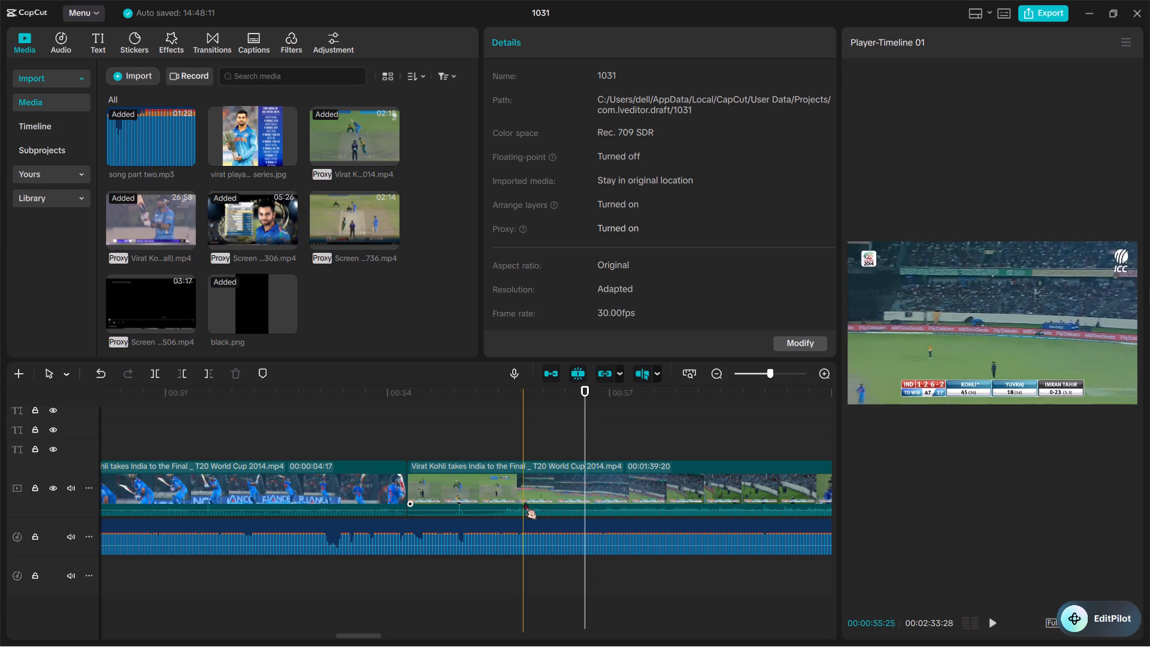
pyautogui.hotkey('ctrl', 'b')
# Play the wide stadium shot and split the World Cup footage at 00:00:59:17, where the close-up of Kohli begins.
pyautogui.hscroll(-1, 524, 502)
pyautogui.press('space')
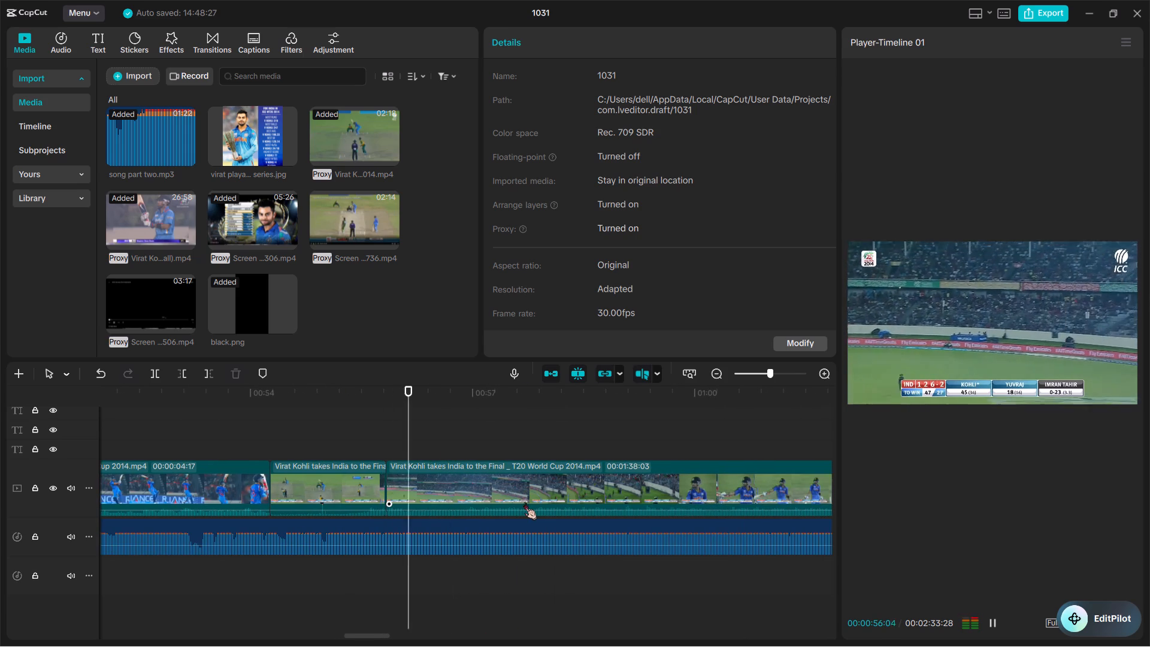
pyautogui.hscroll(-1, 524, 502)
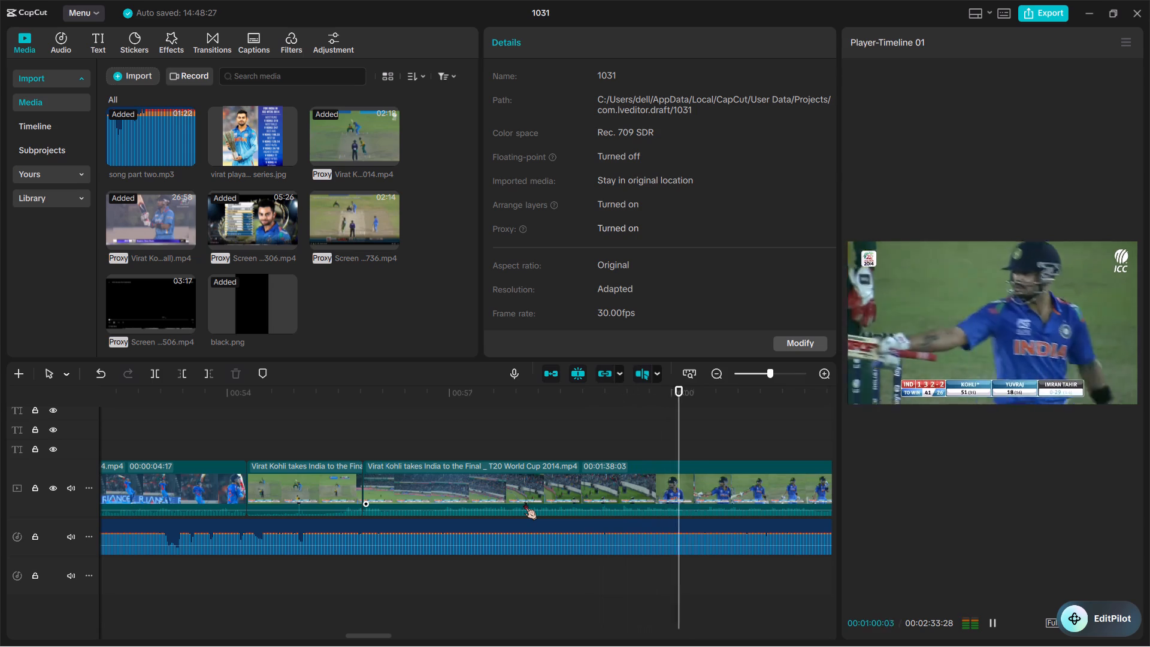
pyautogui.press('space')
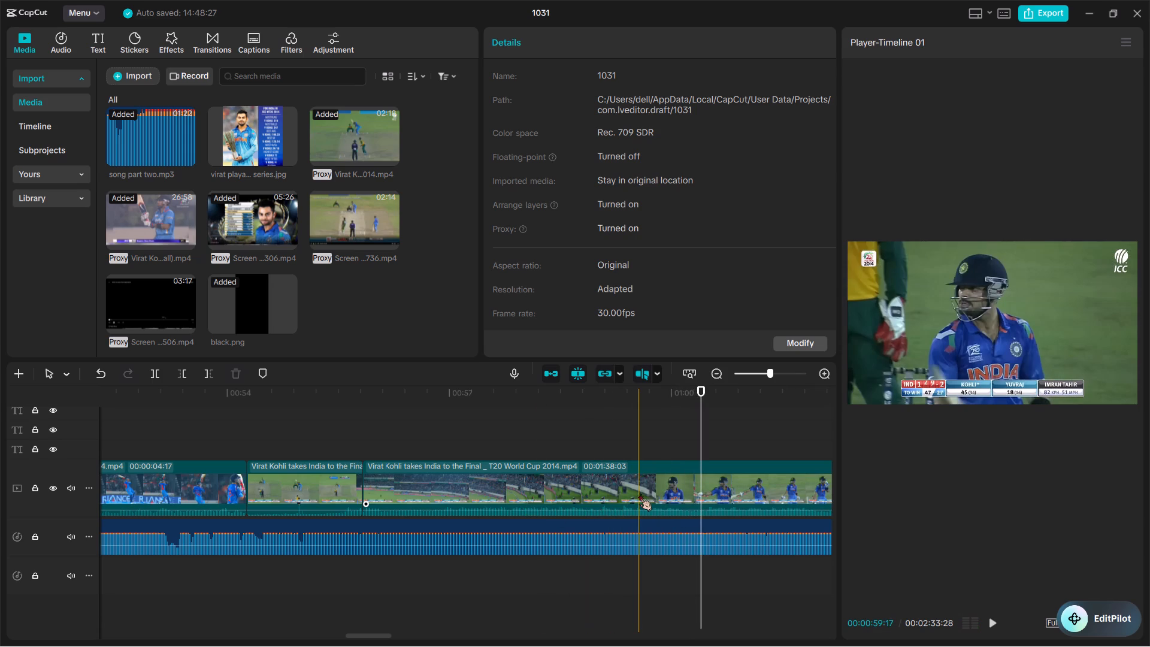
pyautogui.hotkey('ctrl', 'b')
# Play through Kohli's close-up and split the World Cup footage at 00:01:03:18, where he meets his batting partner.
pyautogui.press('space')
pyautogui.hscroll(-1, 639, 493)
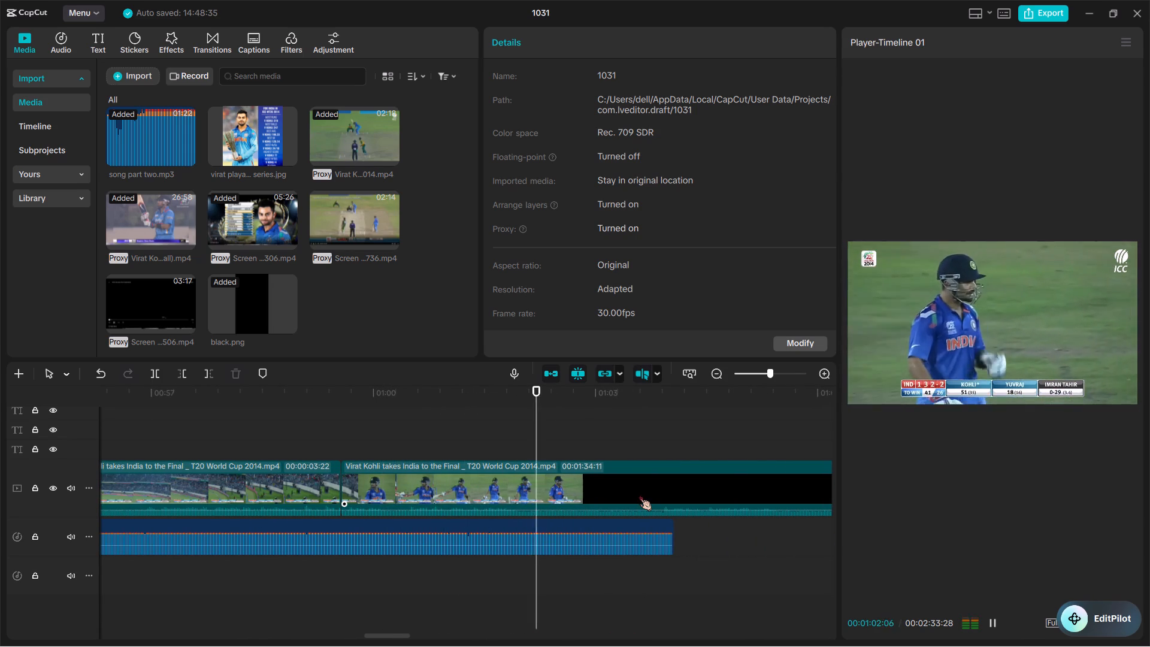
pyautogui.keyDown('ctrl'); pyautogui.scroll(-2, 639, 493); pyautogui.keyUp('ctrl')
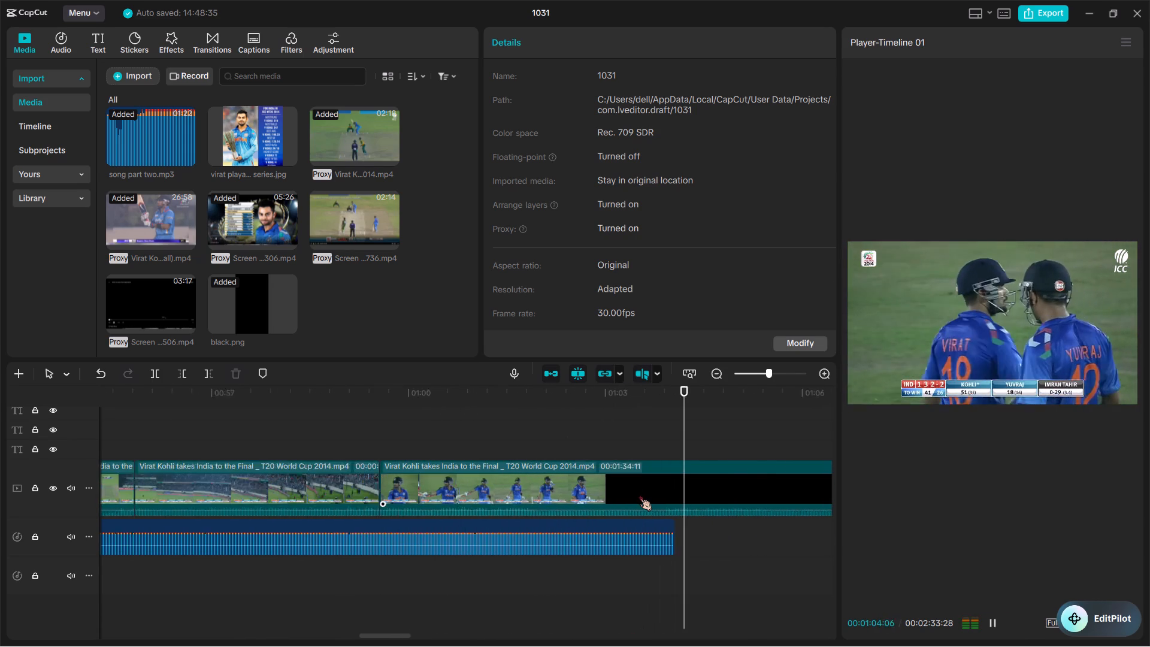
pyautogui.keyDown('ctrl'); pyautogui.scroll(-3, 639, 493); pyautogui.keyUp('ctrl')
pyautogui.hscroll(-1, 639, 493)
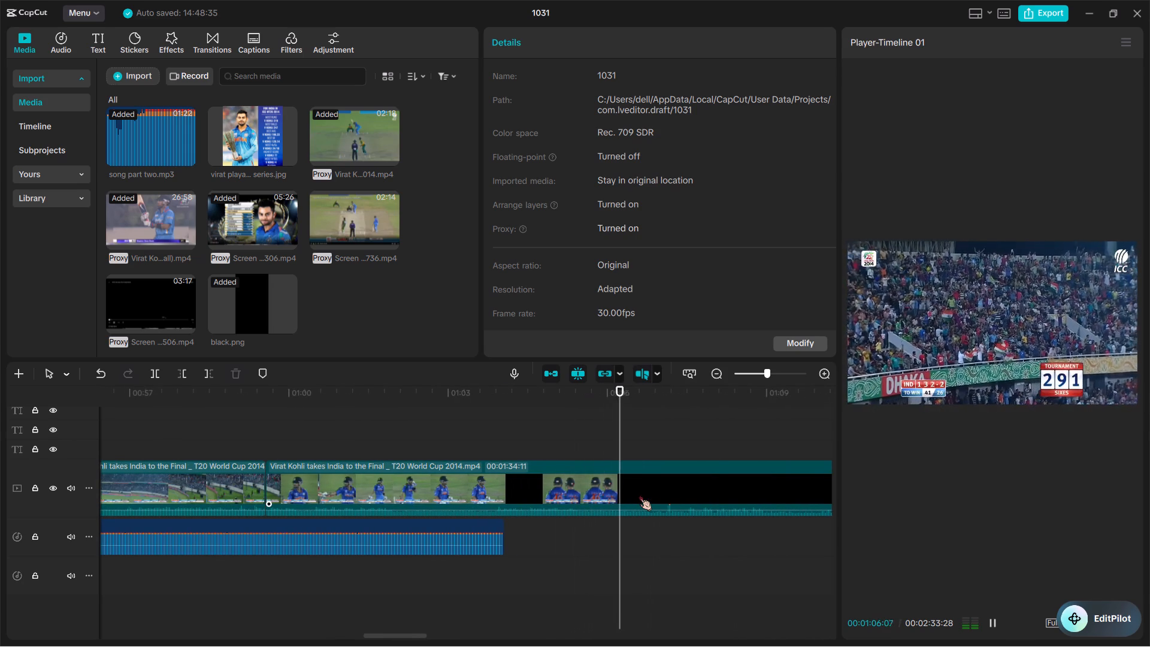
pyautogui.press('space')
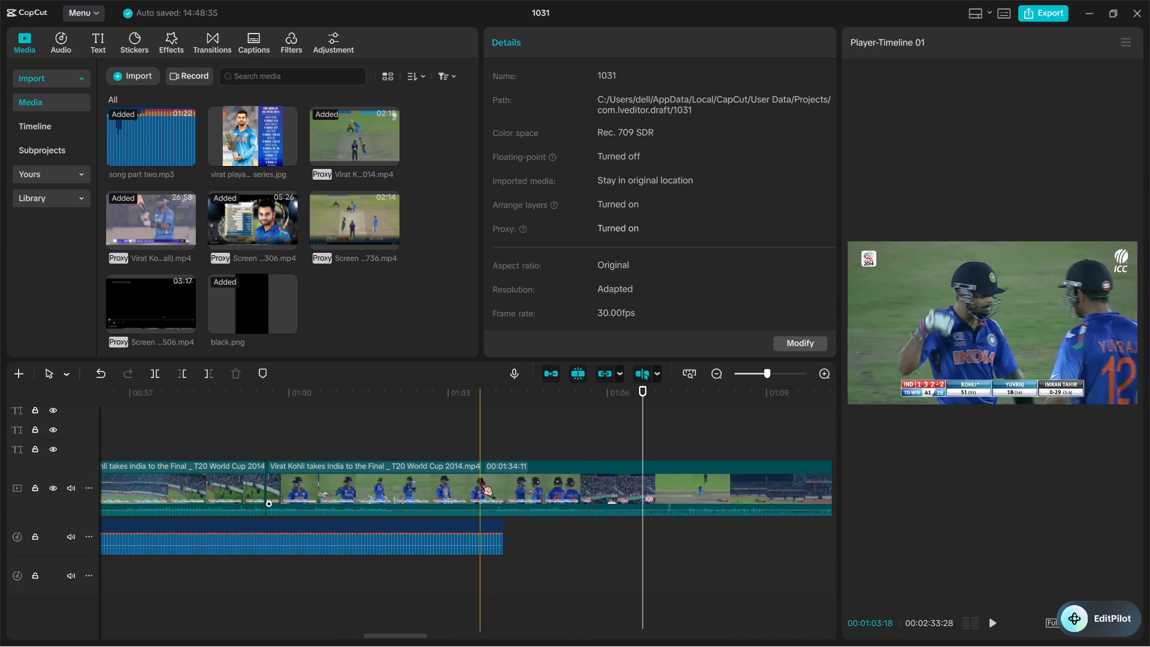
pyautogui.hotkey('ctrl', 'b')
# Split the World Cup footage at 00:01:16:09 and delete the segment from 00:01:03:18 up to that point, leaving no gap.
pyautogui.hscroll(-1, 632, 485)
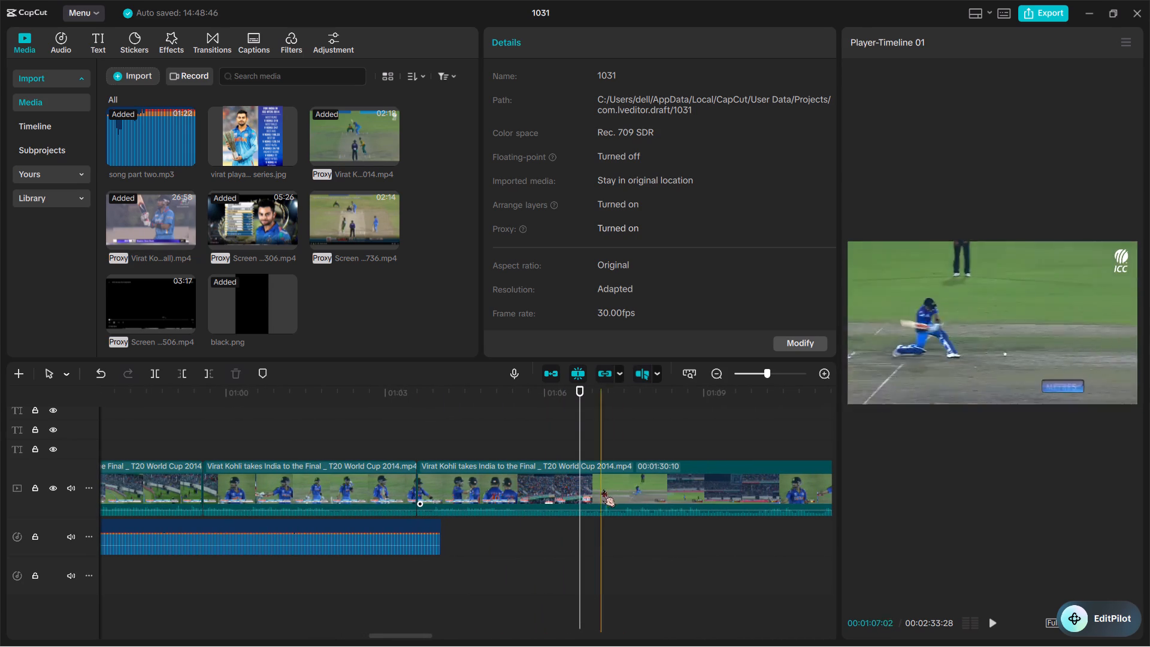
pyautogui.hscroll(-1, 676, 491)
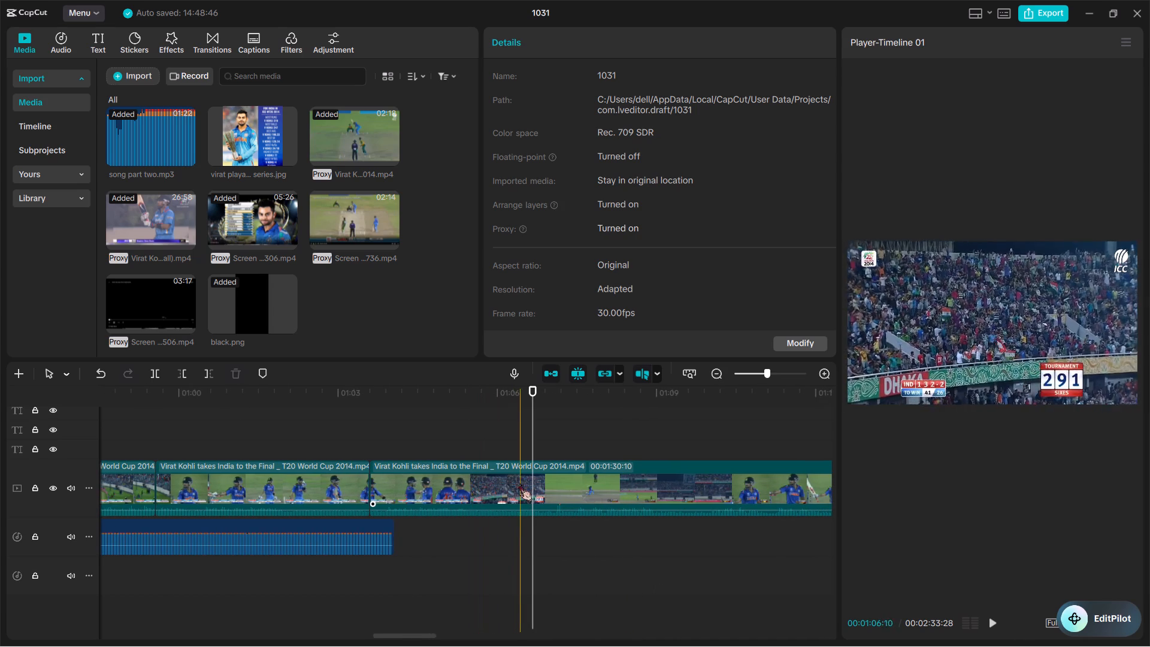
pyautogui.hscroll(-2, 724, 487)
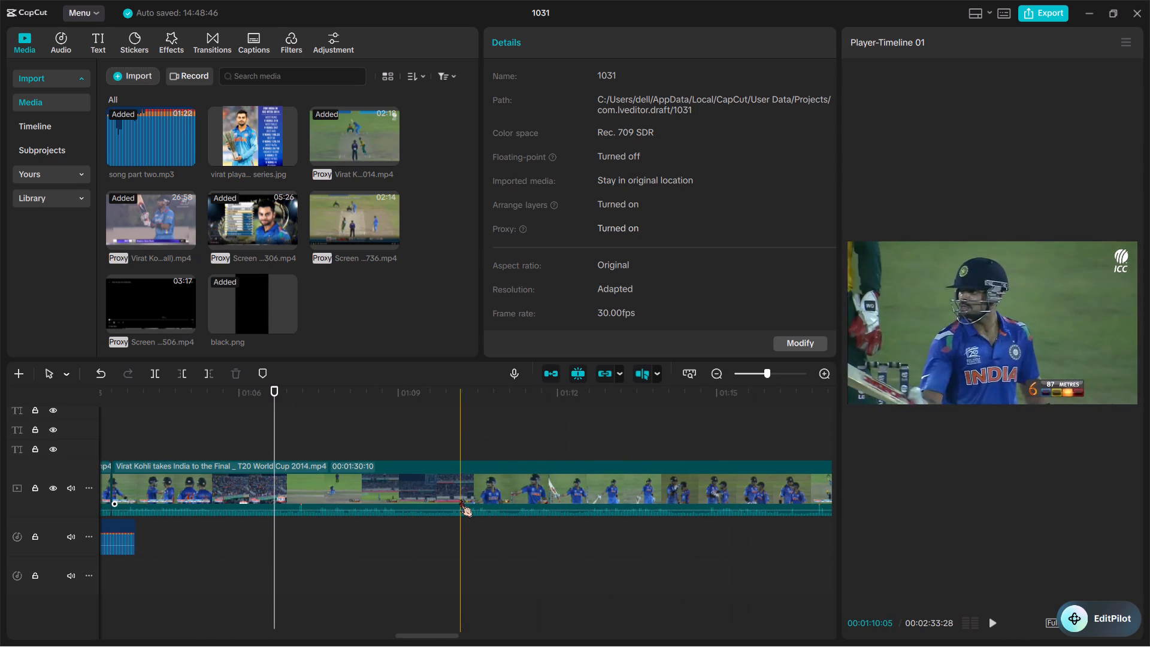
pyautogui.hscroll(-1, 661, 499)
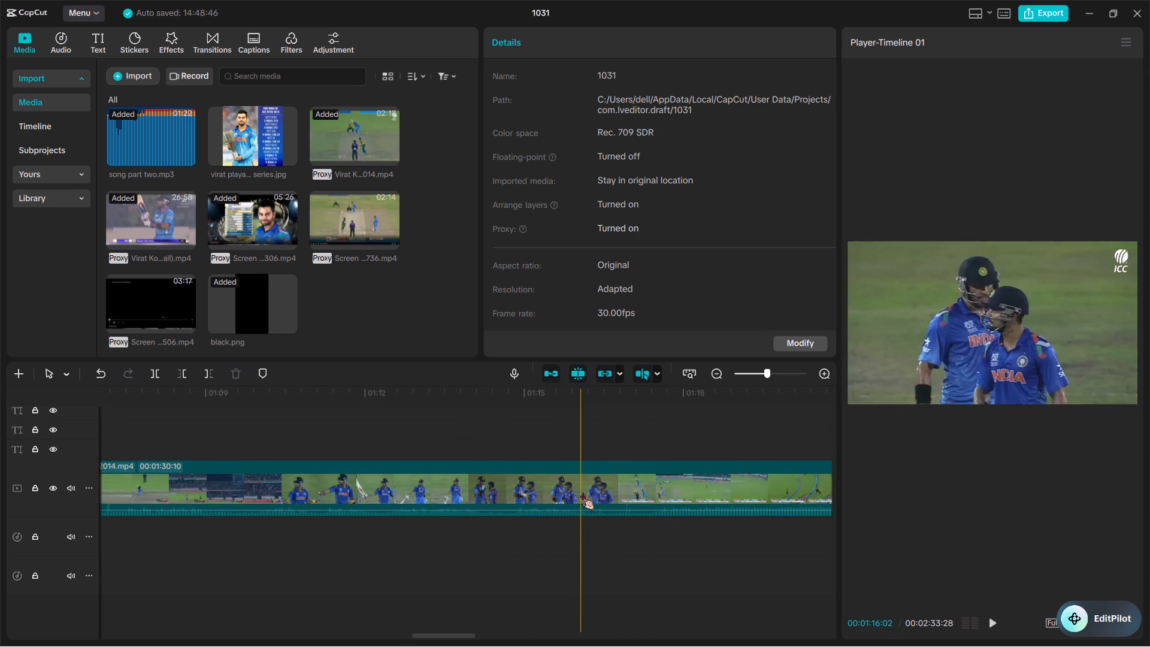
pyautogui.hotkey('ctrl', 'b')
pyautogui.click(520, 454)
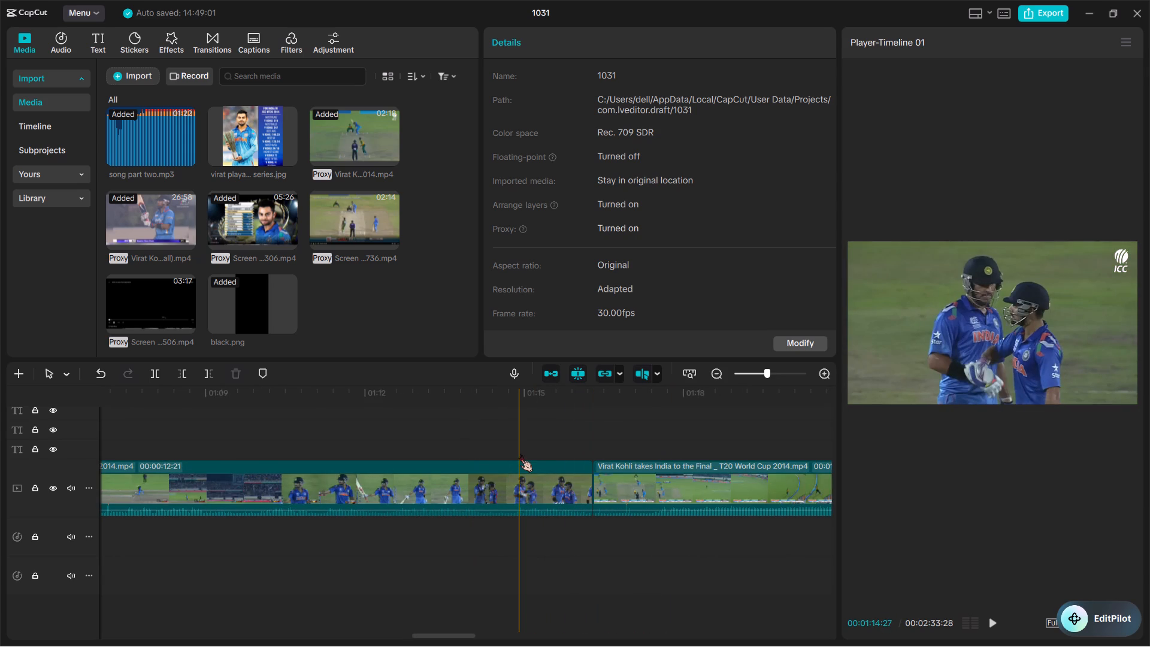
pyautogui.click(519, 467)
pyautogui.press('BackSpace')
pyautogui.hscroll(1, 519, 467)
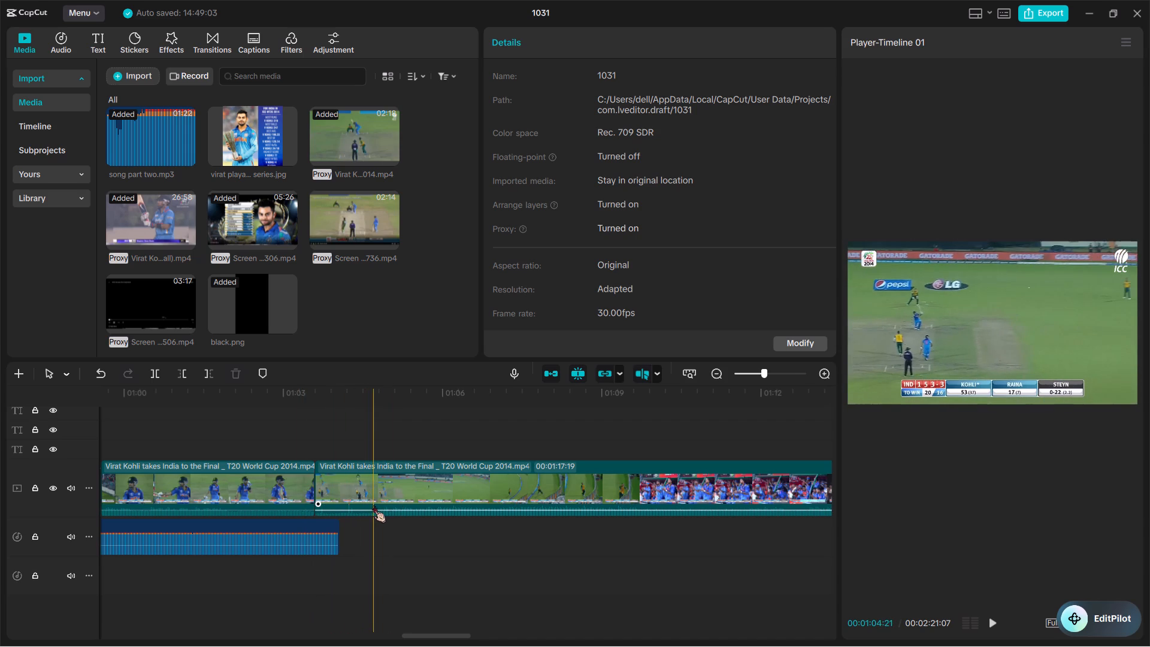
# Split the World Cup footage at 00:01:05:13, where the ball has been hit, and at the start and end of the following dugout applause.
pyautogui.hotkey('ctrl', 'b')
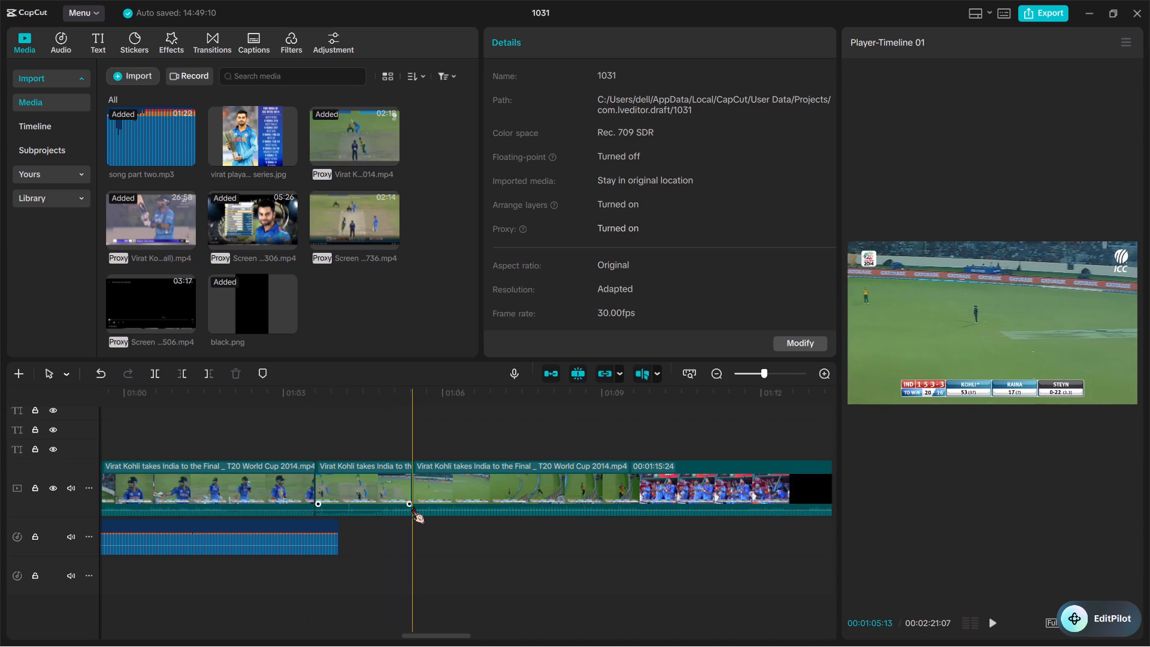
pyautogui.hscroll(-1, 640, 498)
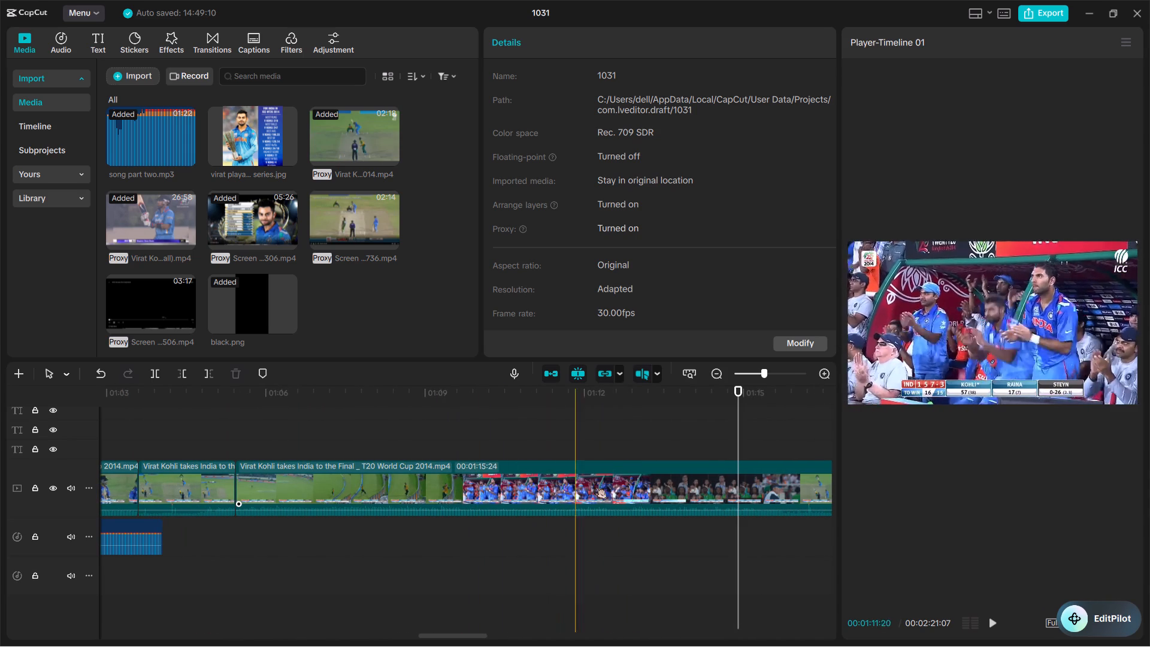
pyautogui.hotkey('ctrl', 'b')
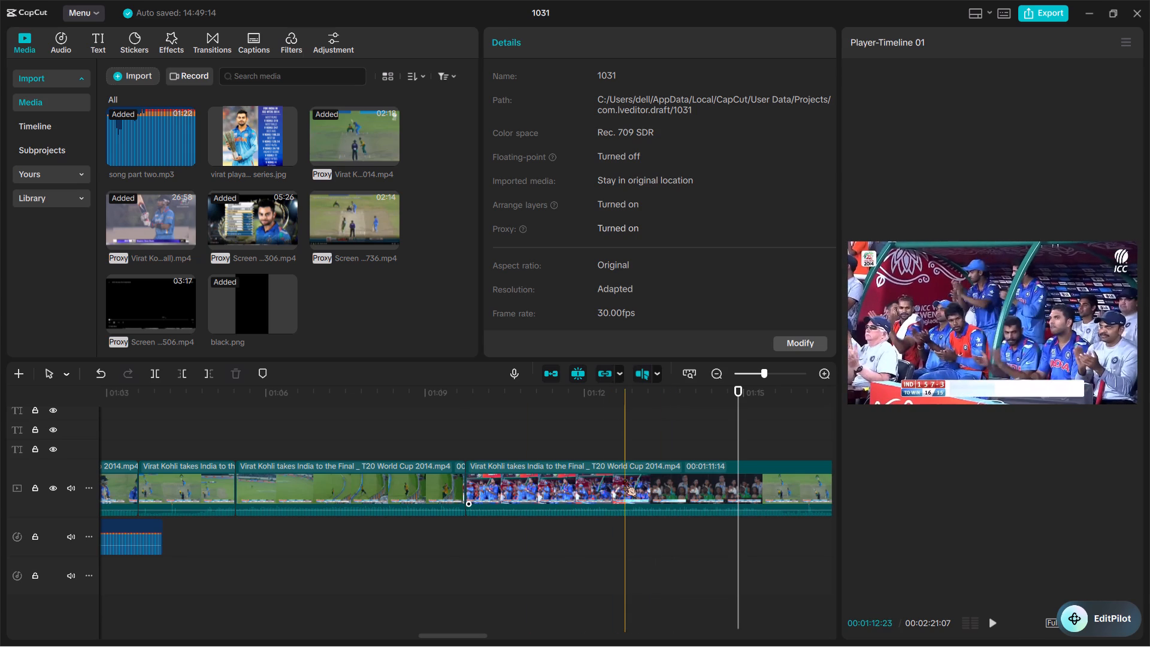
pyautogui.hotkey('ctrl', 'b')
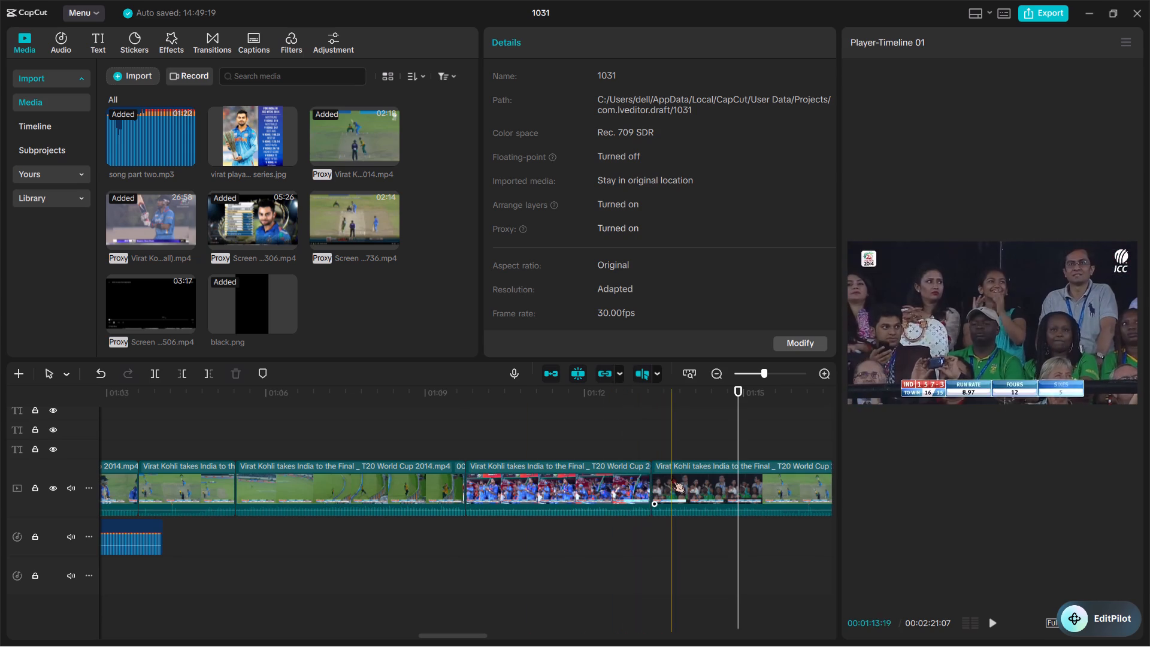
# Delete the fielding segment between the 00:01:05:13 cut and the dugout applause clip, leaving no gap.
pyautogui.hscroll(-1, 672, 476)
pyautogui.hscroll(1, 222, 486)
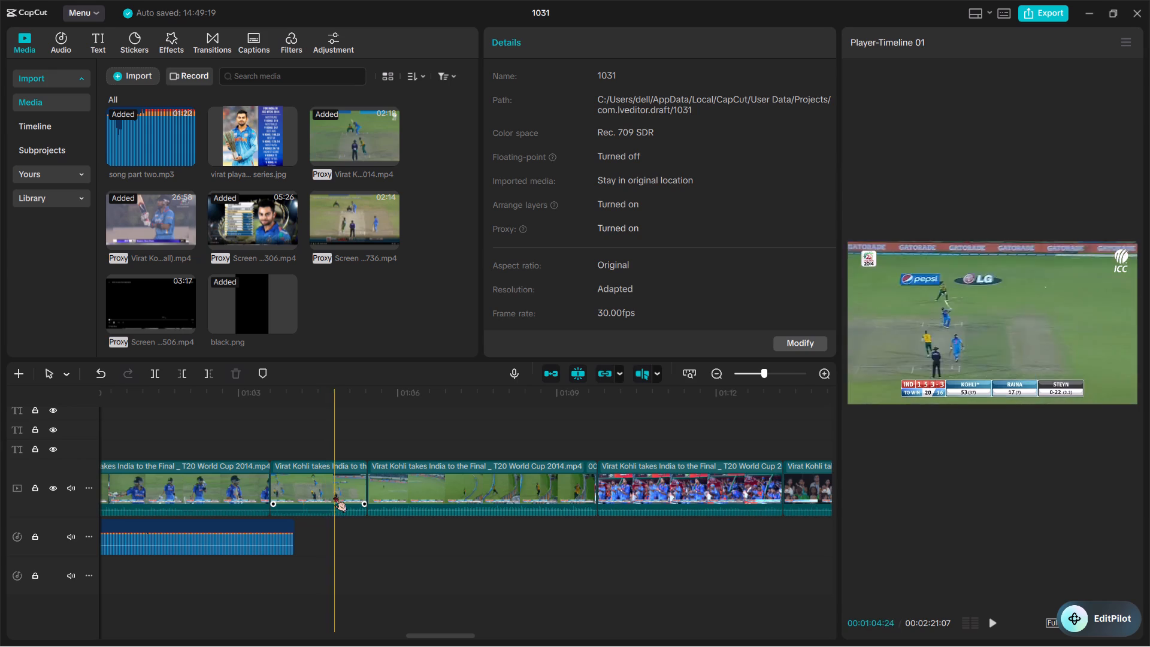
pyautogui.click(414, 490)
pyautogui.press('BackSpace')
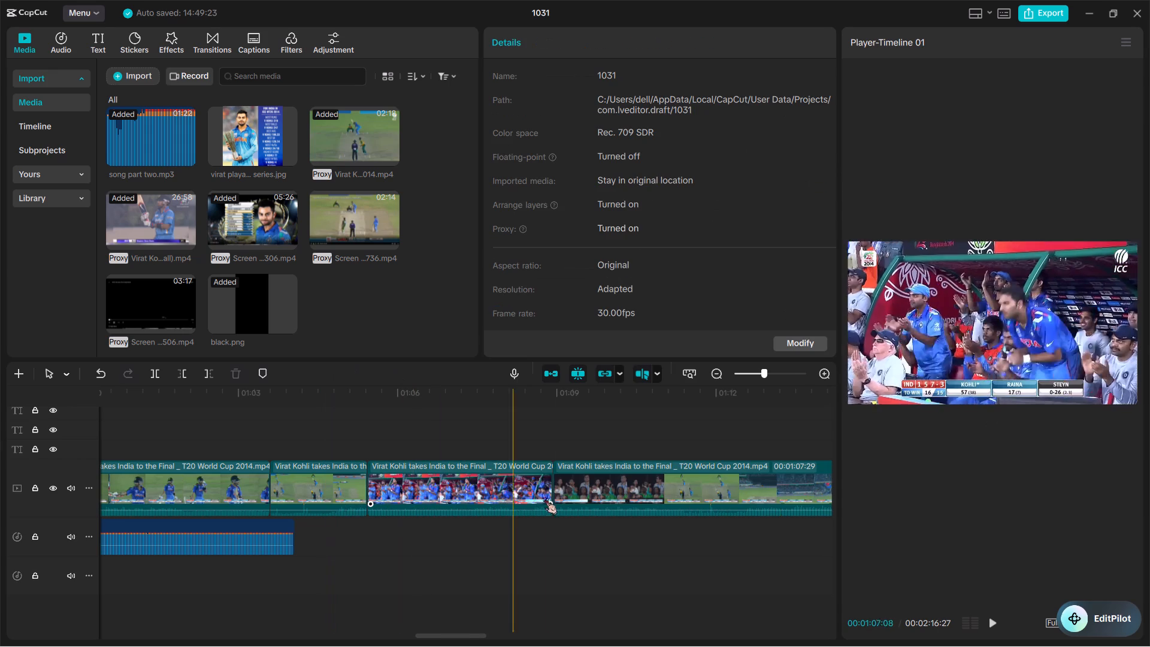
# Cut out the next delivery shot at 00:01:11:11 and 00:01:12:15, and delete the crowd footage between the dugout applause and that delivery.
pyautogui.hscroll(-1, 655, 498)
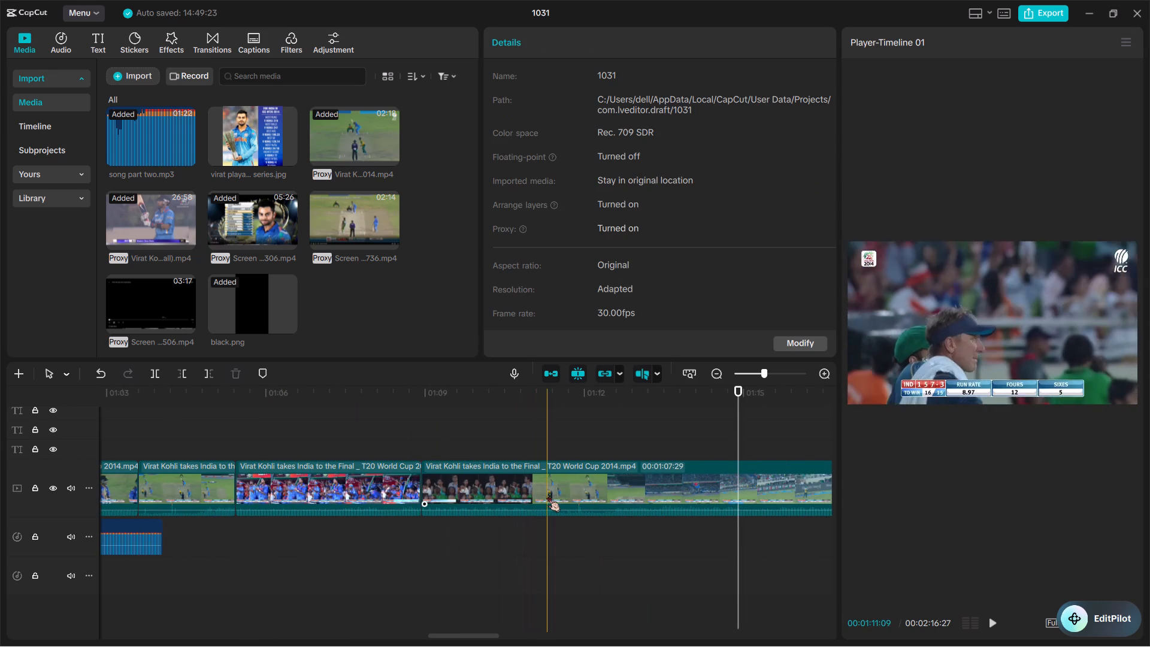
pyautogui.hscroll(-1, 629, 500)
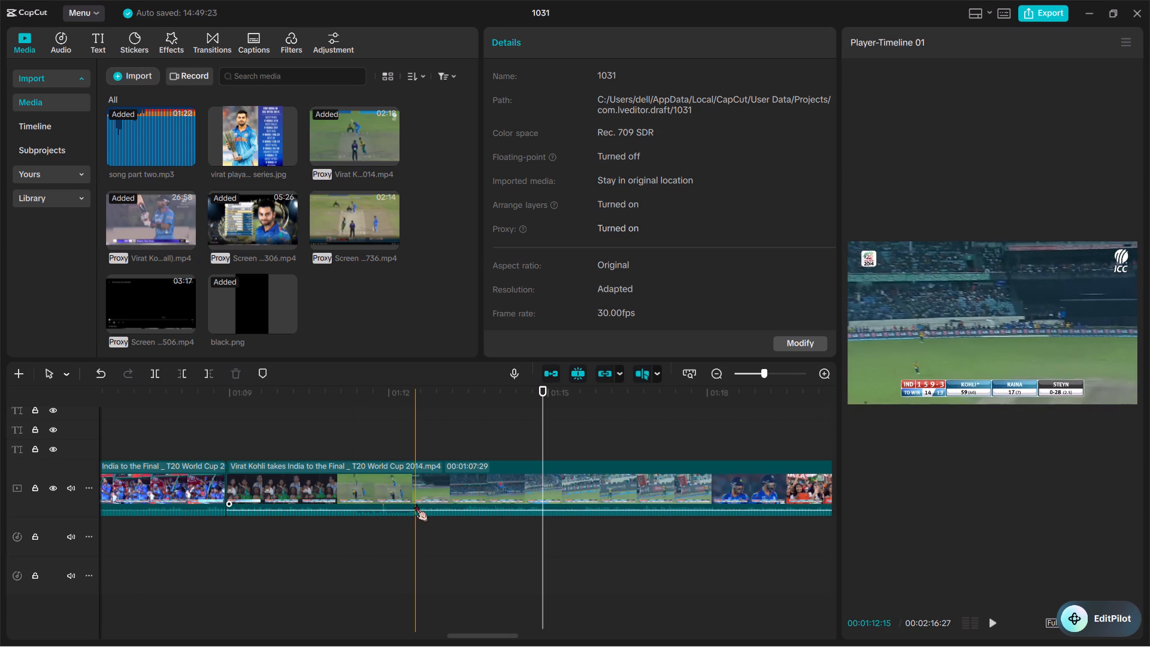
pyautogui.hotkey('ctrl', 'b')
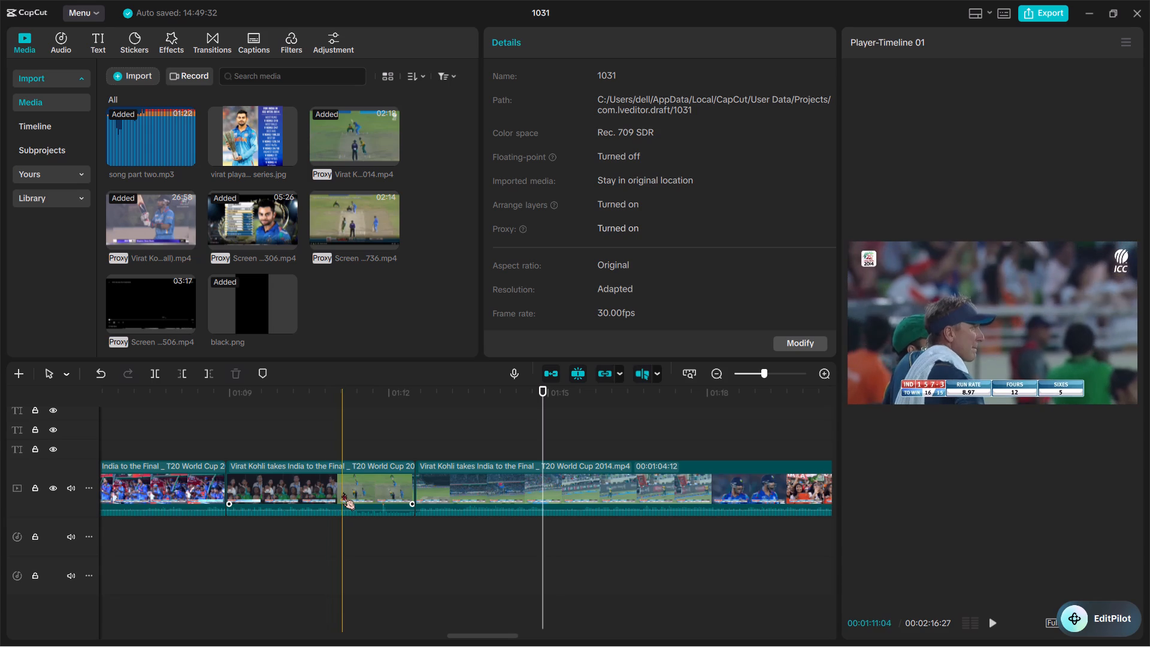
pyautogui.hotkey('ctrl', 'b')
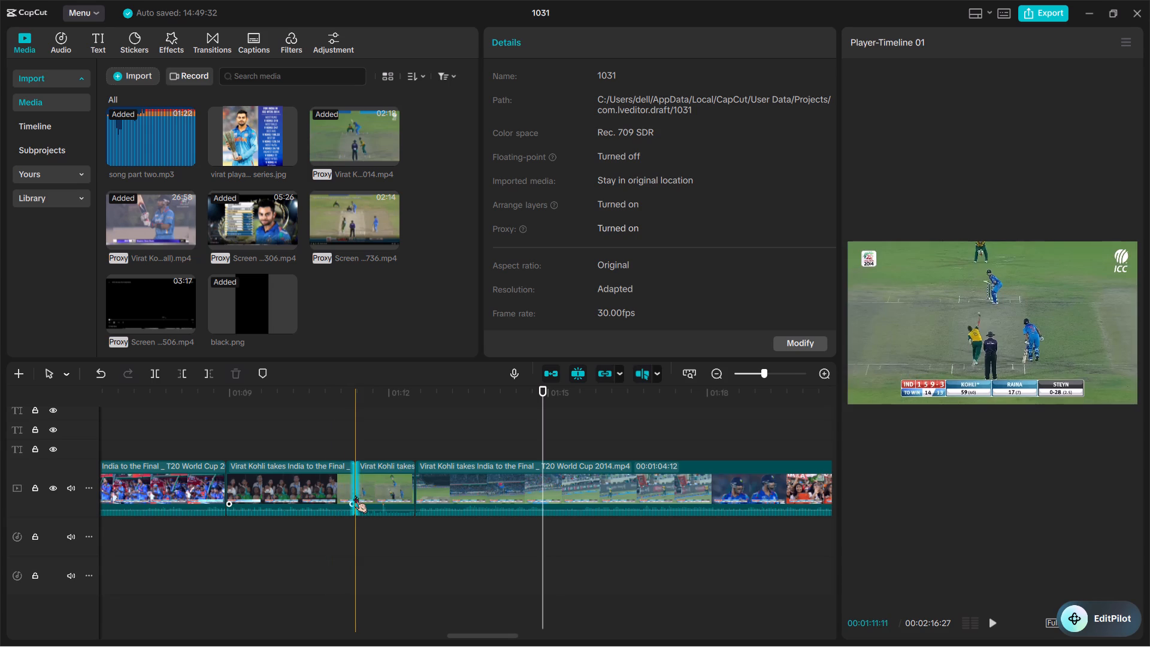
pyautogui.click(300, 486)
pyautogui.press('BackSpace')
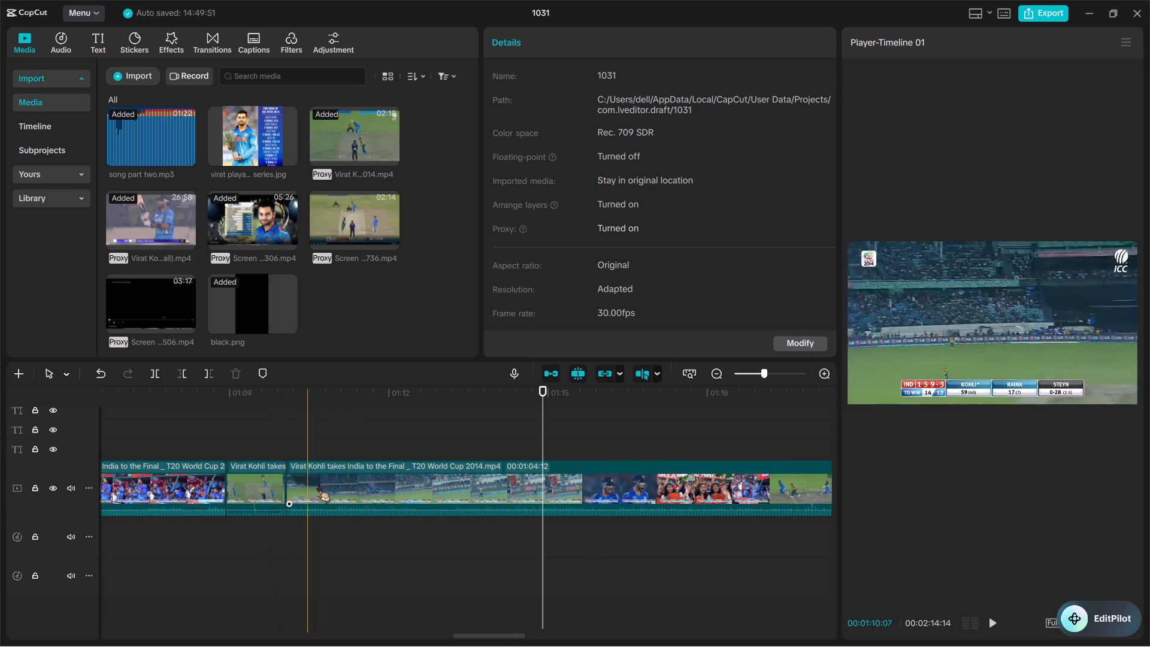
# Split the World Cup footage where the close-up of Kohli in his helmet begins and delete the 00:00:05:17 boundary segment before it.
pyautogui.hscroll(-1, 605, 467)
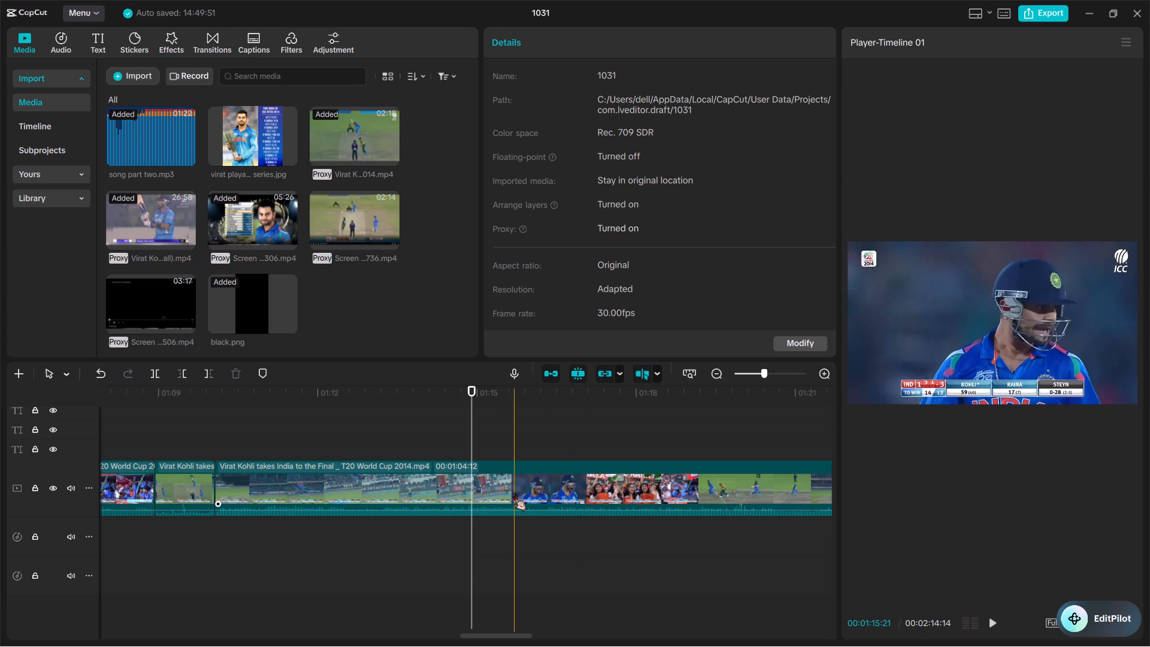
pyautogui.hotkey('ctrl', 'b')
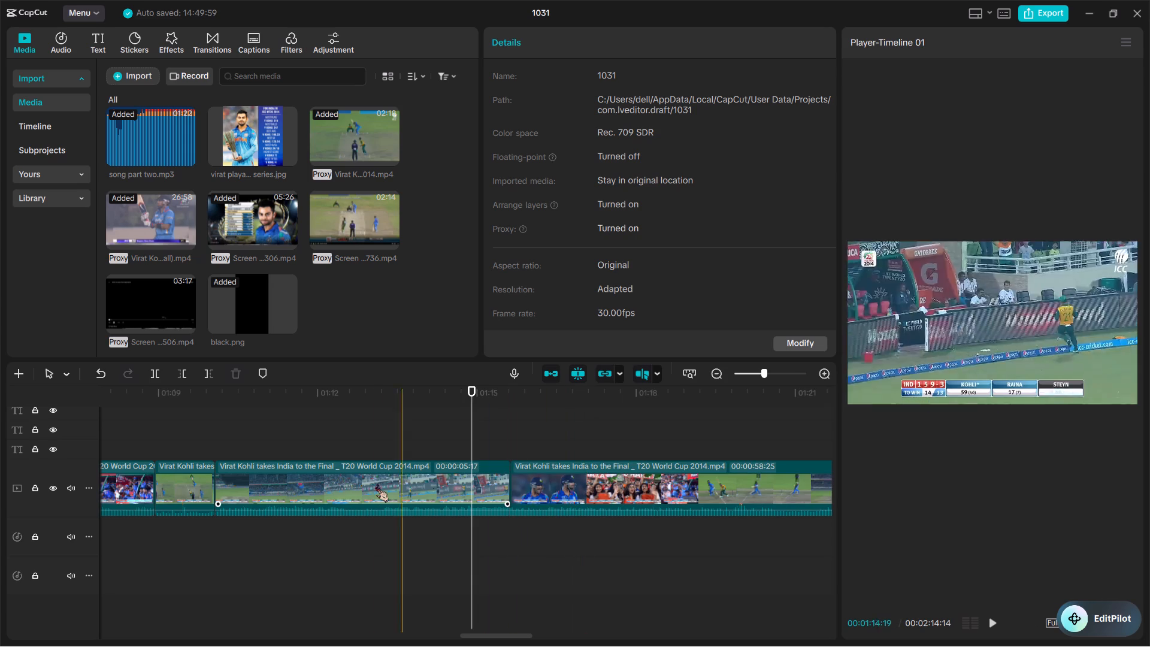
pyautogui.click(373, 484)
pyautogui.press('BackSpace')
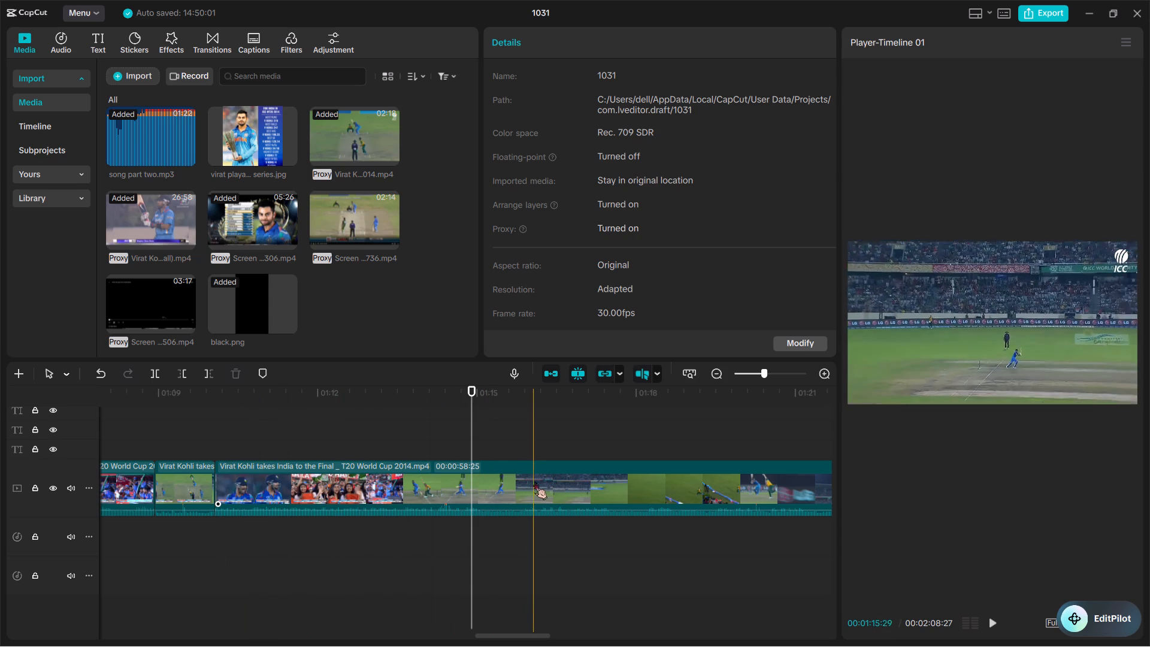
# Skim past the following batting shots and split the World Cup footage at 00:01:25:19, where the South African bowler's close-up begins.
pyautogui.hscroll(-1, 534, 482)
pyautogui.hscroll(-1, 616, 482)
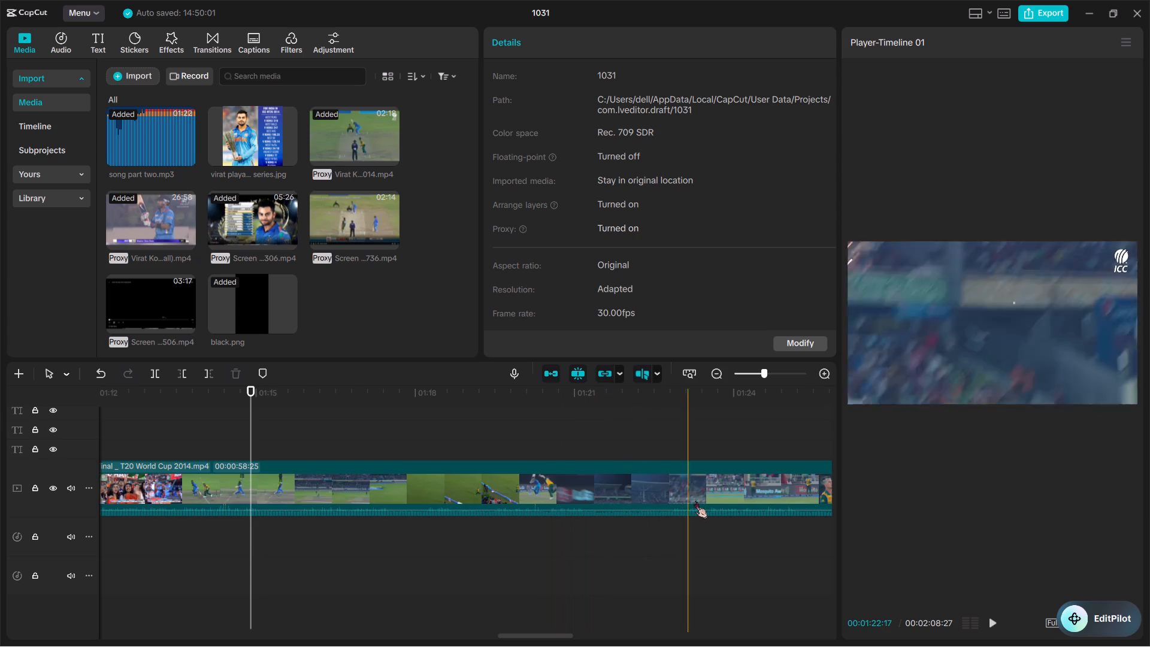
pyautogui.hscroll(-2, 696, 501)
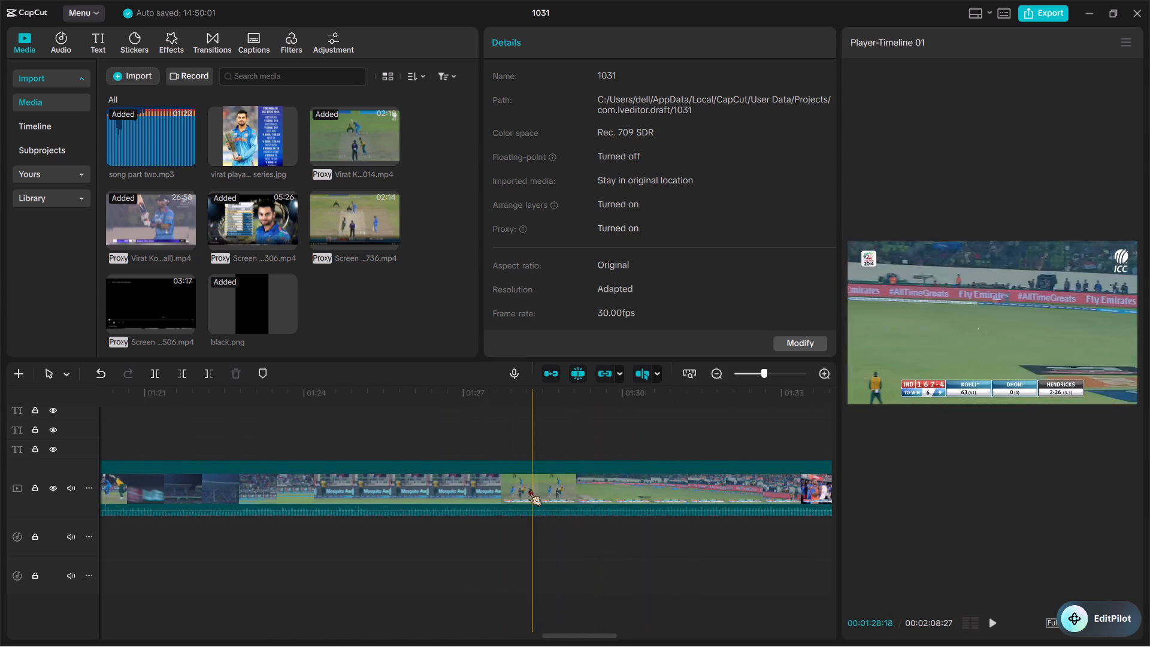
pyautogui.rightClick(699, 489)
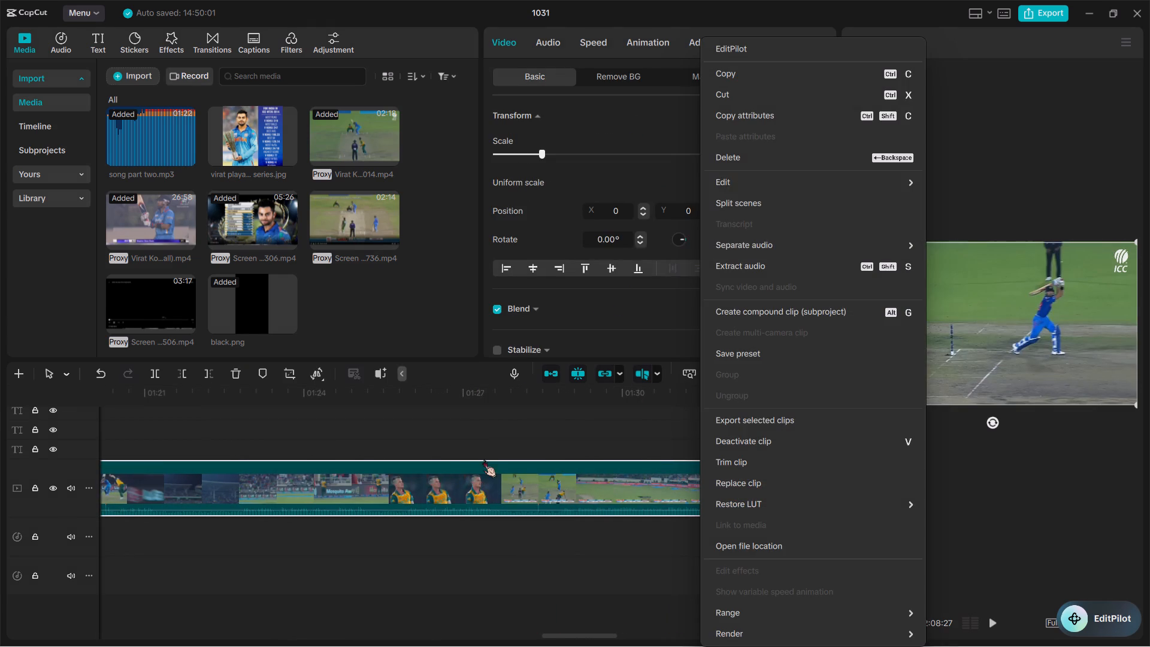
pyautogui.click(477, 446)
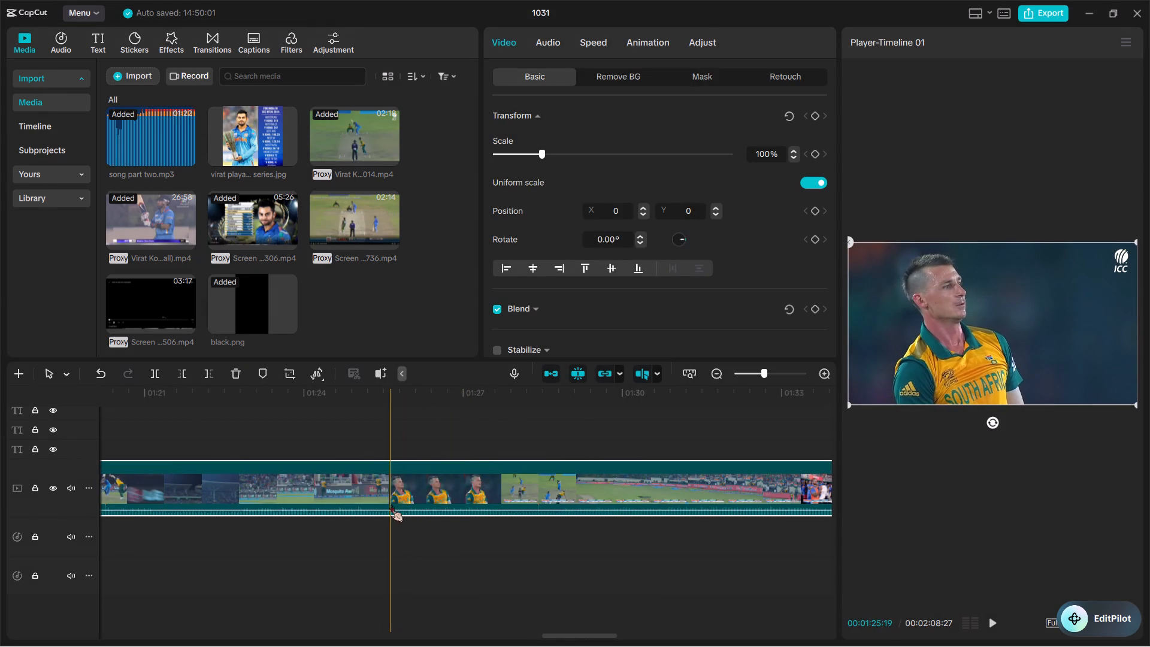
pyautogui.hotkey('ctrl', 'b')
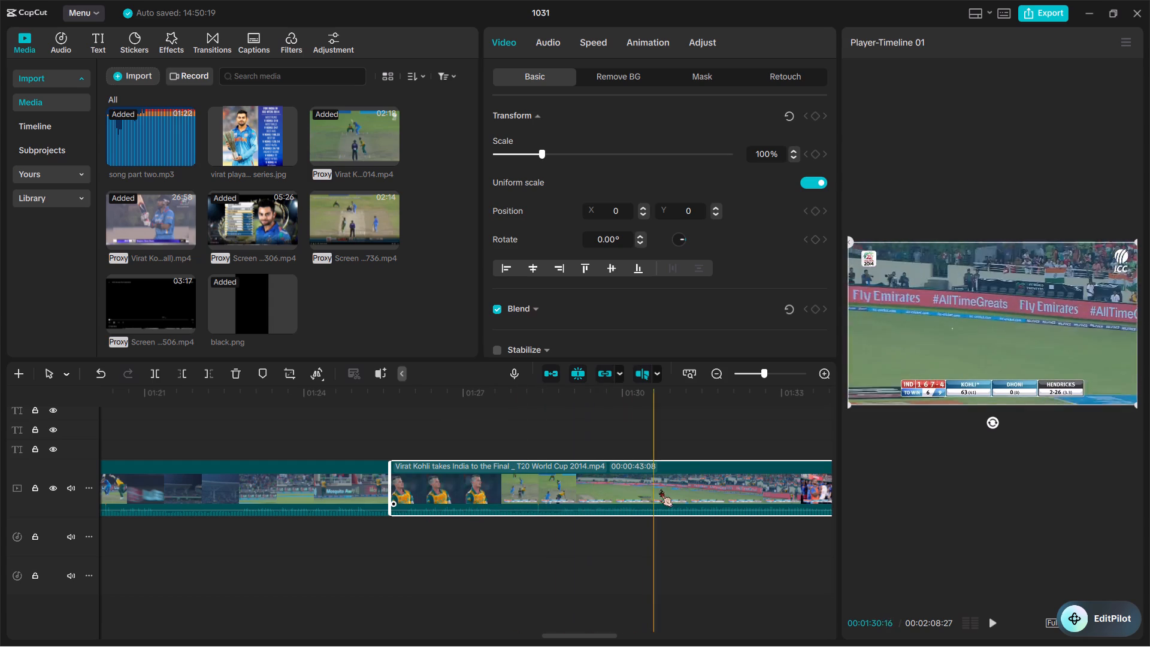
# Split the World Cup footage at 00:01:30:01 and about 00:01:38:19, and delete the boundary, crowd and replay segment between the cuts, leaving no gap.
pyautogui.hotkey('ctrl', 'b')
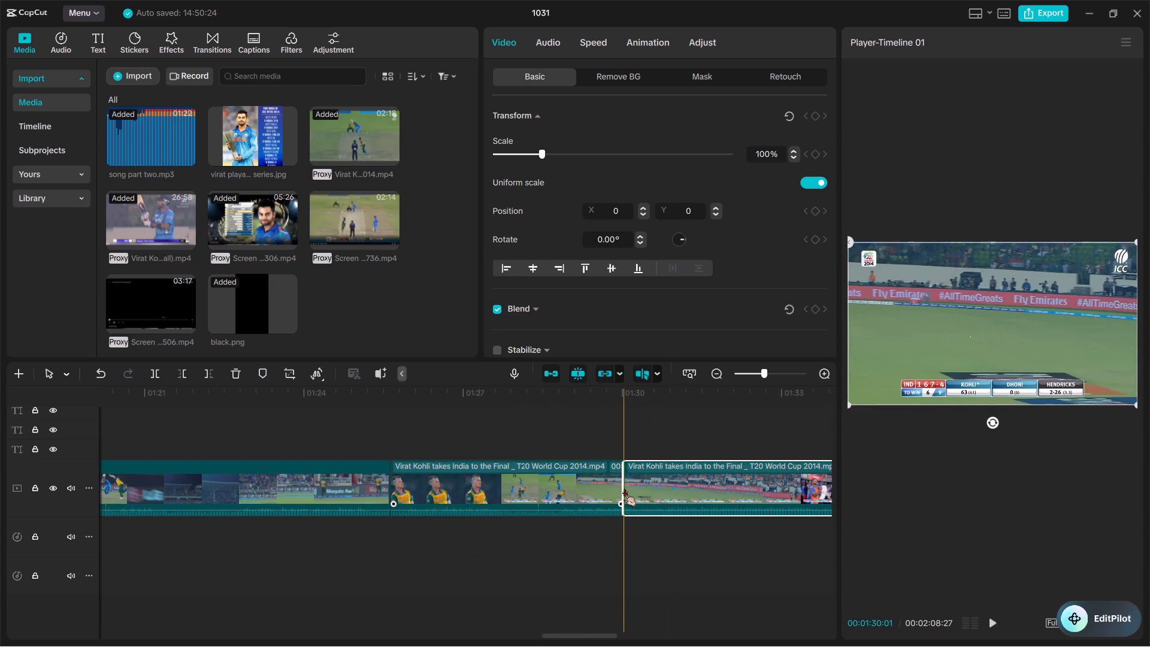
pyautogui.hscroll(-2, 624, 489)
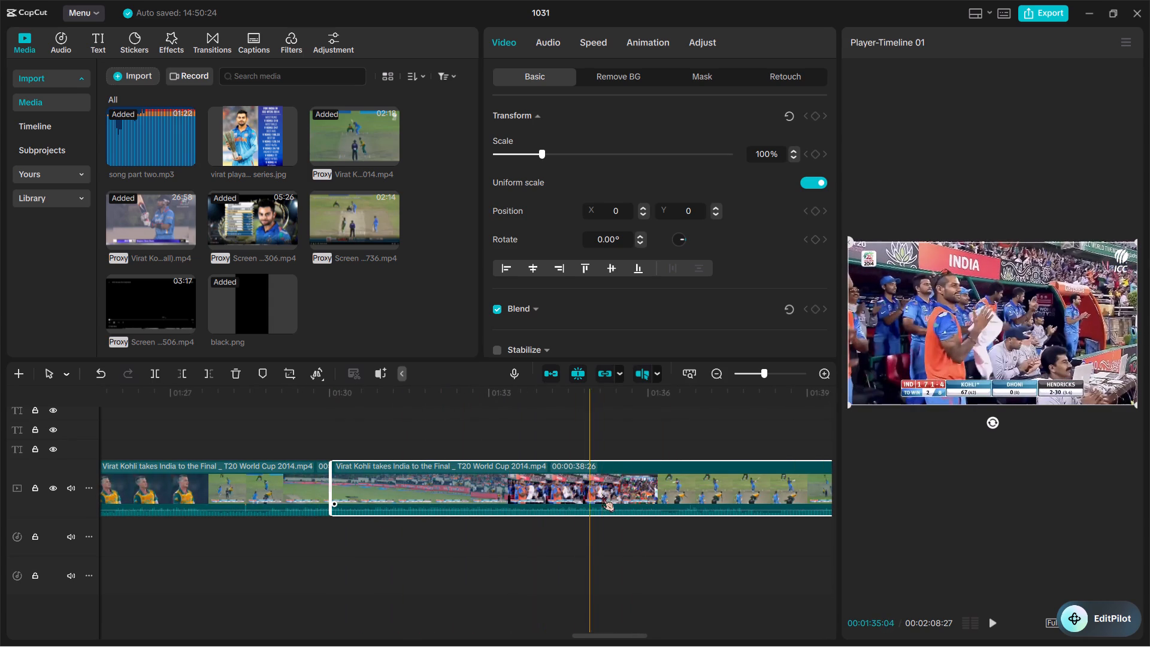
pyautogui.hscroll(-2, 602, 494)
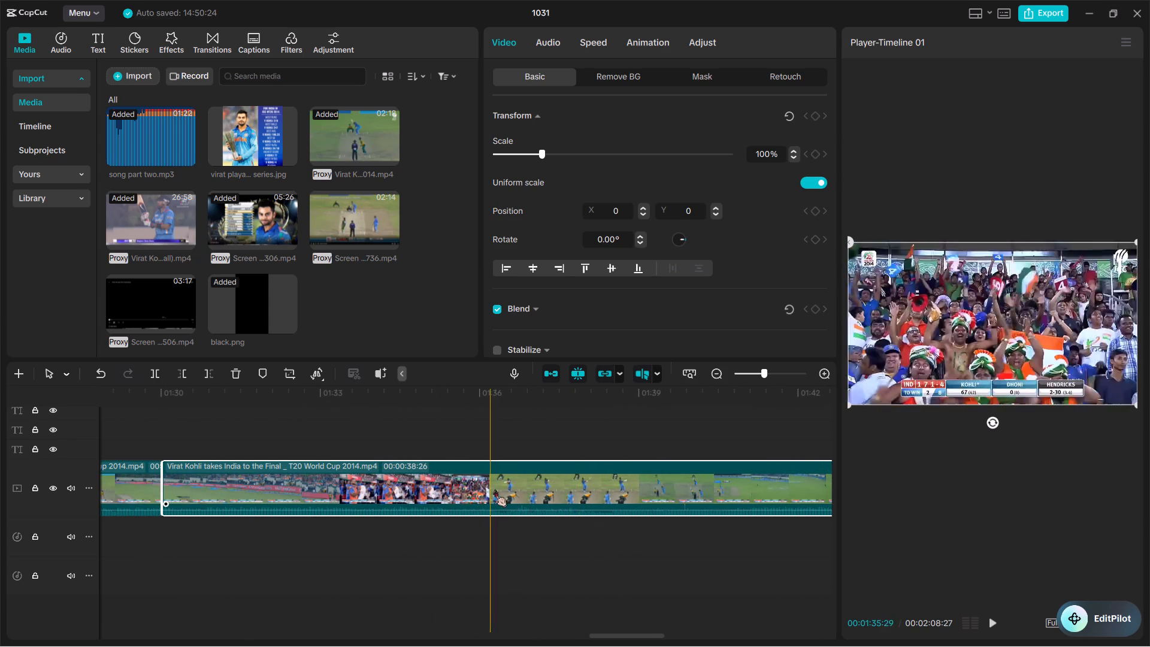
pyautogui.hscroll(-1, 627, 487)
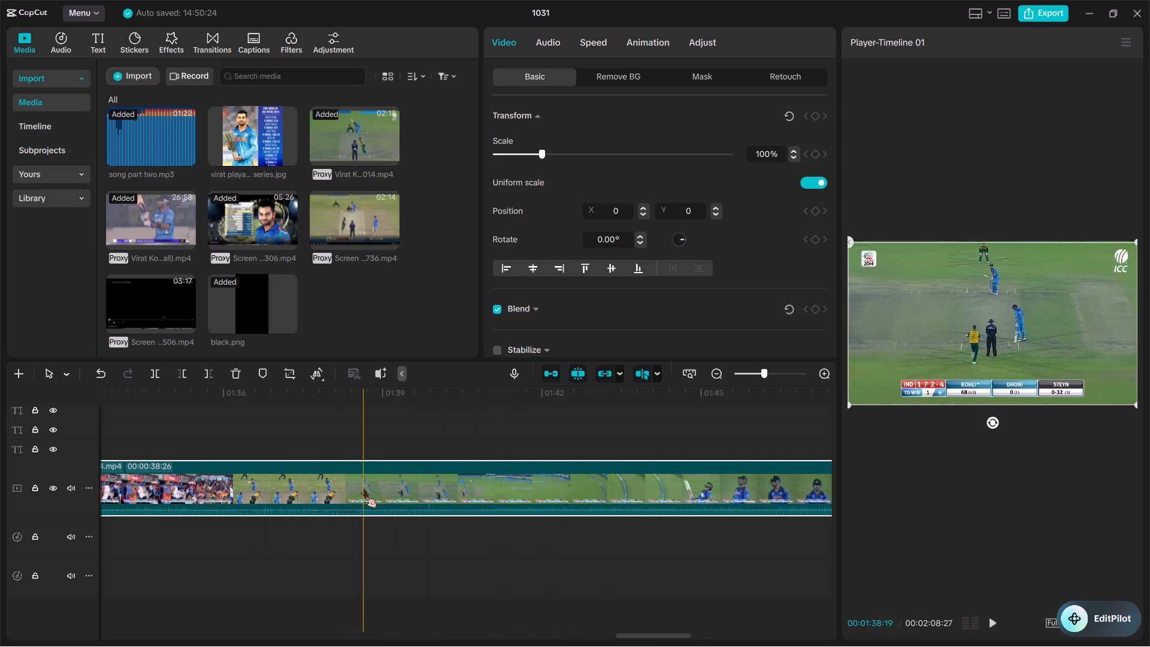
pyautogui.hotkey('ctrl', 'b')
pyautogui.click(307, 480)
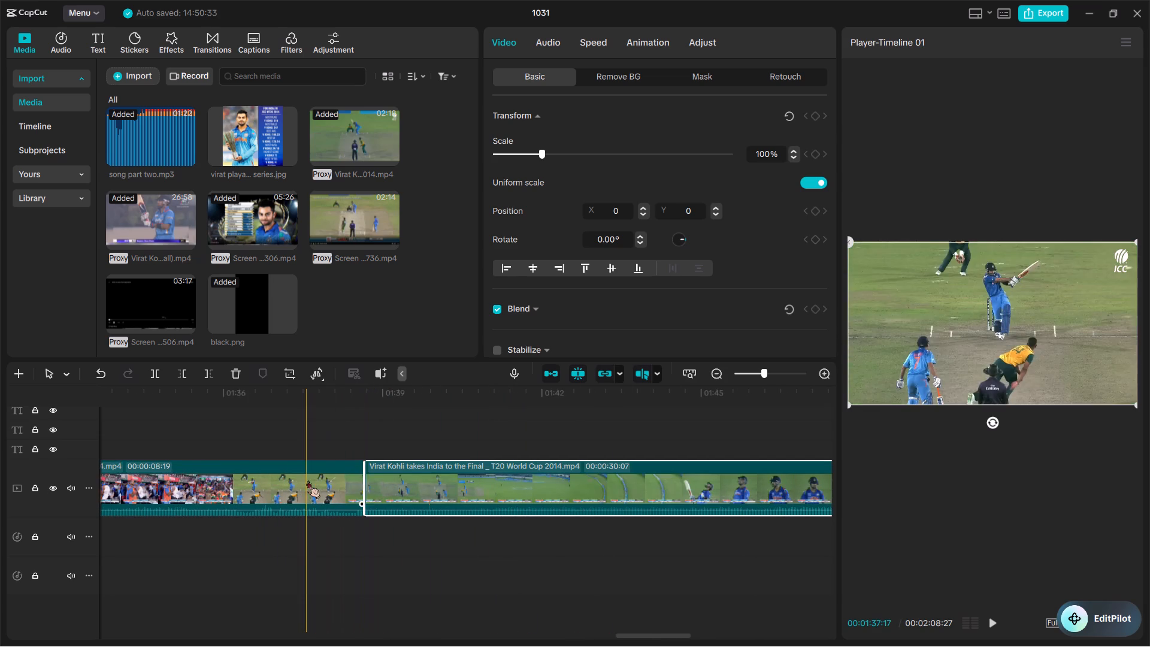
pyautogui.press('BackSpace')
pyautogui.hscroll(1, 307, 480)
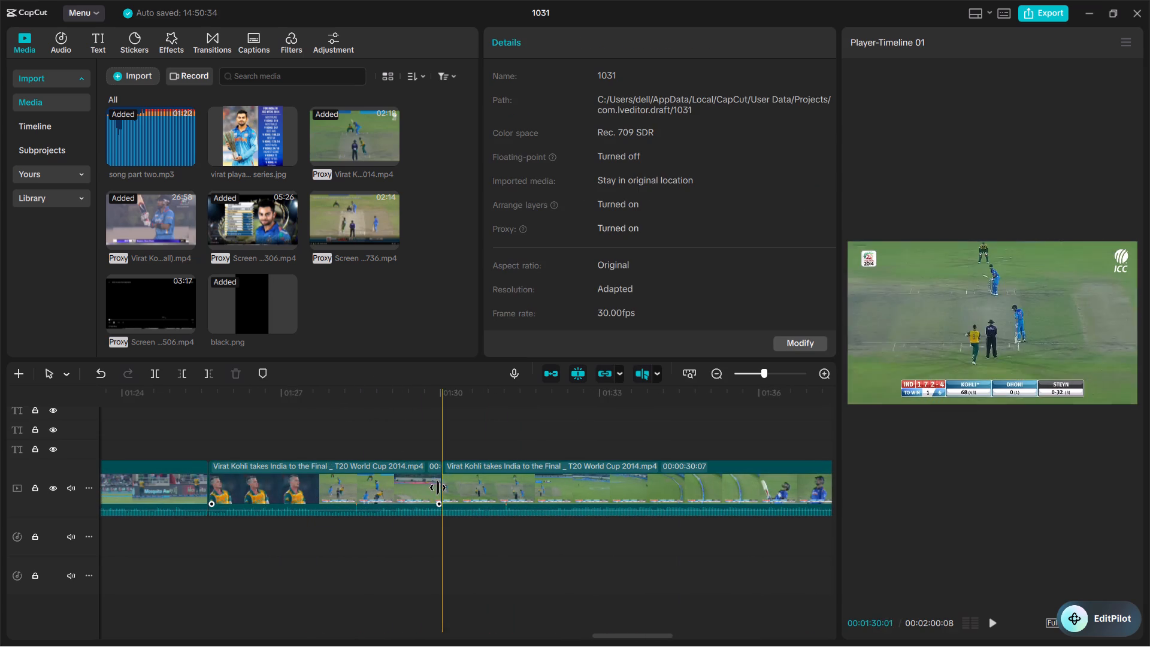
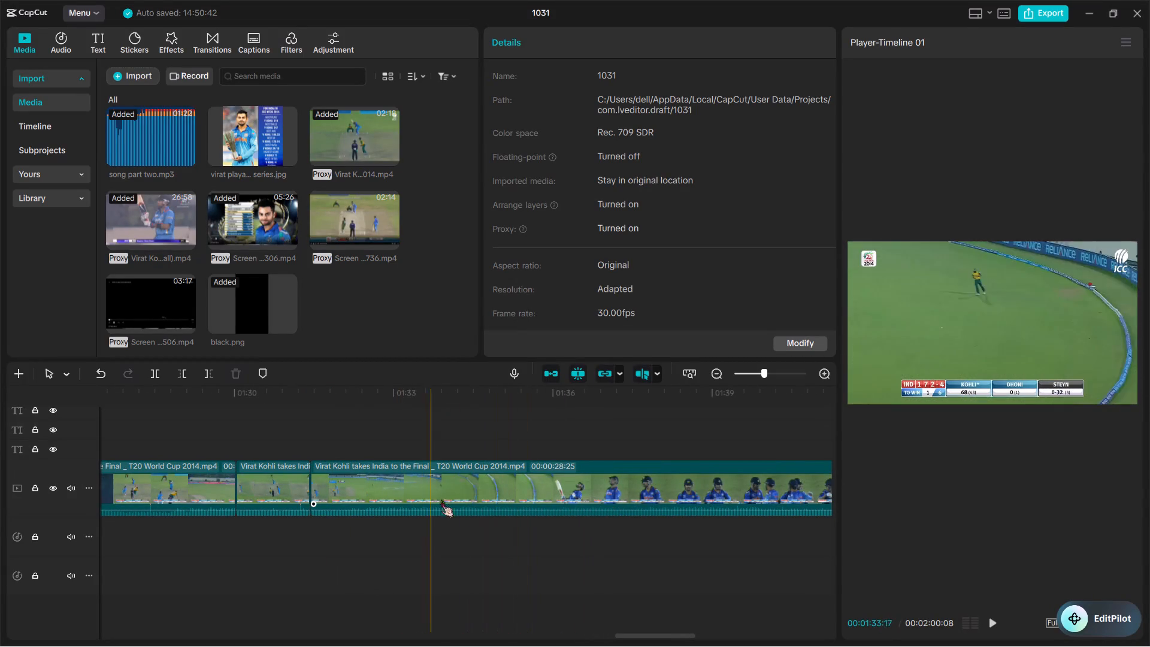
# Skim the remaining World Cup footage and split it at 00:01:45:23, where Kohli's batting close-up after the crowd shot begins.
pyautogui.hscroll(-1, 611, 512)
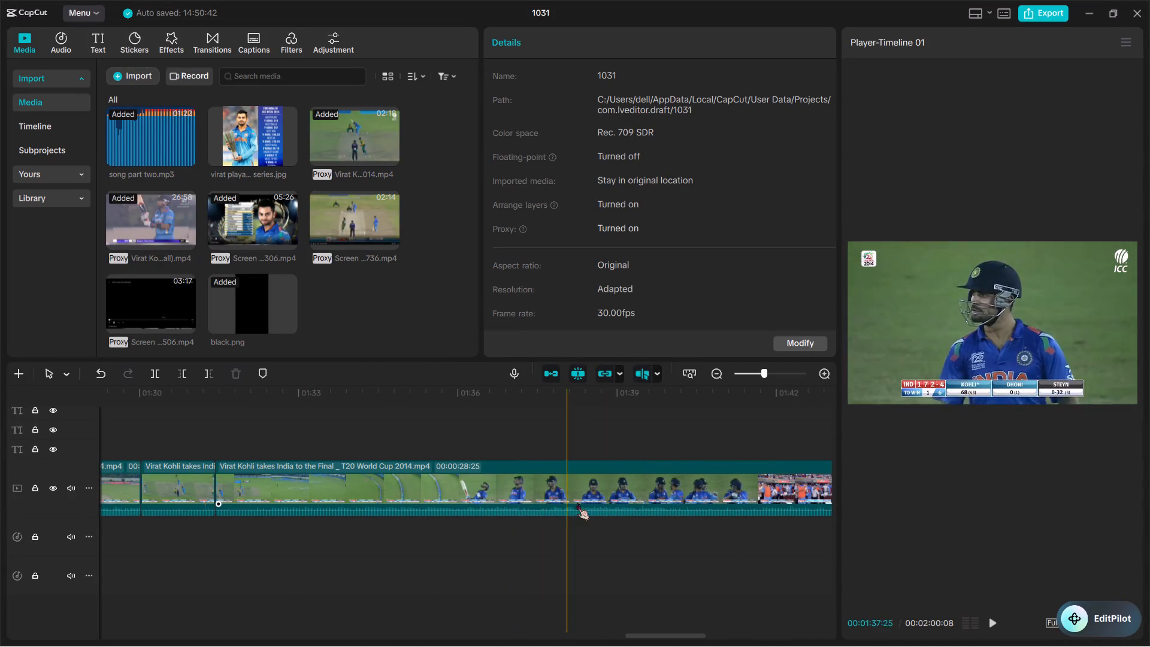
pyautogui.hscroll(-1, 709, 495)
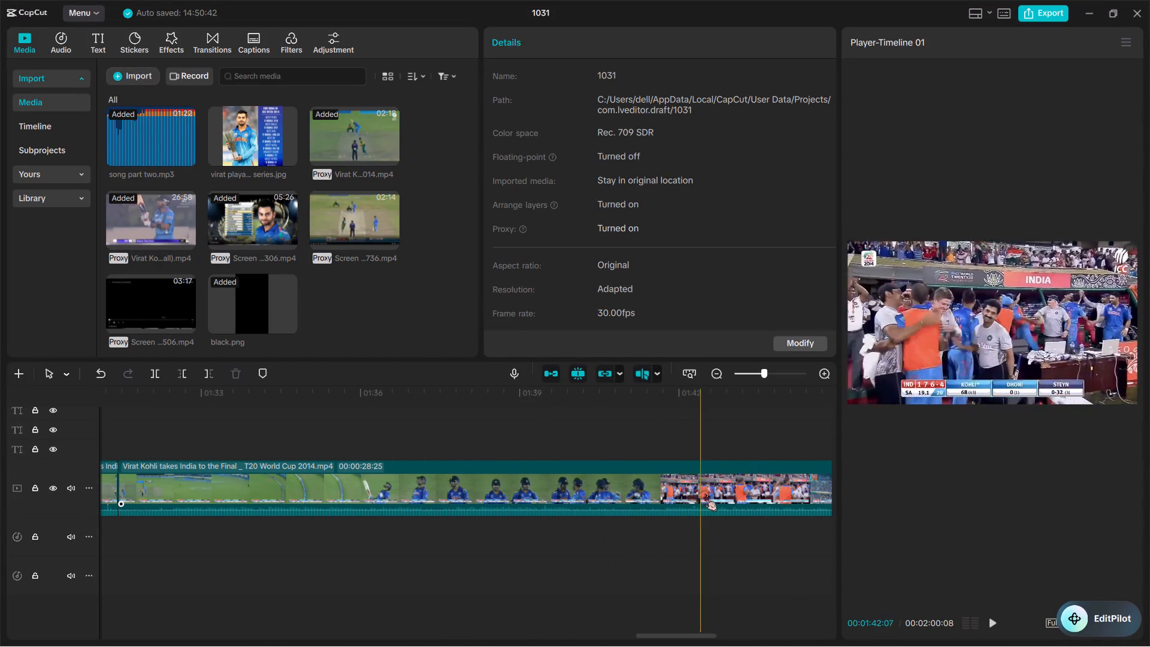
pyautogui.keyDown('ctrl'); pyautogui.scroll(-4, 631, 506); pyautogui.keyUp('ctrl')
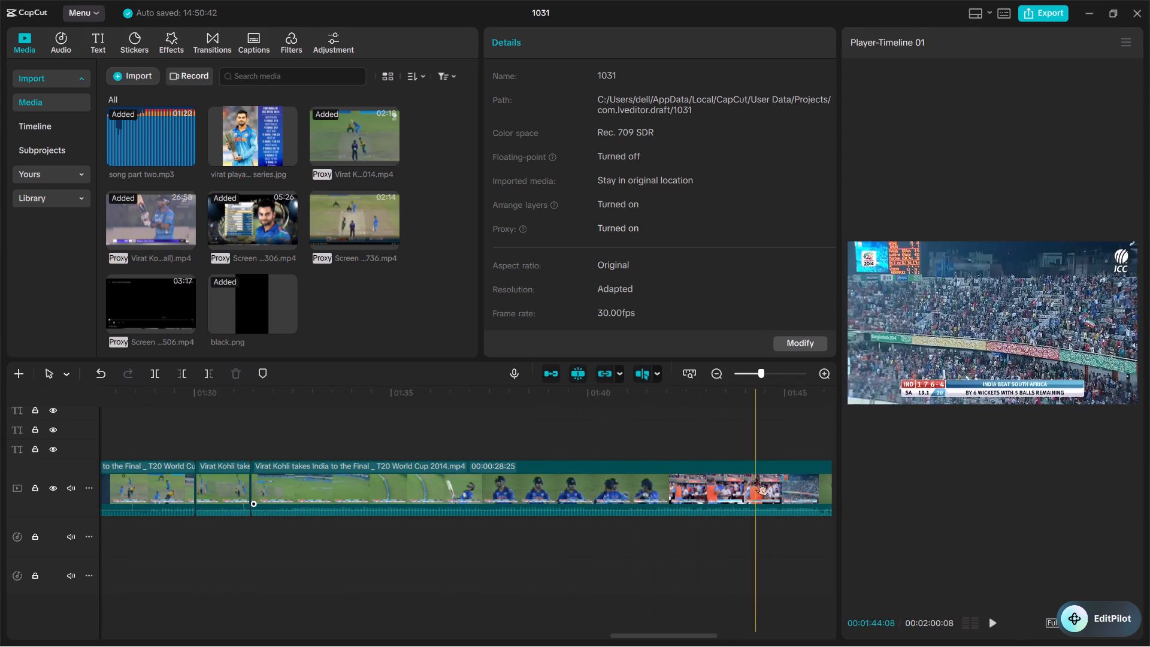
pyautogui.hscroll(-1, 755, 479)
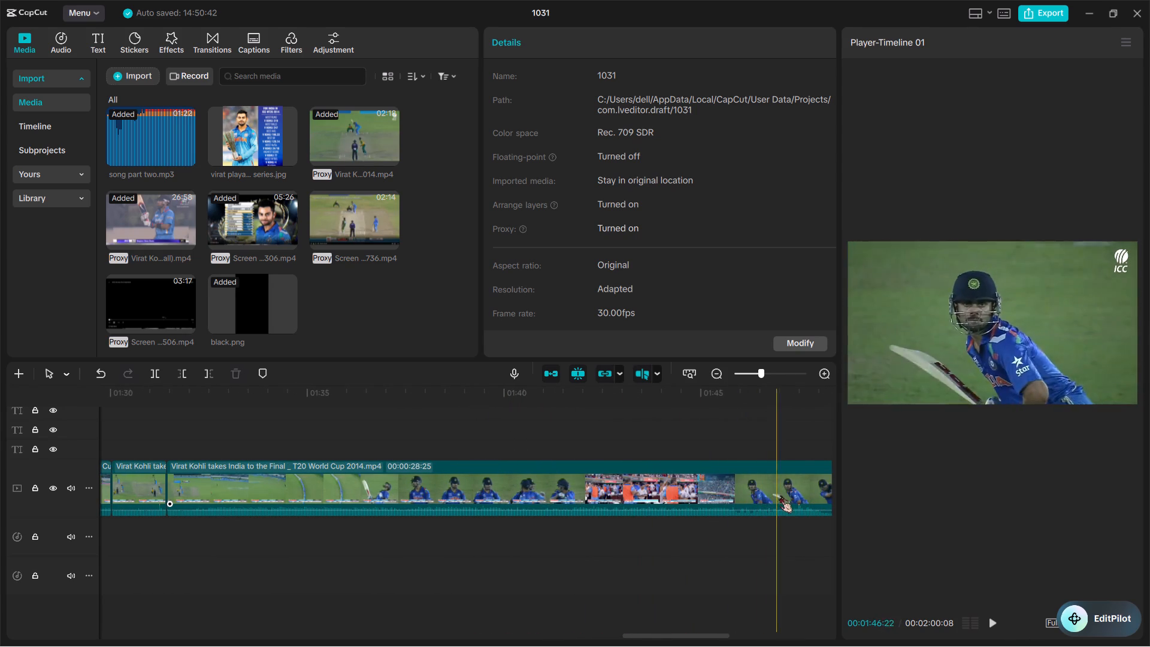
pyautogui.hscroll(-1, 782, 512)
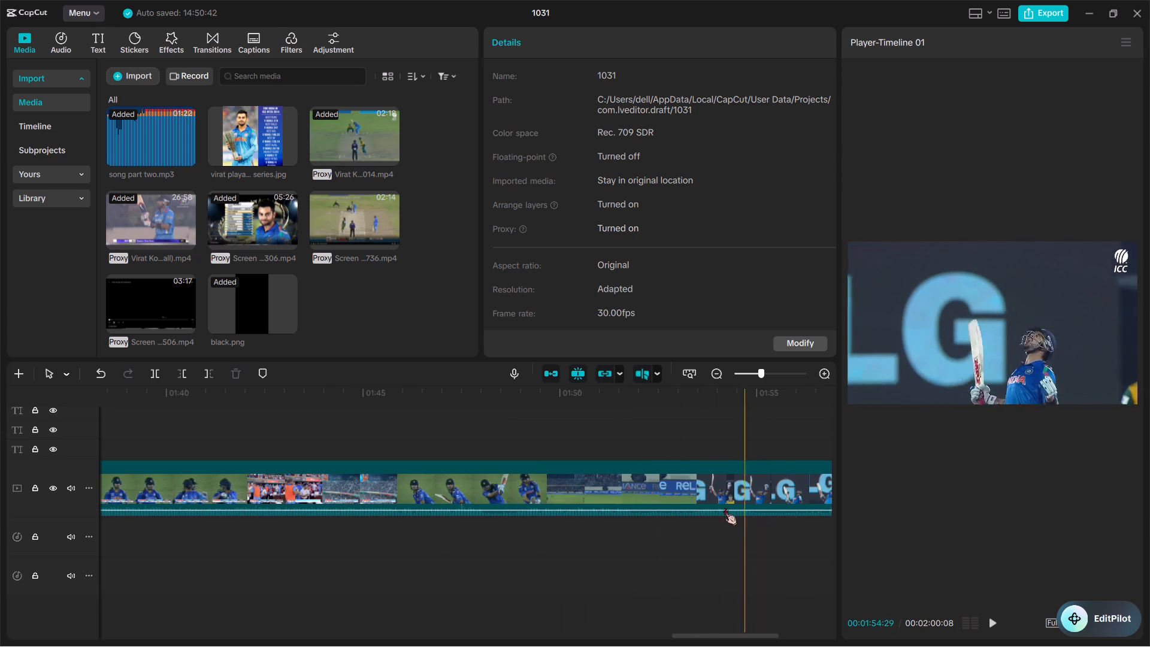
pyautogui.hscroll(1, 695, 507)
pyautogui.keyDown('ctrl'); pyautogui.scroll(-3, 695, 507); pyautogui.keyUp('ctrl')
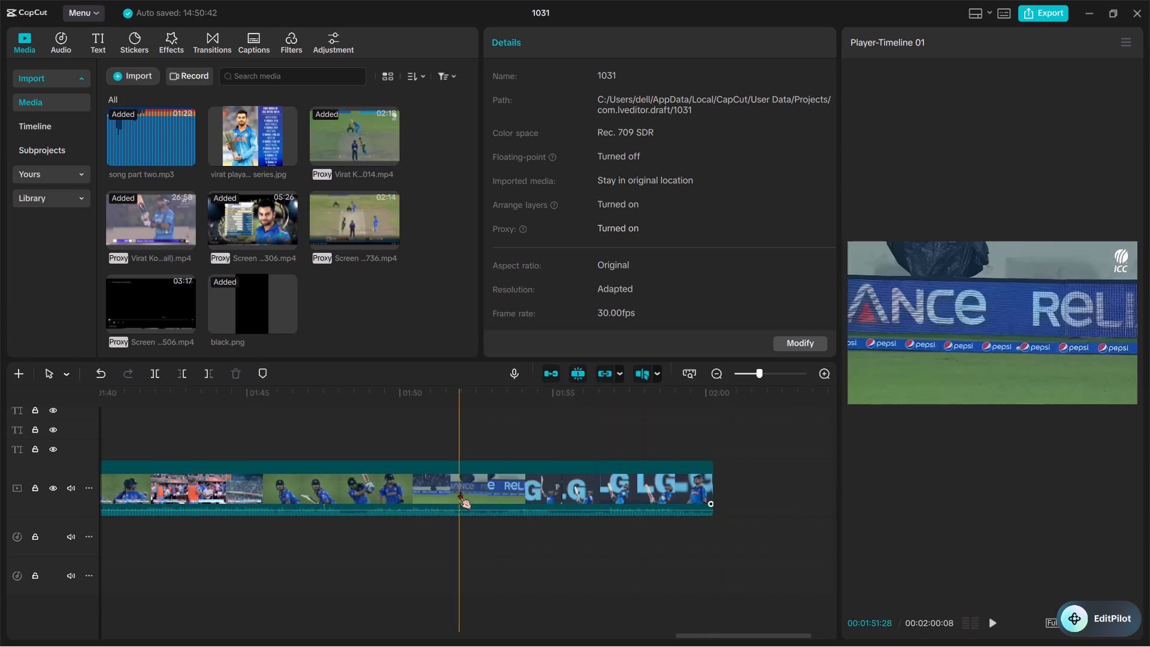
pyautogui.hscroll(1, 459, 492)
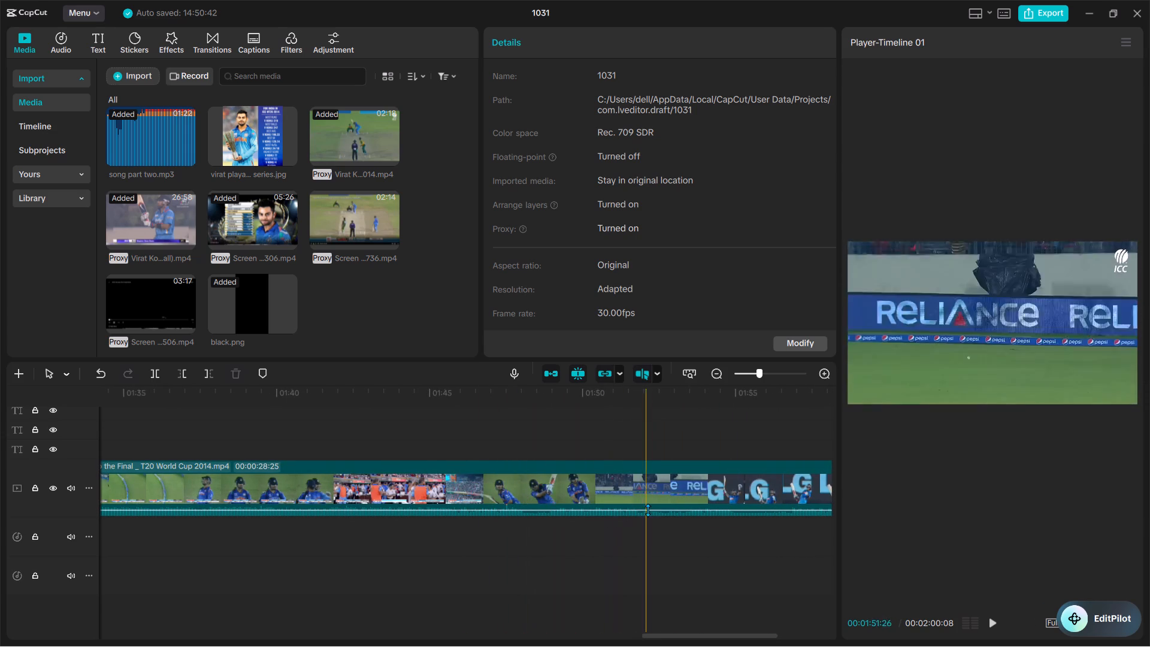
pyautogui.hscroll(-1, 720, 520)
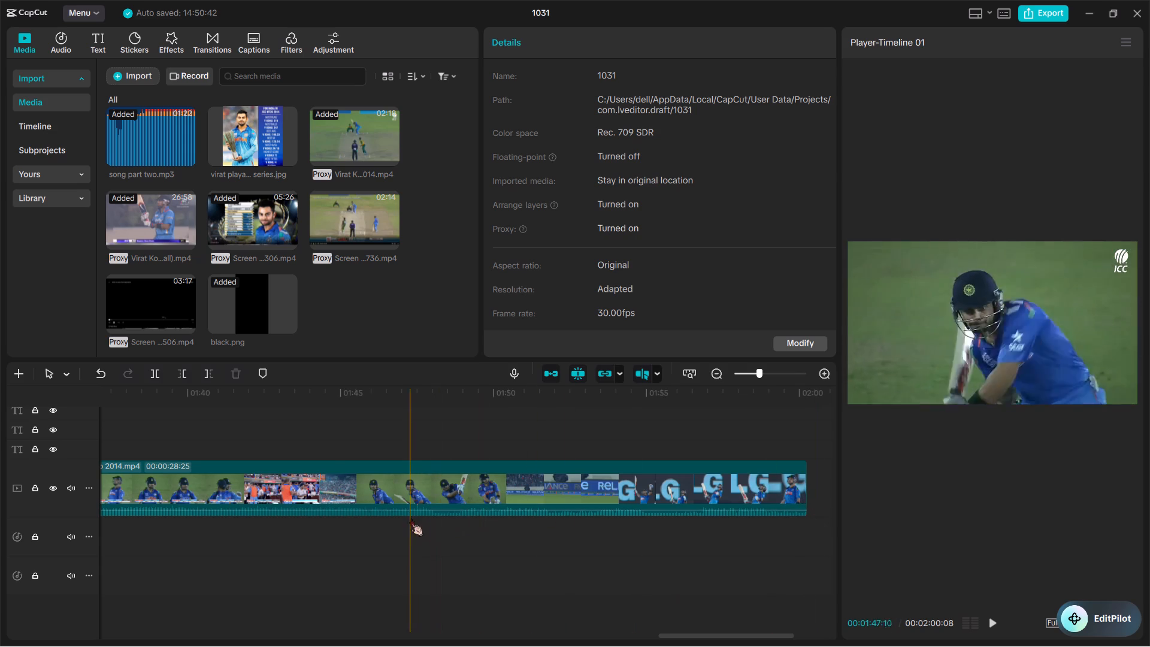
pyautogui.hscroll(1, 302, 510)
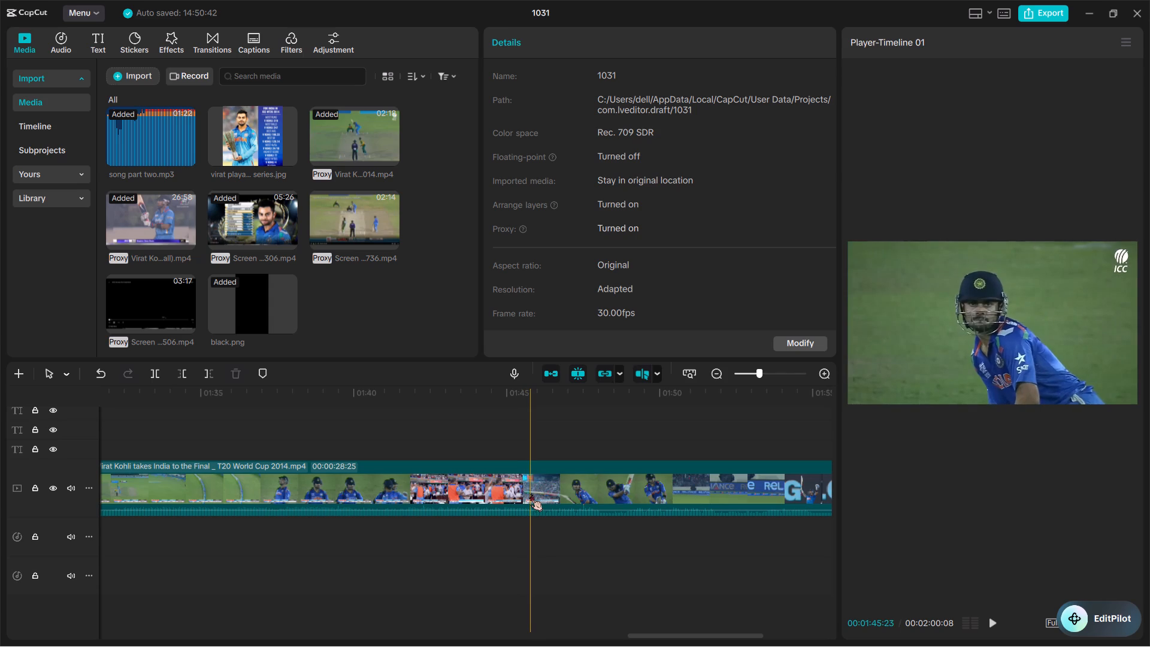
pyautogui.hotkey('ctrl', 'b')
# Split the preceding World Cup segment at about 00:01:35:25 and delete its opening boundary footage, leaving no gap.
pyautogui.hscroll(1, 406, 468)
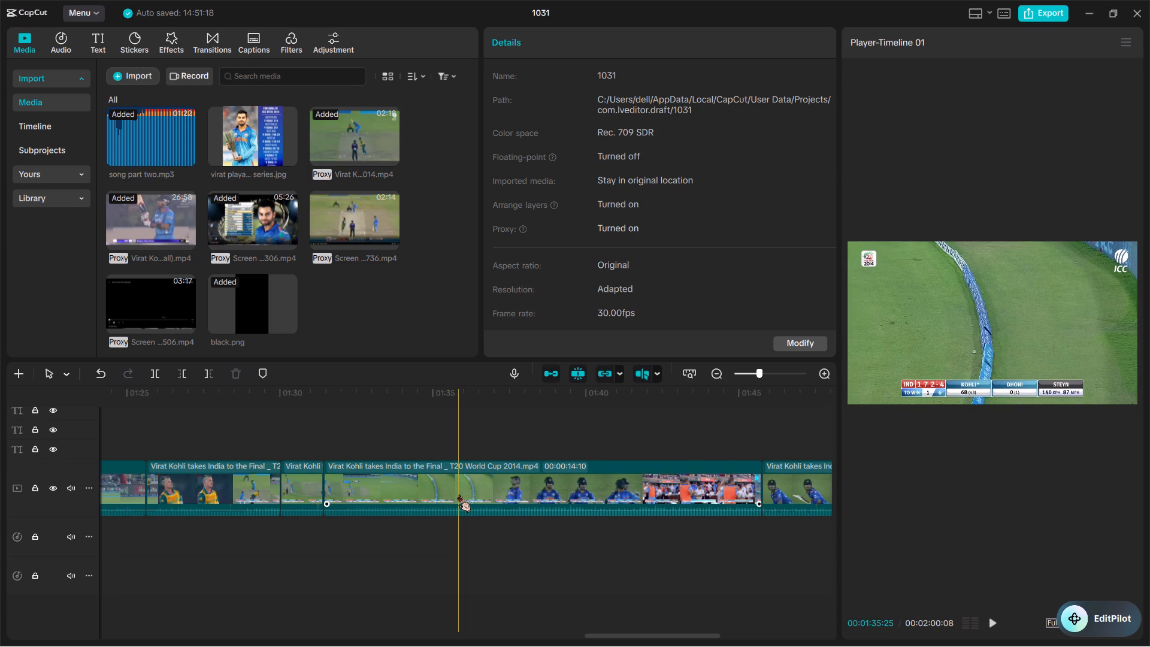
pyautogui.hotkey('ctrl', 'b')
pyautogui.click(422, 487)
pyautogui.press('BackSpace')
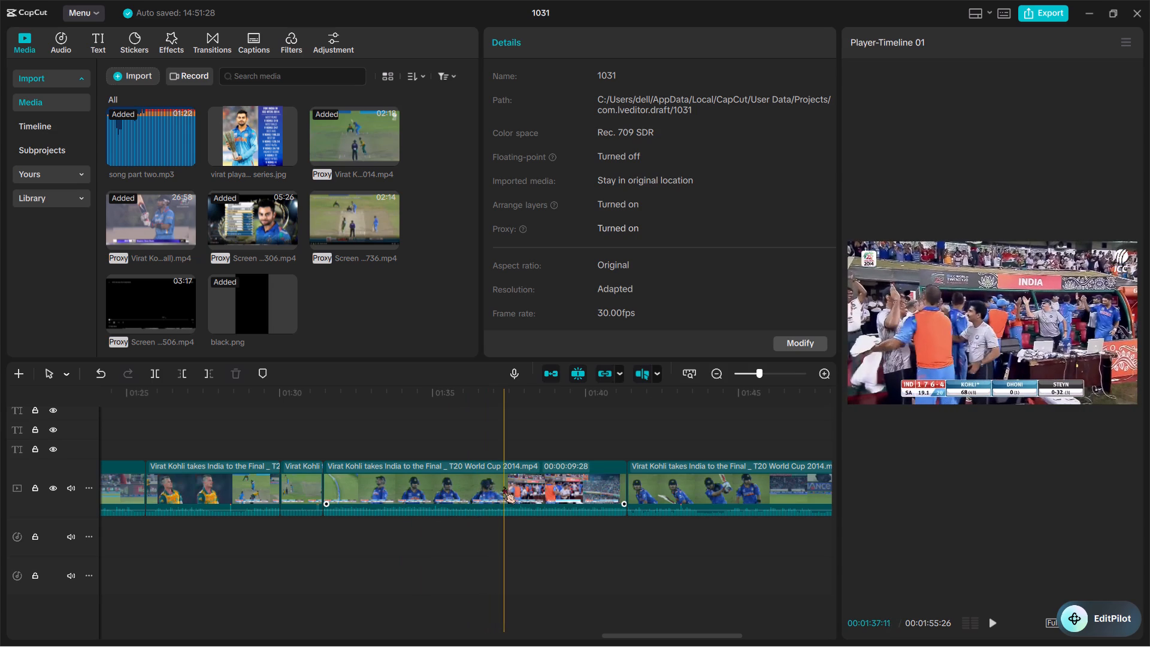
# Split the footage at 00:01:37:11, where the dugout celebration begins, and move the Kohli hug clip before it to the timeline's end.
pyautogui.hotkey('ctrl', 'b')
pyautogui.click(451, 486)
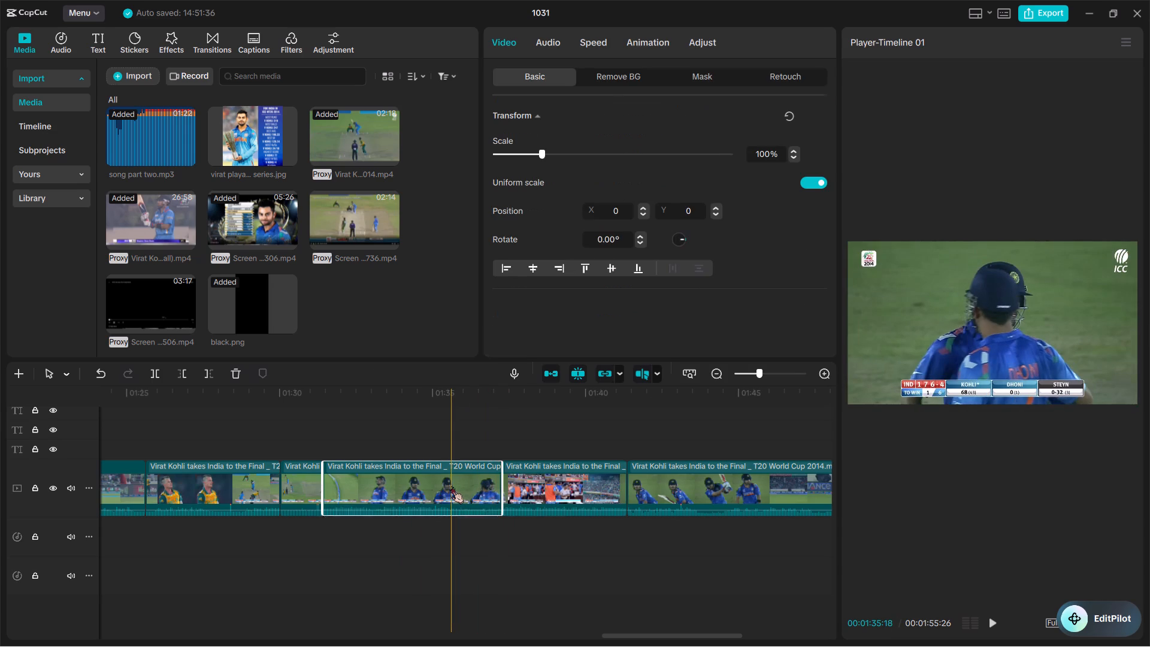
pyautogui.moveTo(451, 486); pyautogui.dragTo(819, 509)
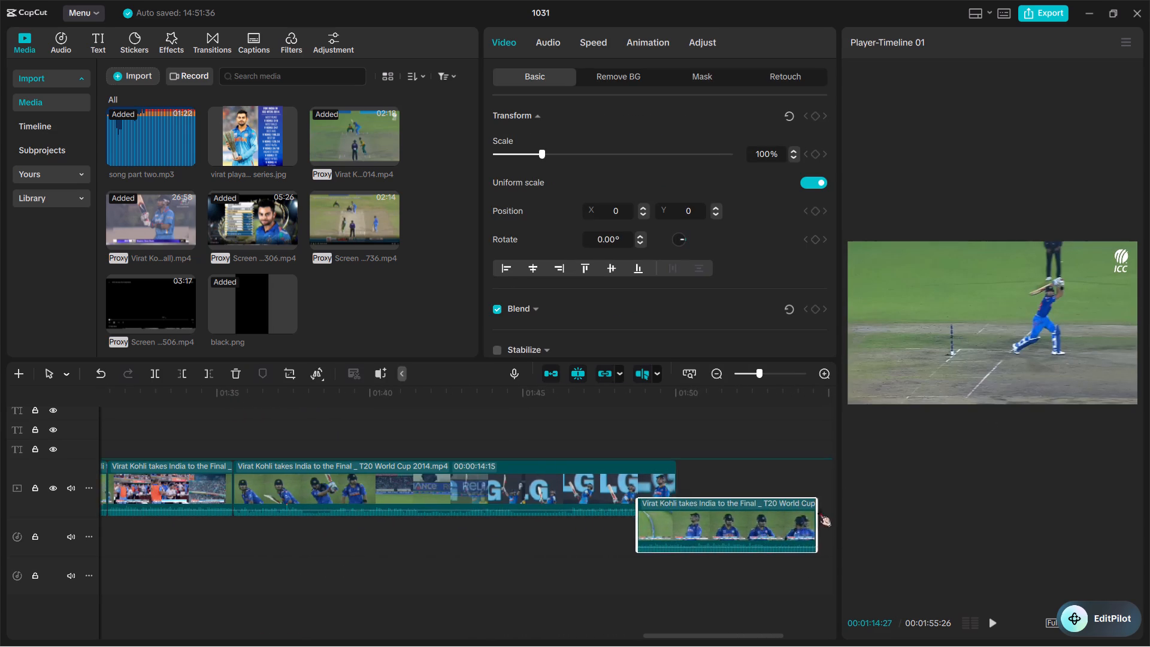
pyautogui.moveTo(819, 509); pyautogui.dragTo(644, 504)
pyautogui.hscroll(1, 644, 504)
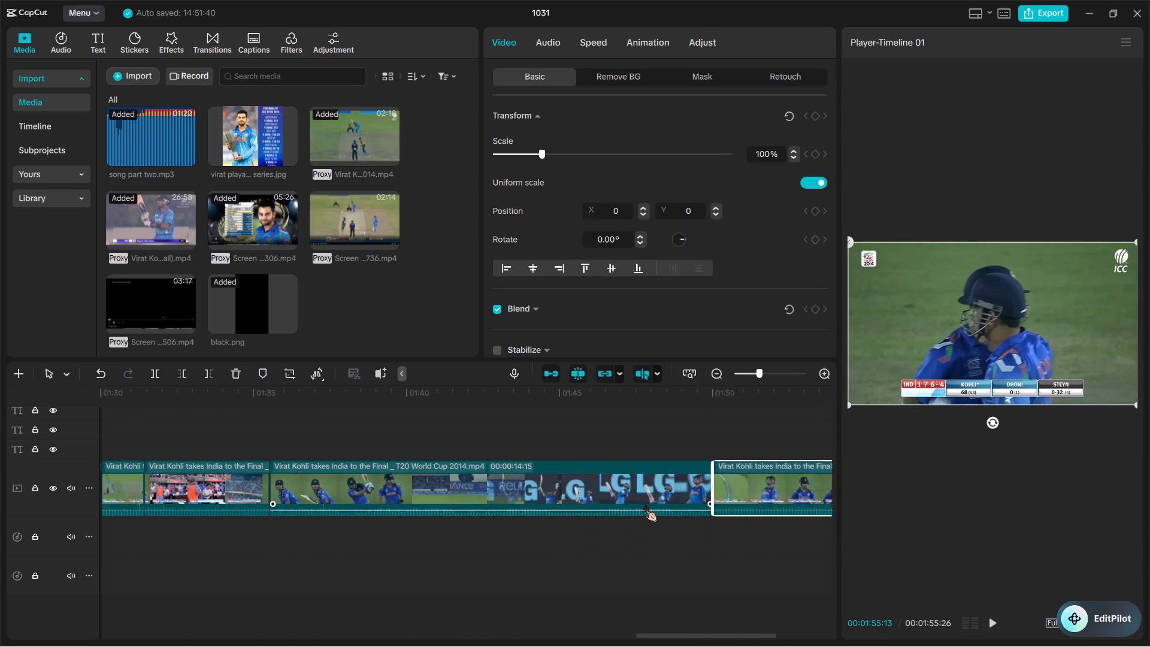
# Trim the start of the South African bowler's clip up to 00:01:28:09, keeping only the delivery.
pyautogui.hscroll(1, 644, 504)
pyautogui.click(797, 481)
pyautogui.hscroll(-1, 797, 481)
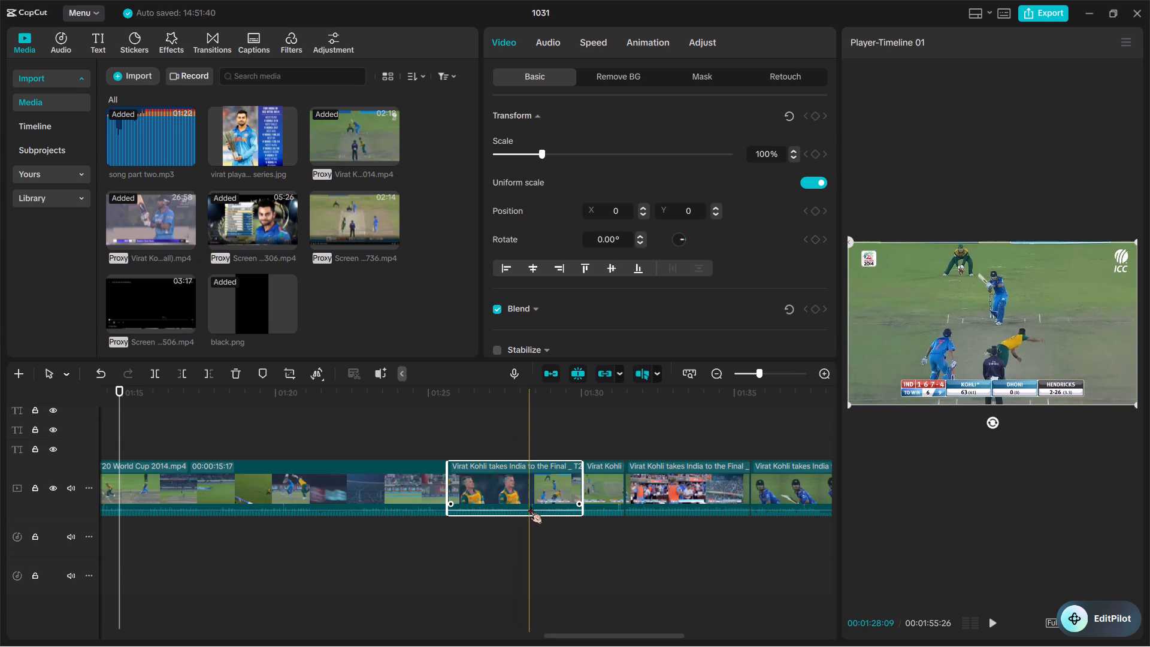
pyautogui.press('q')
# Move the trimmed delivery clip and the delivery after it together to just before the 00:00:15:17 clip.
pyautogui.hscroll(1, 410, 495)
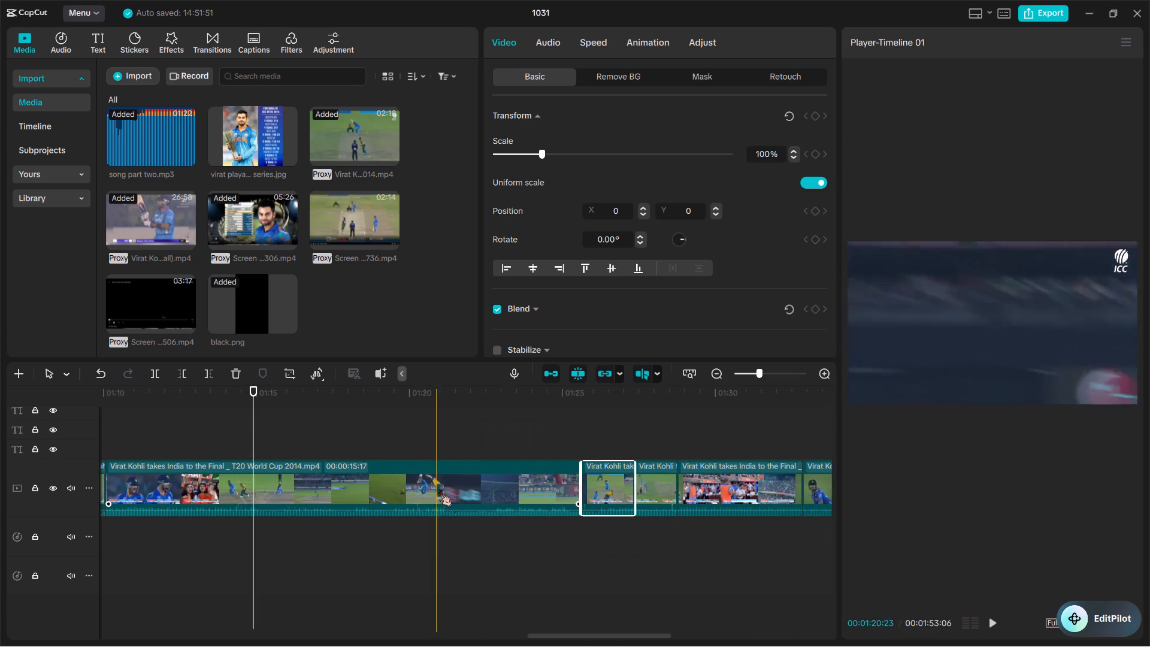
pyautogui.moveTo(593, 434); pyautogui.dragTo(646, 485)
pyautogui.moveTo(646, 485); pyautogui.dragTo(179, 500)
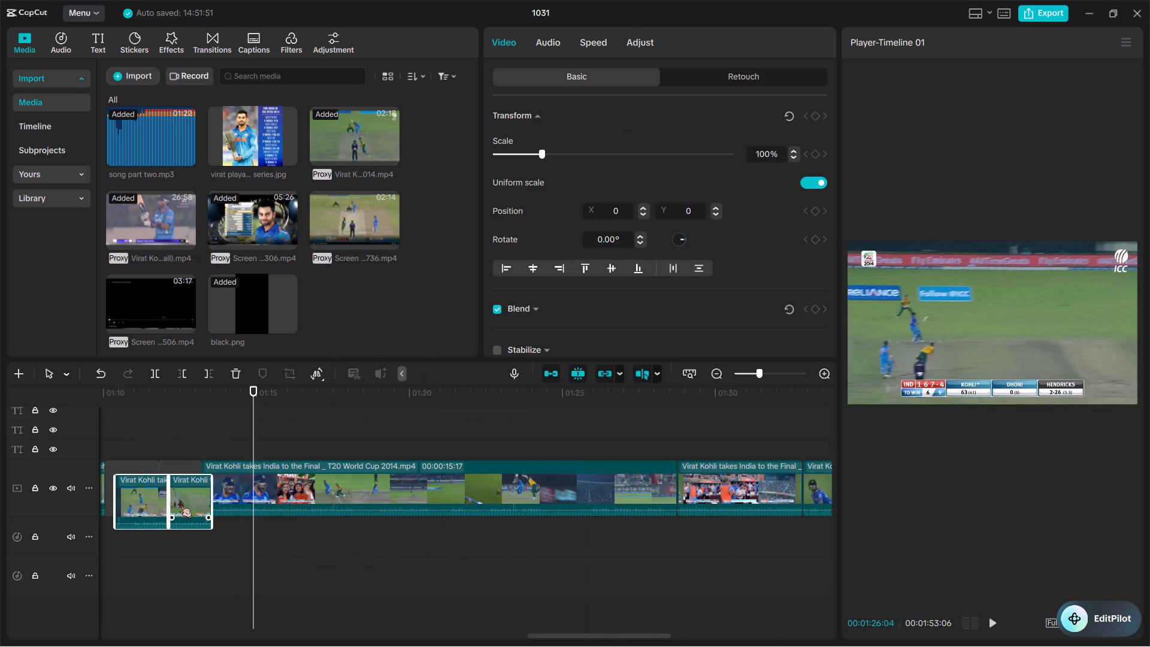
pyautogui.moveTo(179, 500); pyautogui.dragTo(190, 498)
# Delete the 00:00:05:11 boundary and stadium clip near 00:00:44 in the early World Cup footage.
pyautogui.hscroll(1, 190, 498)
pyautogui.hscroll(1, 395, 515)
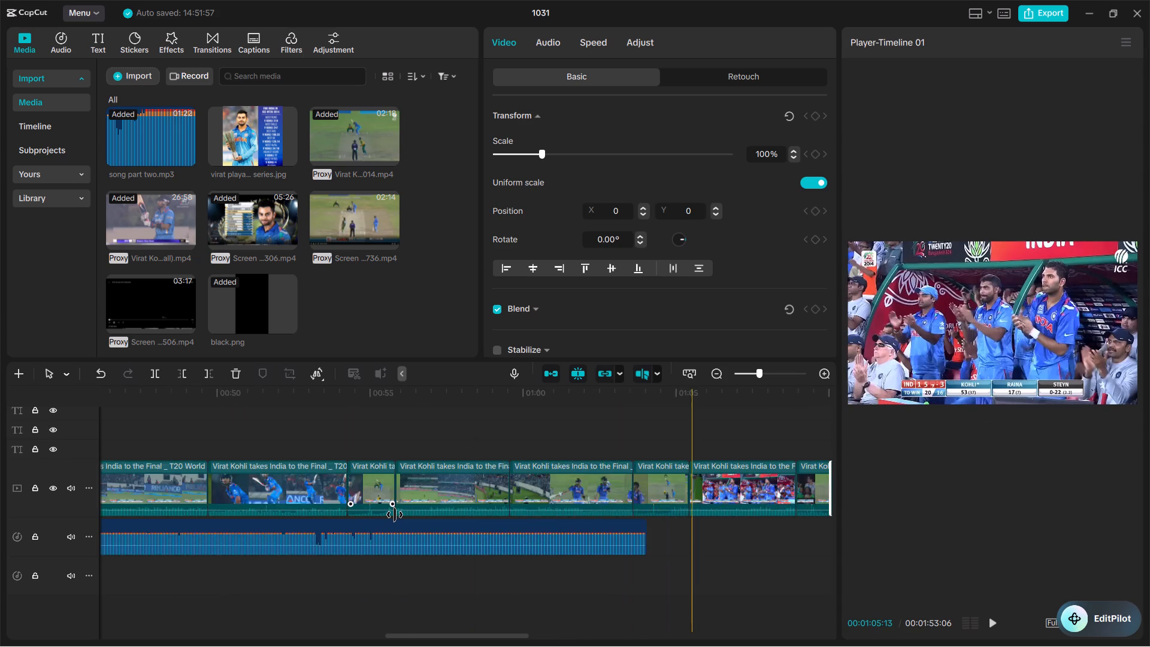
pyautogui.keyDown('ctrl'); pyautogui.scroll(-4, 395, 515); pyautogui.keyUp('ctrl')
pyautogui.hscroll(-1, 295, 504)
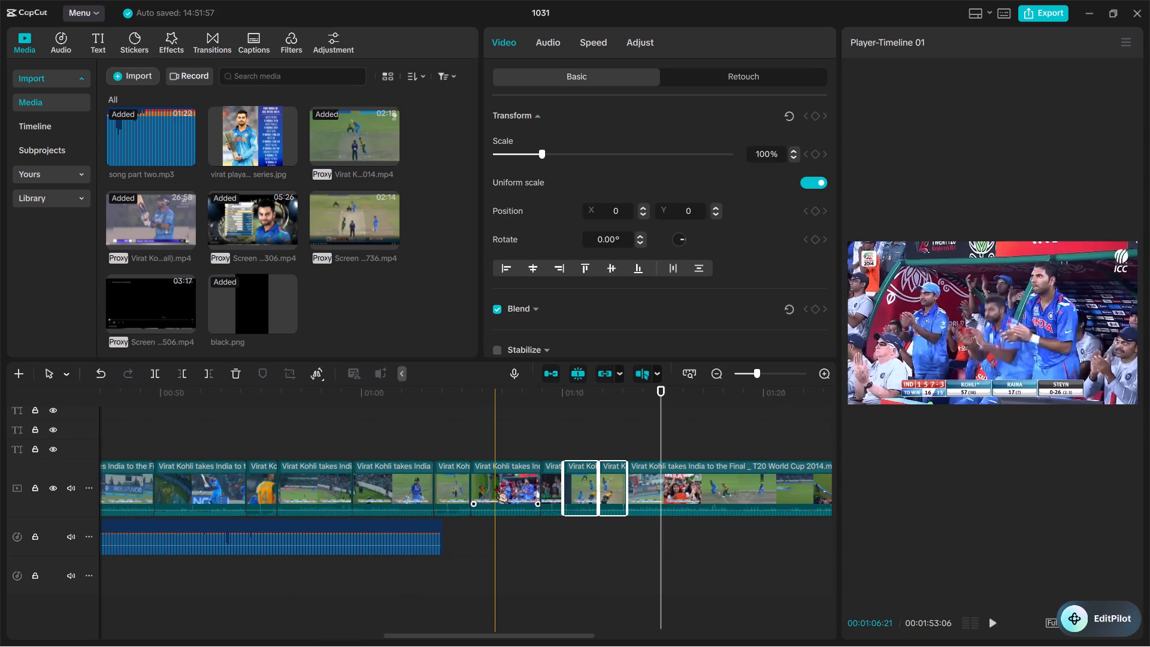
pyautogui.keyDown('ctrl'); pyautogui.scroll(-3, 495, 485); pyautogui.keyUp('ctrl')
pyautogui.keyDown('ctrl'); pyautogui.scroll(5, 463, 491); pyautogui.keyUp('ctrl')
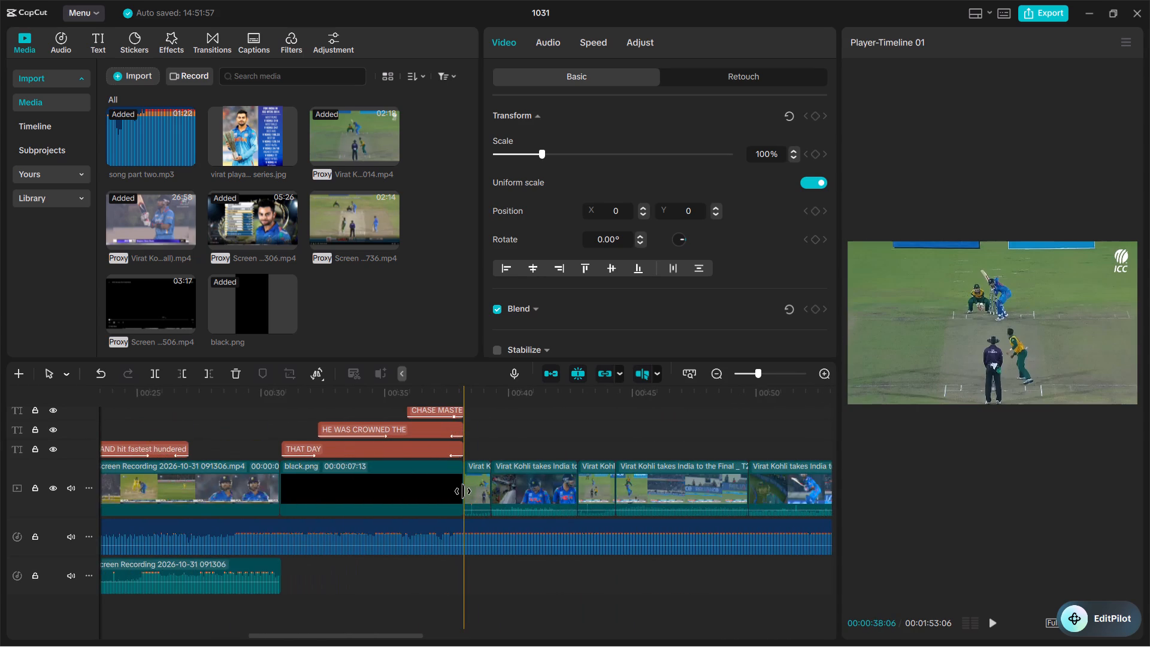
pyautogui.keyDown('ctrl'); pyautogui.scroll(10, 463, 491); pyautogui.keyUp('ctrl')
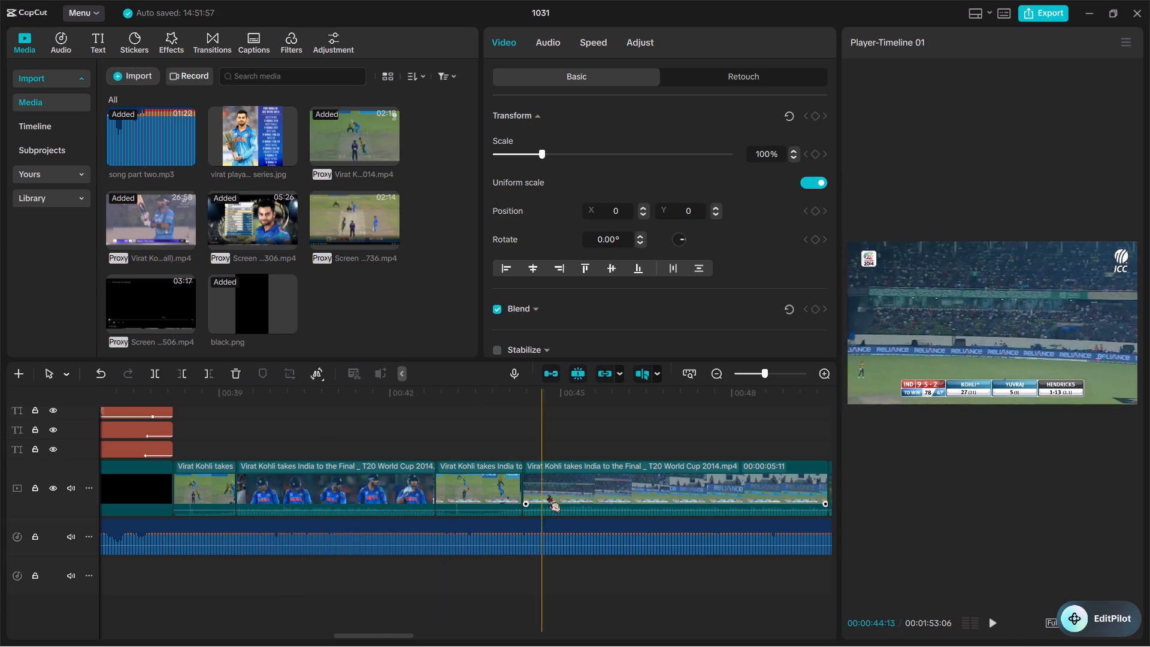
pyautogui.hscroll(-1, 585, 496)
pyautogui.click(570, 493)
pyautogui.press('BackSpace')
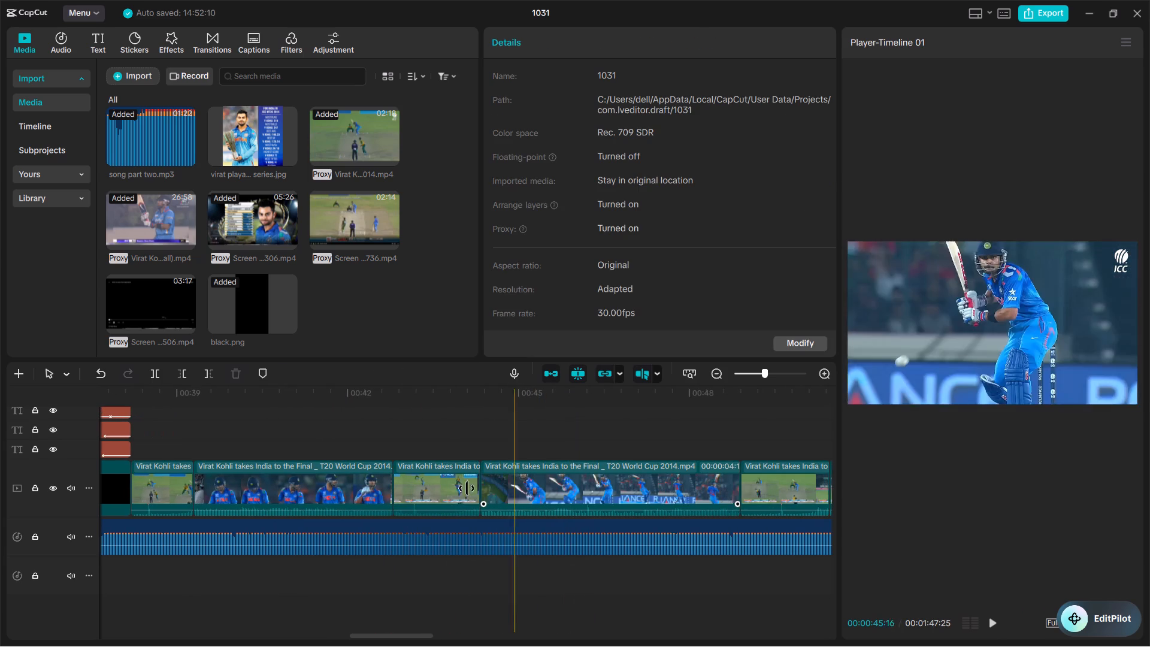
# Delete the side-on batting replay near 00:00:46 and the stadium boundary clip that precedes Kohli's raised-bat shot.
pyautogui.hscroll(-1, 600, 498)
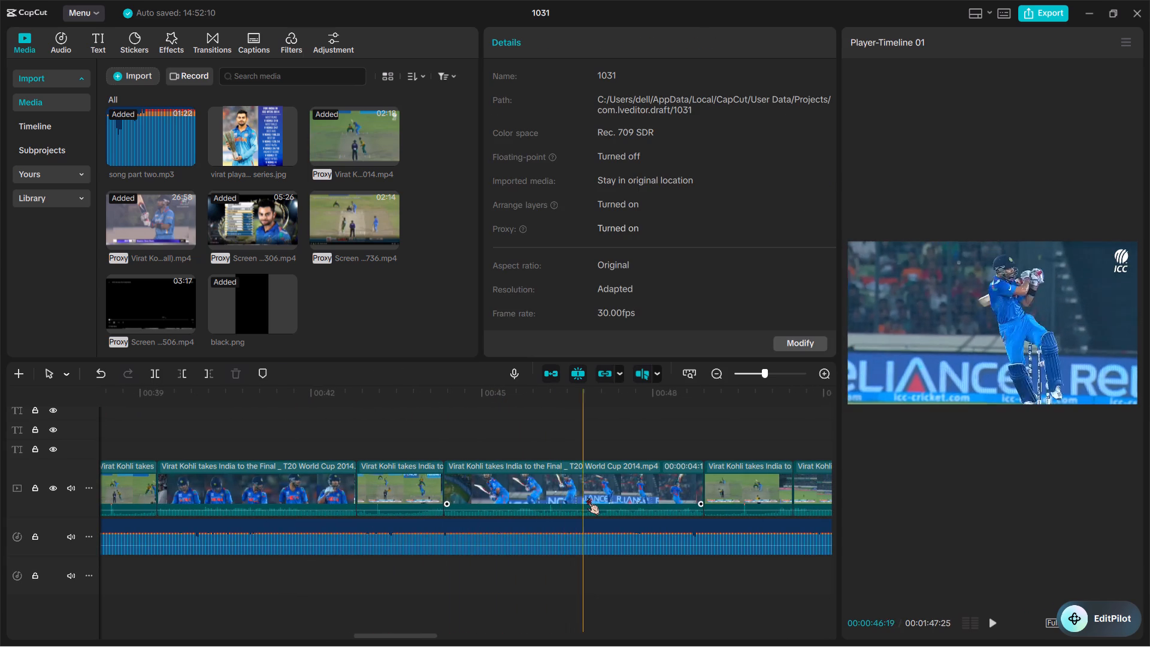
pyautogui.click(587, 497)
pyautogui.press('BackSpace')
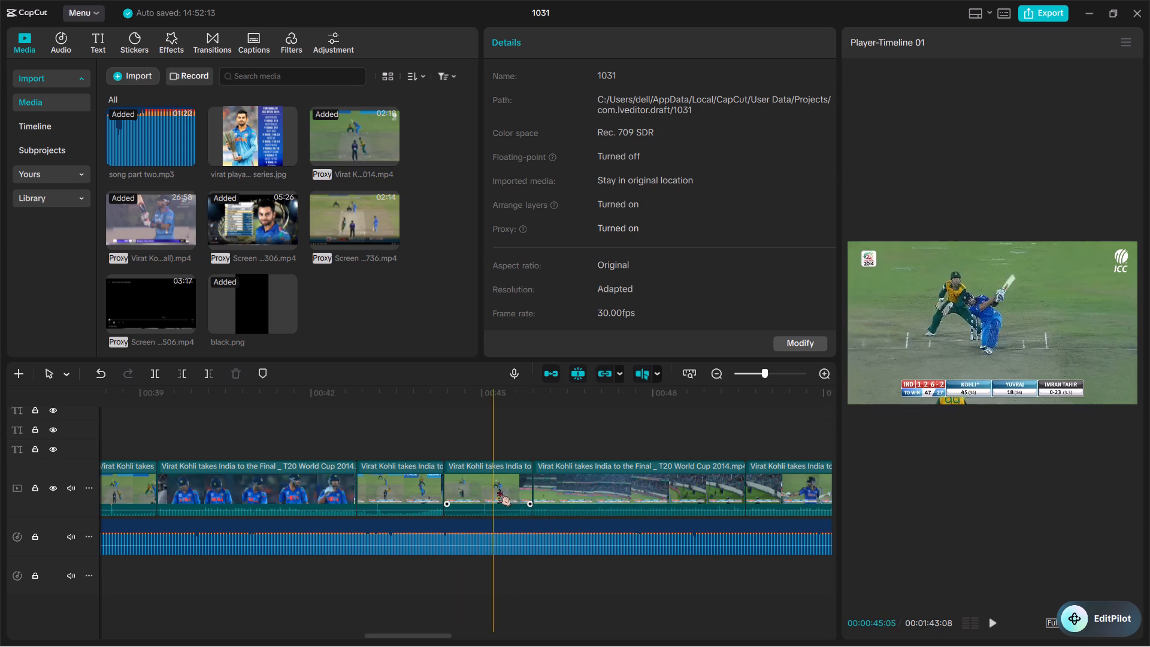
pyautogui.click(576, 494)
pyautogui.press('BackSpace')
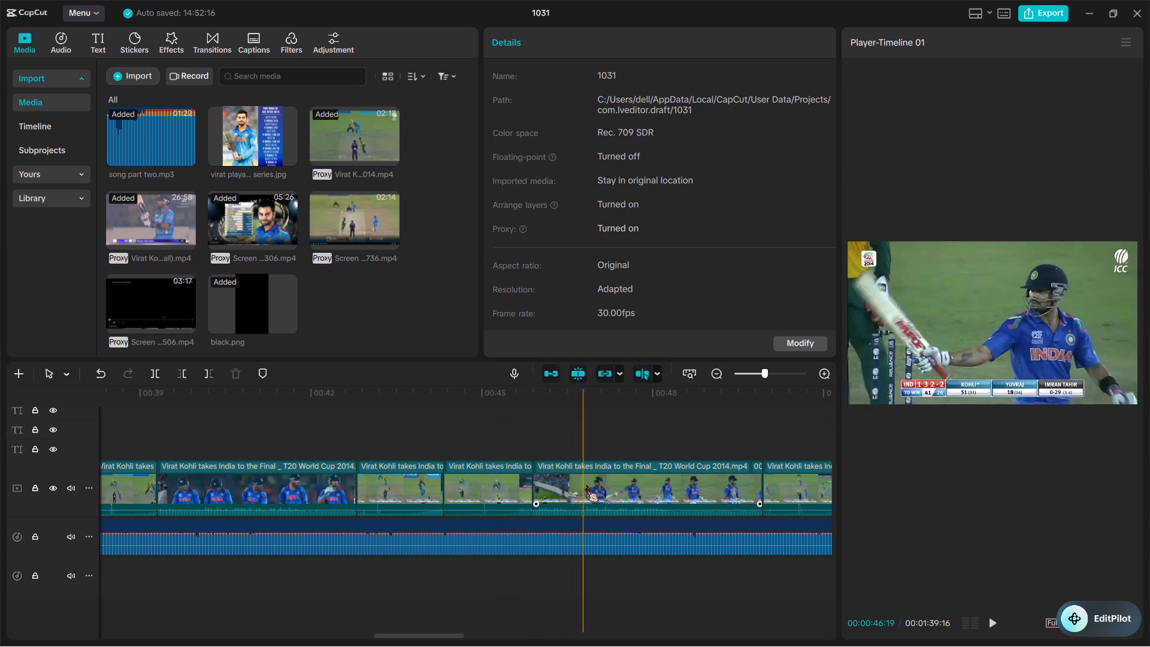
# Move the delivery clip that precedes the dugout applause to just before Kohli's raised-bat clip.
pyautogui.hscroll(-1, 657, 500)
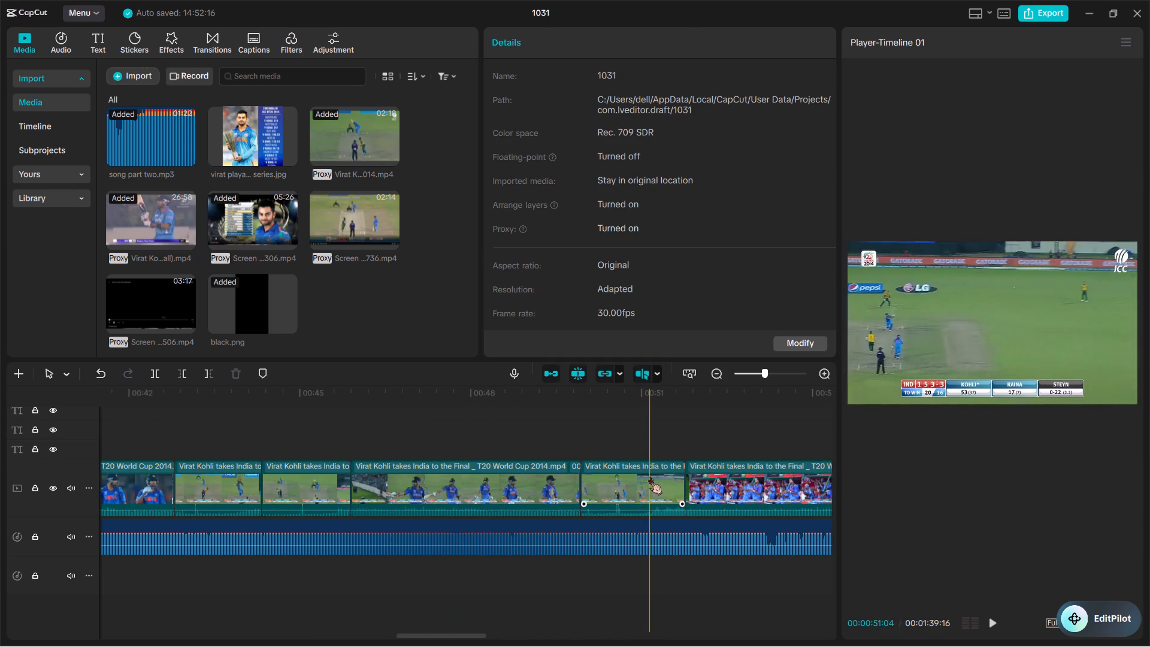
pyautogui.moveTo(637, 484); pyautogui.dragTo(391, 488)
# Move the delivery clip right after the dugout applause onto an upper track, over the start of Kohli's raised-bat clip.
pyautogui.hscroll(-1, 391, 488)
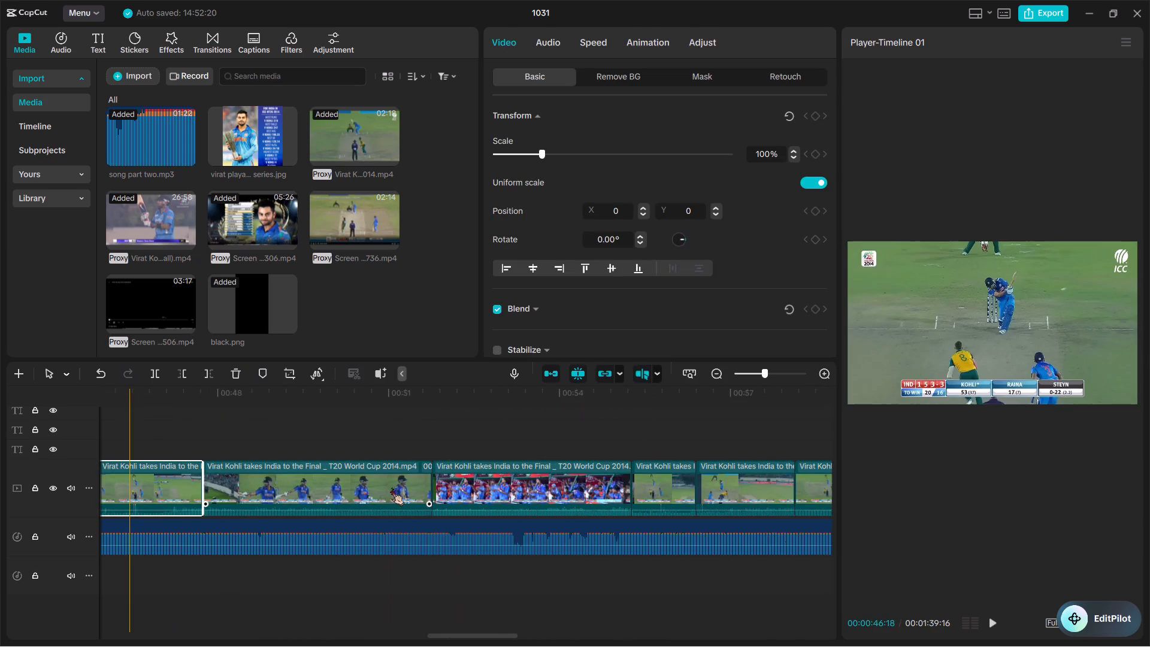
pyautogui.hscroll(-1, 391, 488)
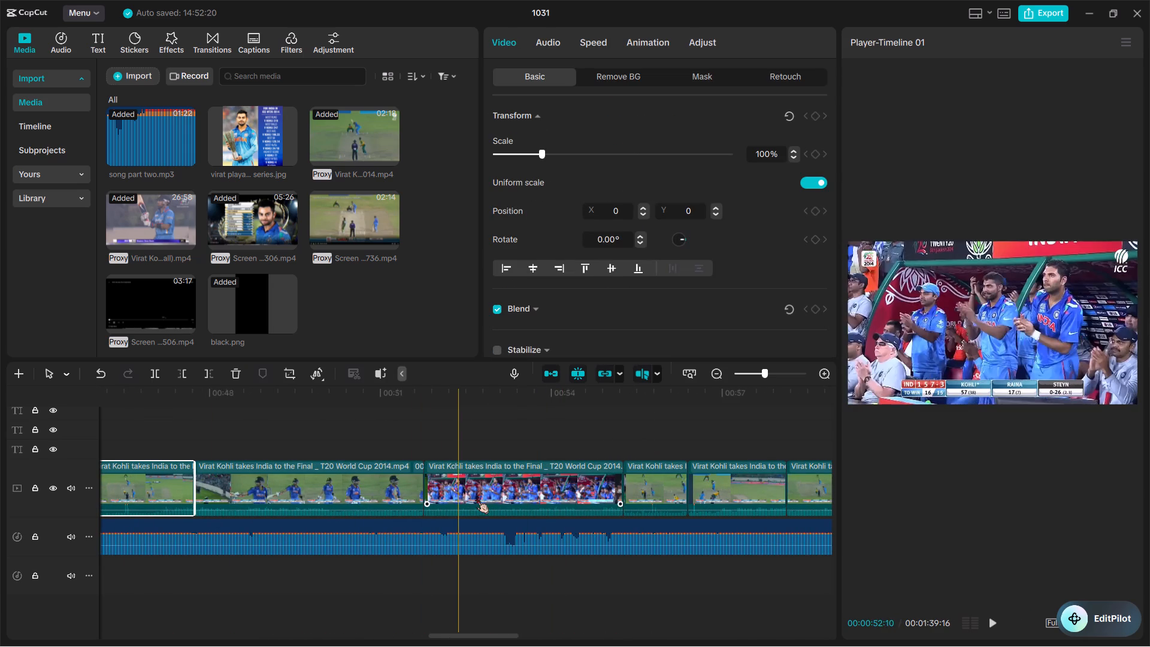
pyautogui.moveTo(648, 481); pyautogui.dragTo(199, 524)
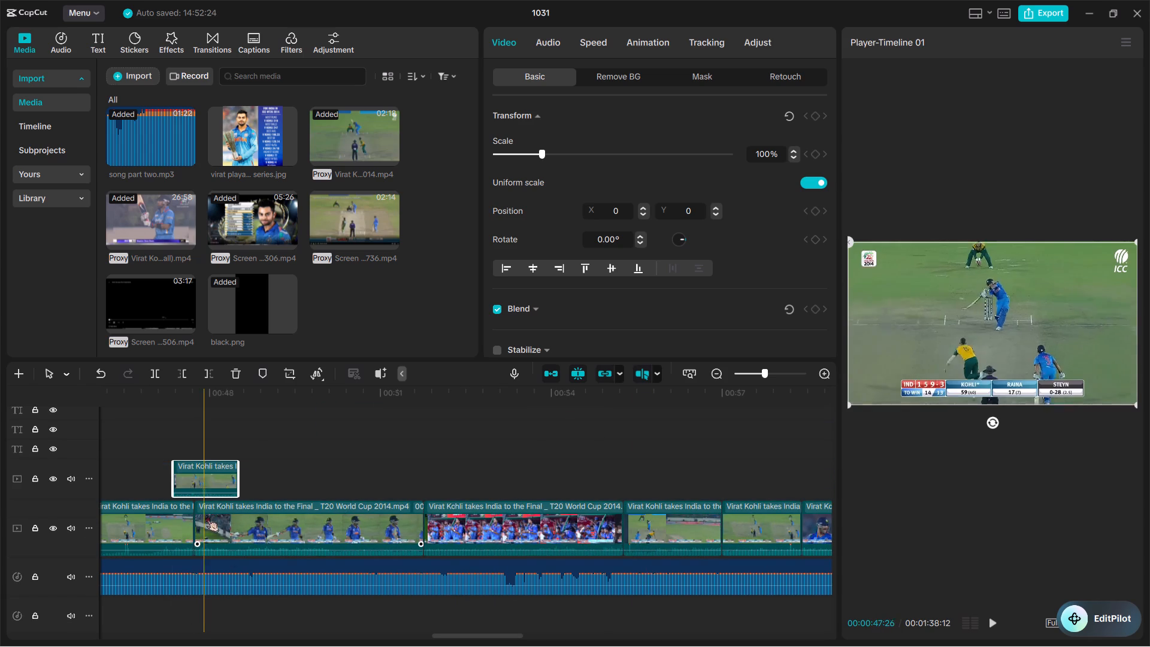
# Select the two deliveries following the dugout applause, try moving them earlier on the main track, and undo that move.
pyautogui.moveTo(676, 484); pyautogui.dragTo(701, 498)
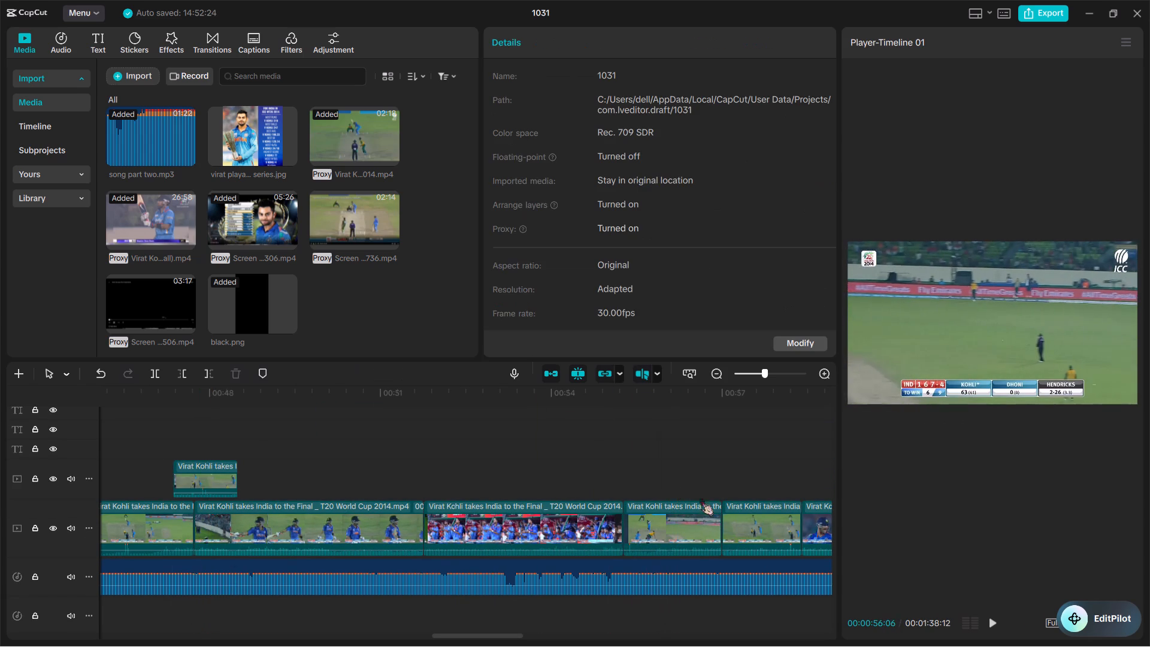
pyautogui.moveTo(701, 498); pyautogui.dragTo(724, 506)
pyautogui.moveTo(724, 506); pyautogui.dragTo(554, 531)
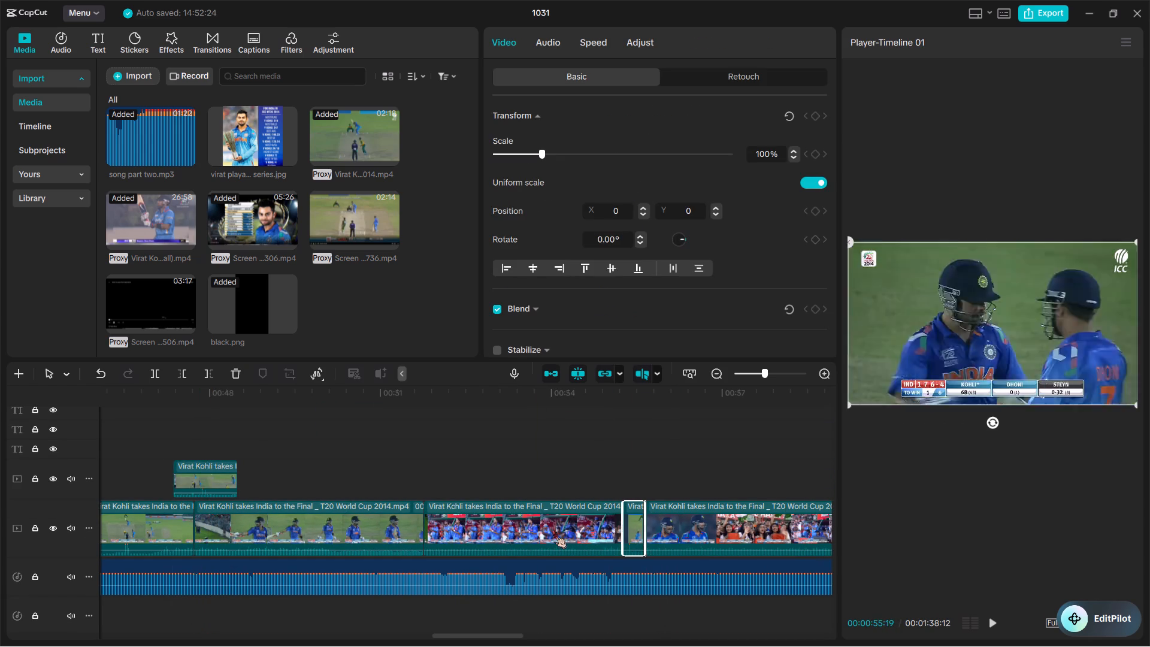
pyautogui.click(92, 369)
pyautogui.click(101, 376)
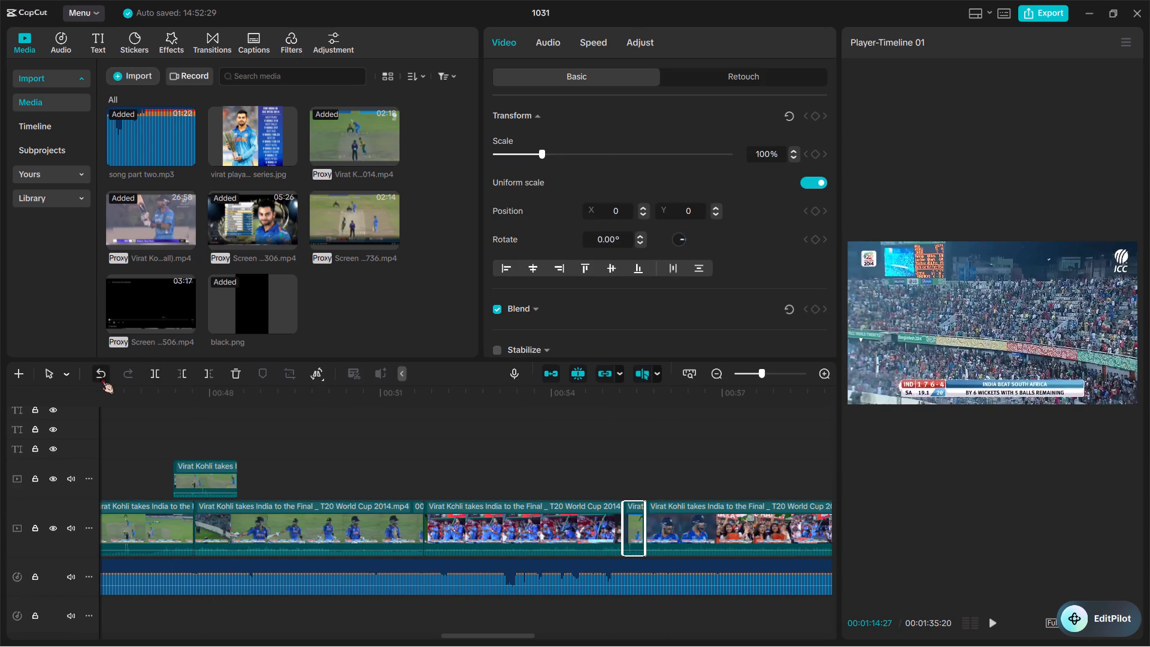
# Move the two selected delivery clips together to just before Kohli's raised-bat clip on the main track.
pyautogui.moveTo(728, 504); pyautogui.dragTo(730, 464)
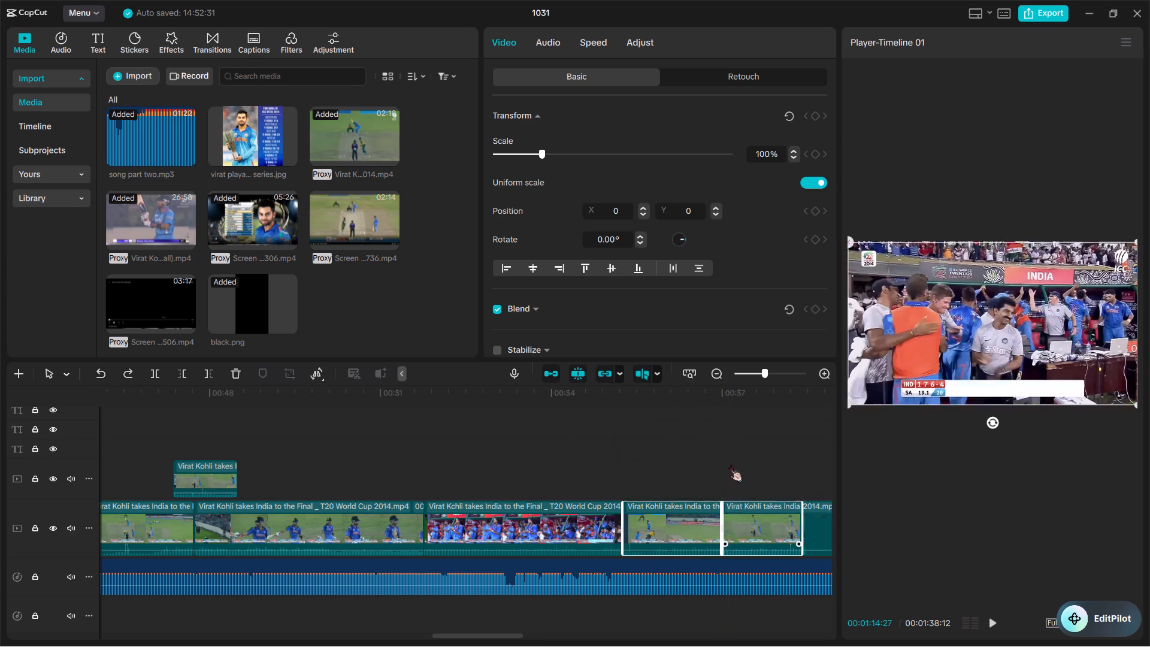
pyautogui.moveTo(730, 464); pyautogui.dragTo(276, 519)
# Move the delivery clip from the upper track into the main track, directly before the two delivery clips just moved.
pyautogui.hscroll(1, 276, 519)
pyautogui.moveTo(382, 473); pyautogui.dragTo(364, 517)
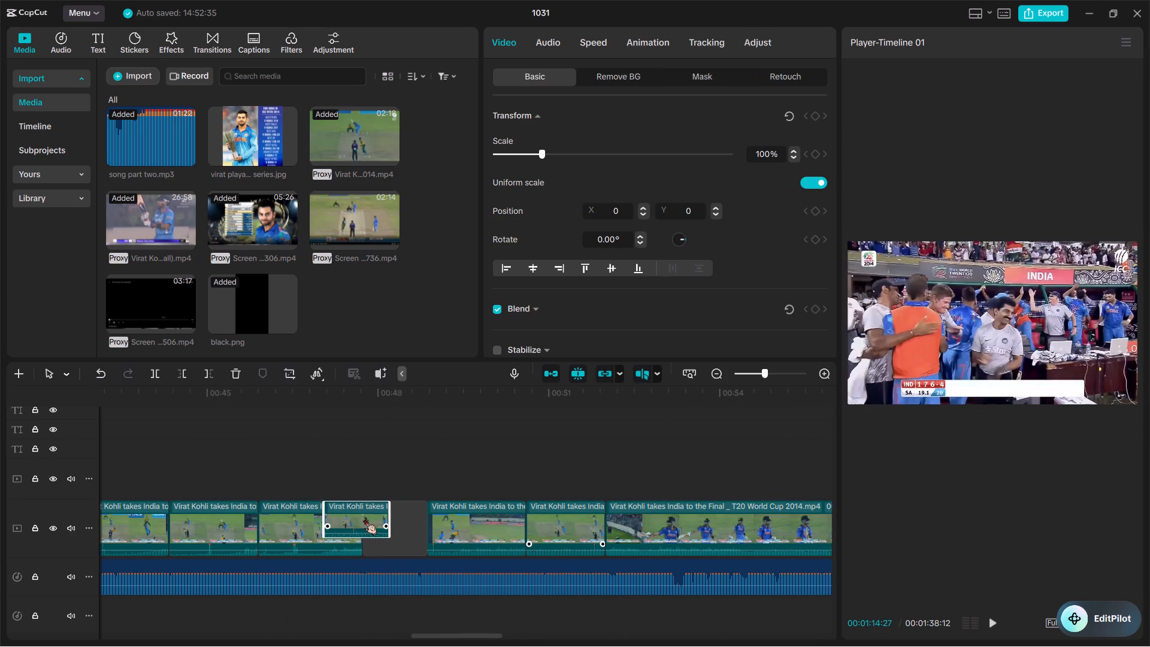
pyautogui.moveTo(364, 517); pyautogui.dragTo(376, 525)
pyautogui.hscroll(1, 346, 524)
pyautogui.keyDown('ctrl'); pyautogui.scroll(-1, 346, 524); pyautogui.keyUp('ctrl')
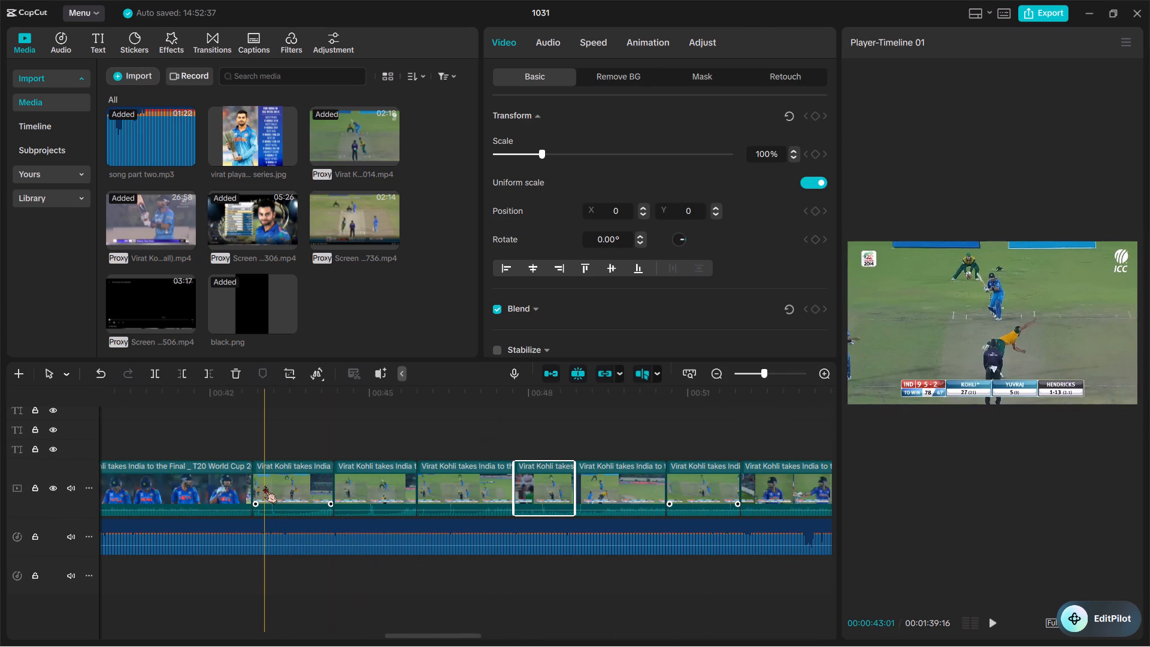
# Preview the first delivery clip after the team applause shot and trim its end to 00:00:43:15, just after Kohli's stroke.
pyautogui.press('space')
pyautogui.press('space')
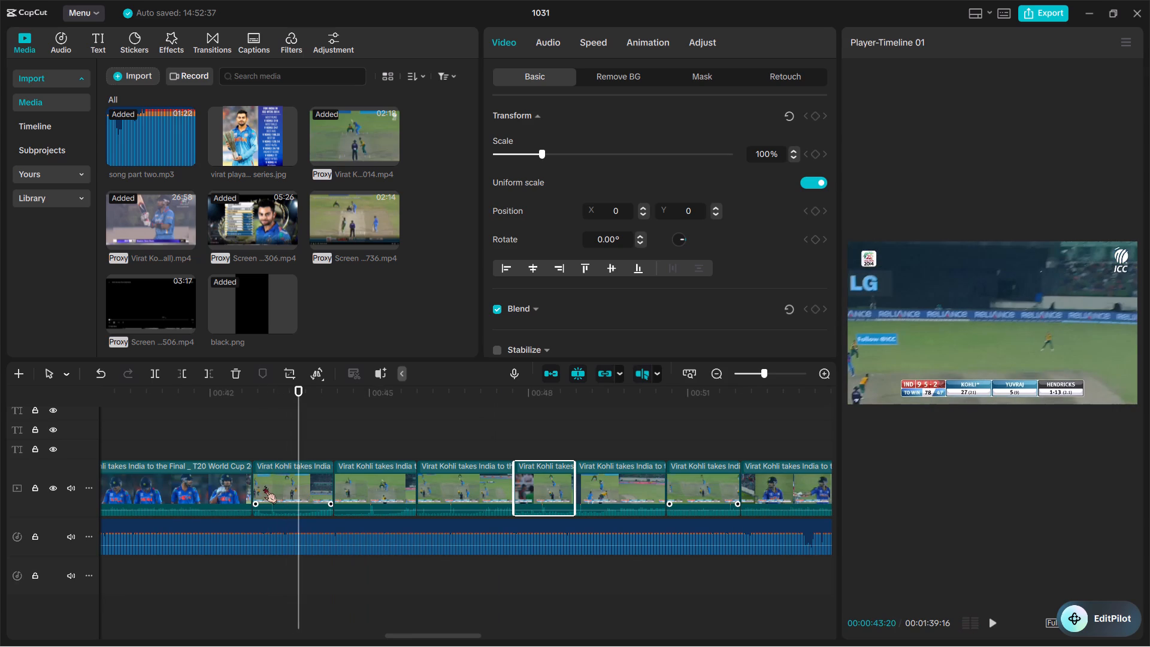
pyautogui.press('space')
pyautogui.press('space')
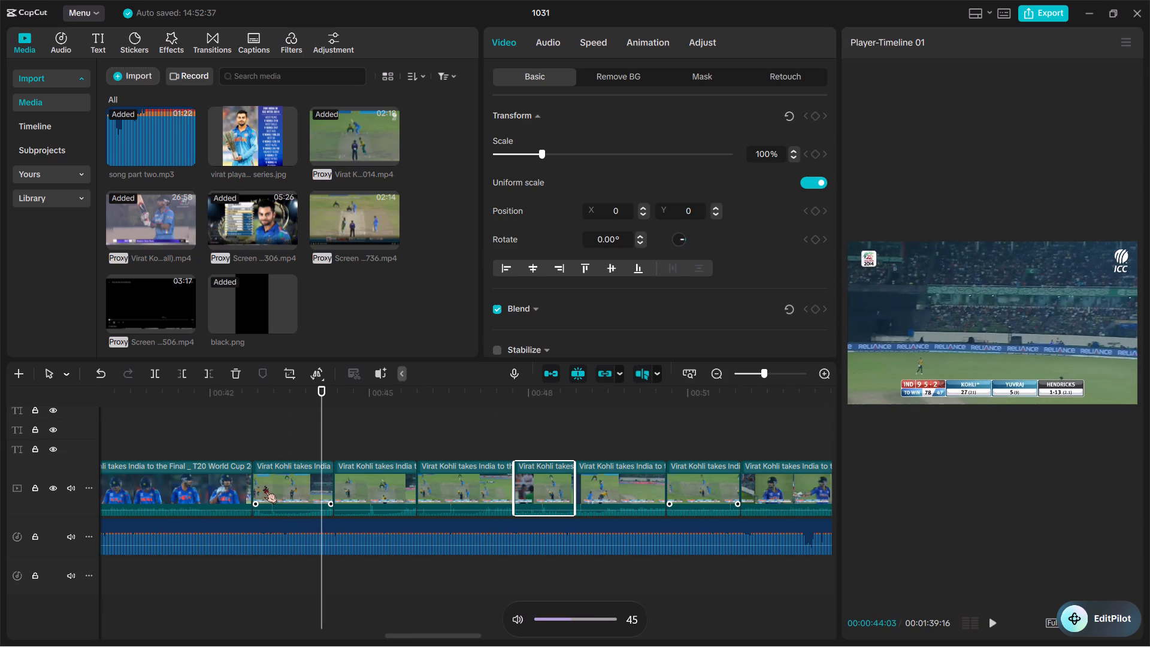
pyautogui.press('space')
pyautogui.press('space')
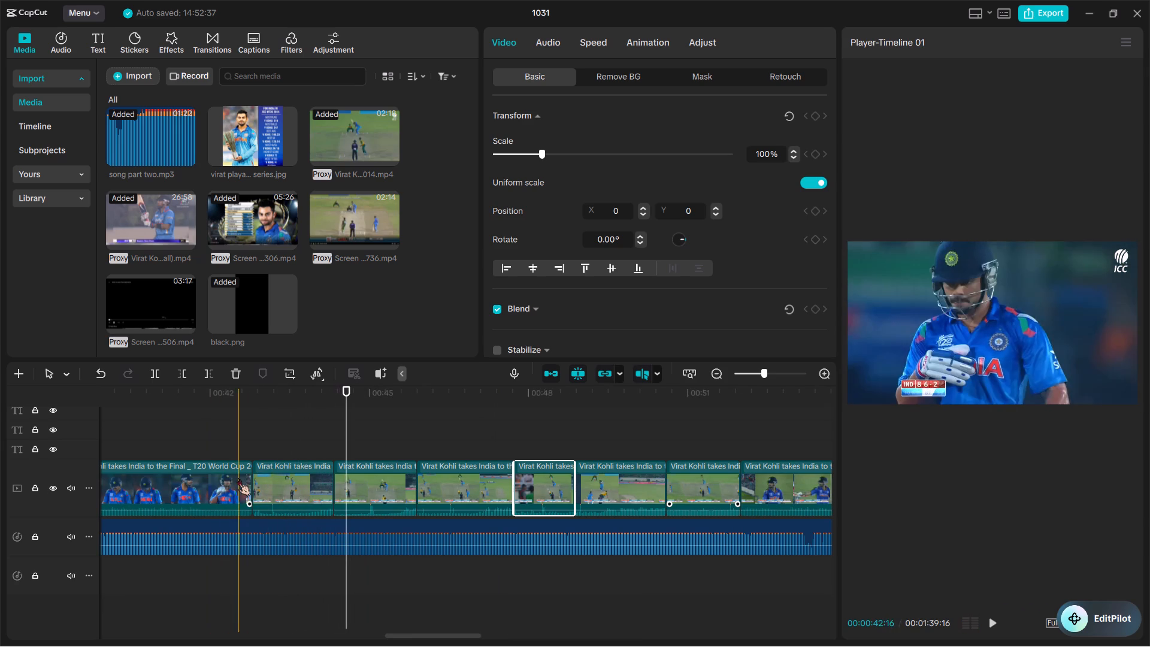
pyautogui.press('space')
pyautogui.press('space')
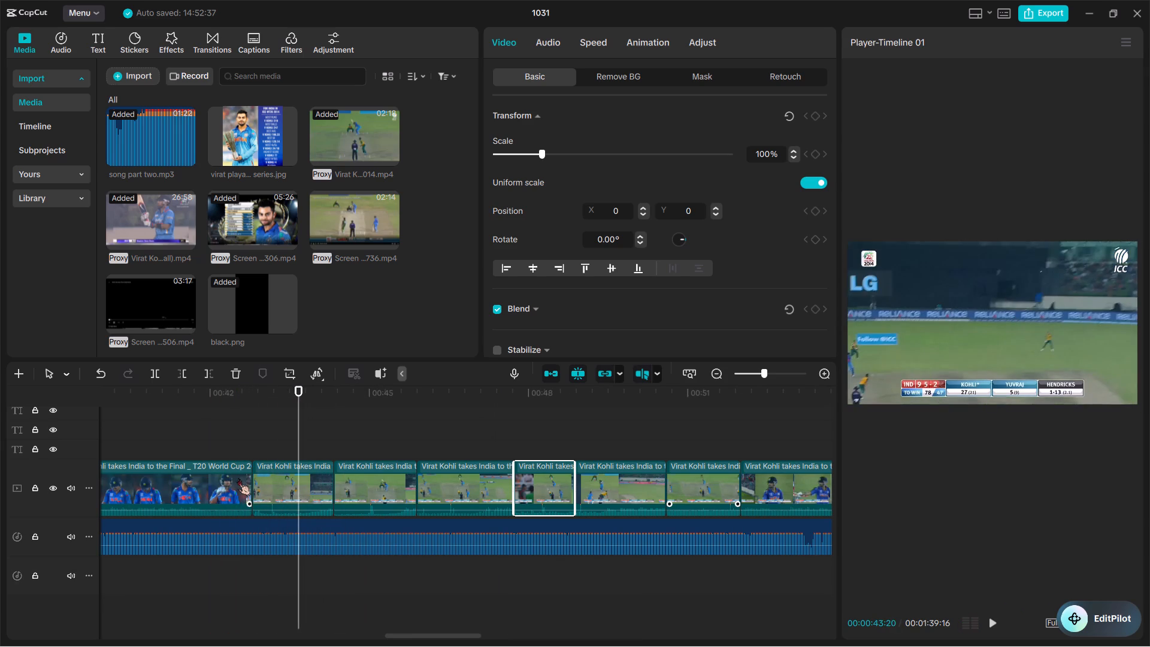
pyautogui.keyDown('ctrl'); pyautogui.scroll(15, 270, 470); pyautogui.keyUp('ctrl')
pyautogui.keyDown('ctrl'); pyautogui.scroll(6, 270, 470); pyautogui.keyUp('ctrl')
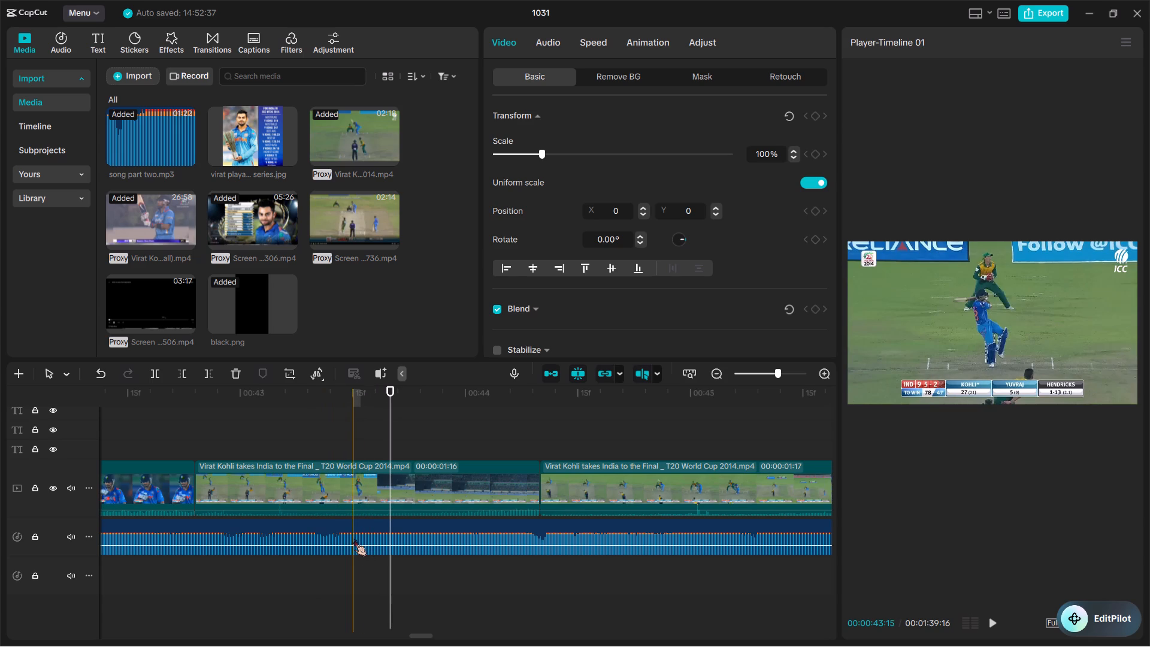
pyautogui.press('w')
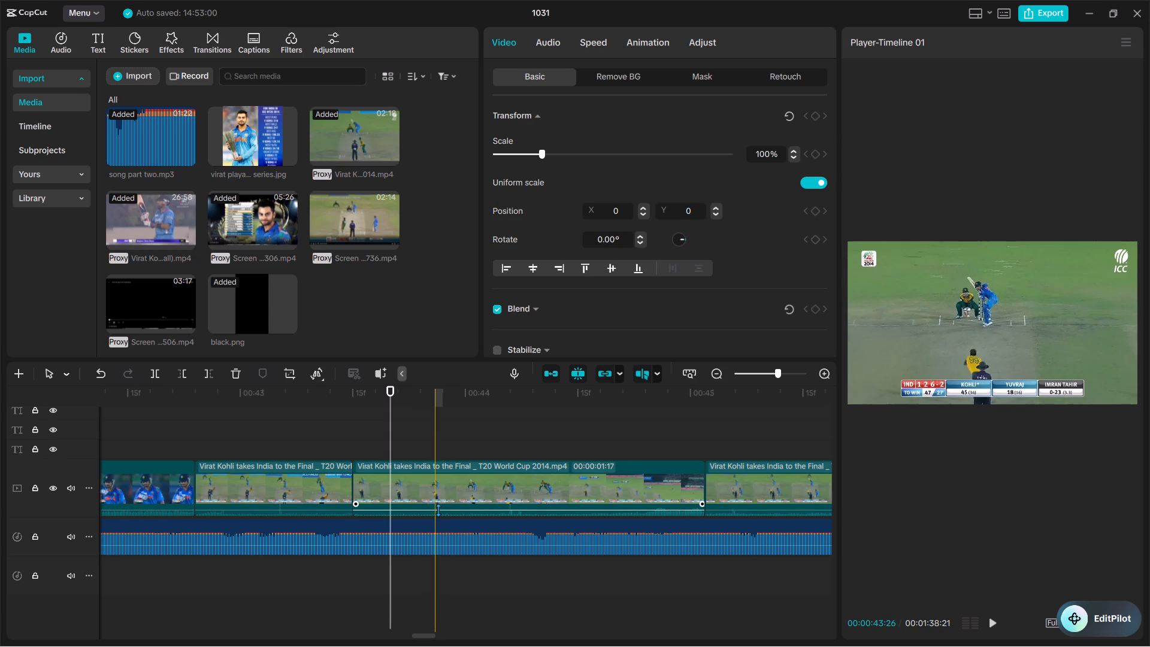
# Trim both ends of the second and third delivery clips around Kohli's stroke, ending them at 00:00:44:02 and about 00:00:44:18.
pyautogui.press('q')
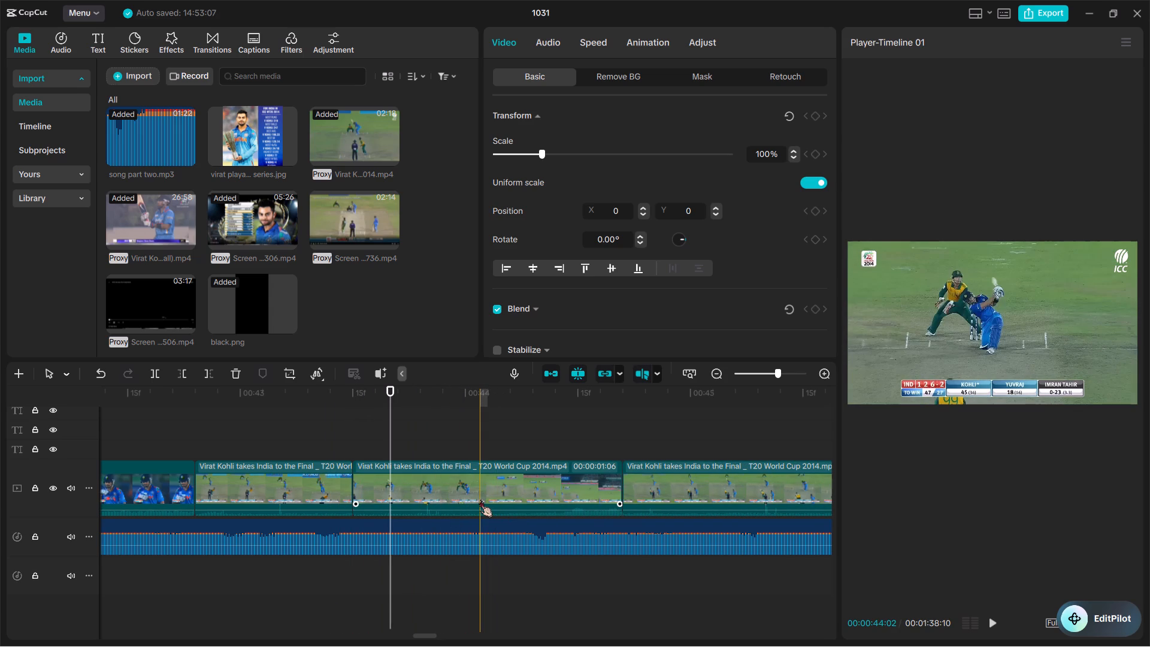
pyautogui.press('w')
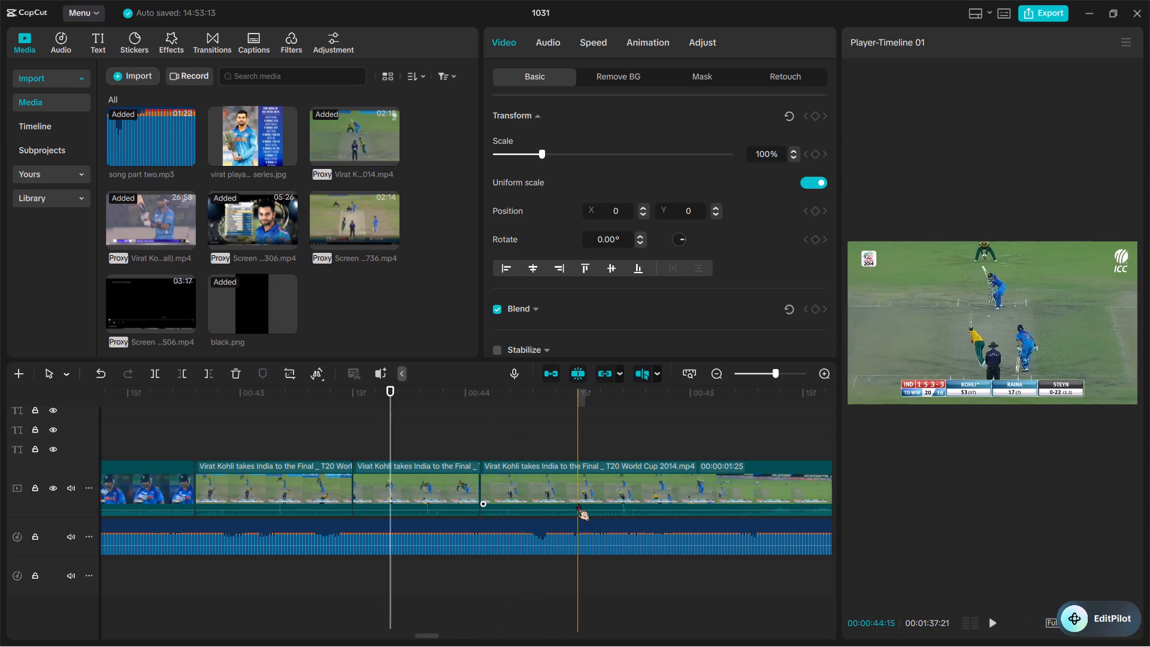
pyautogui.press('q')
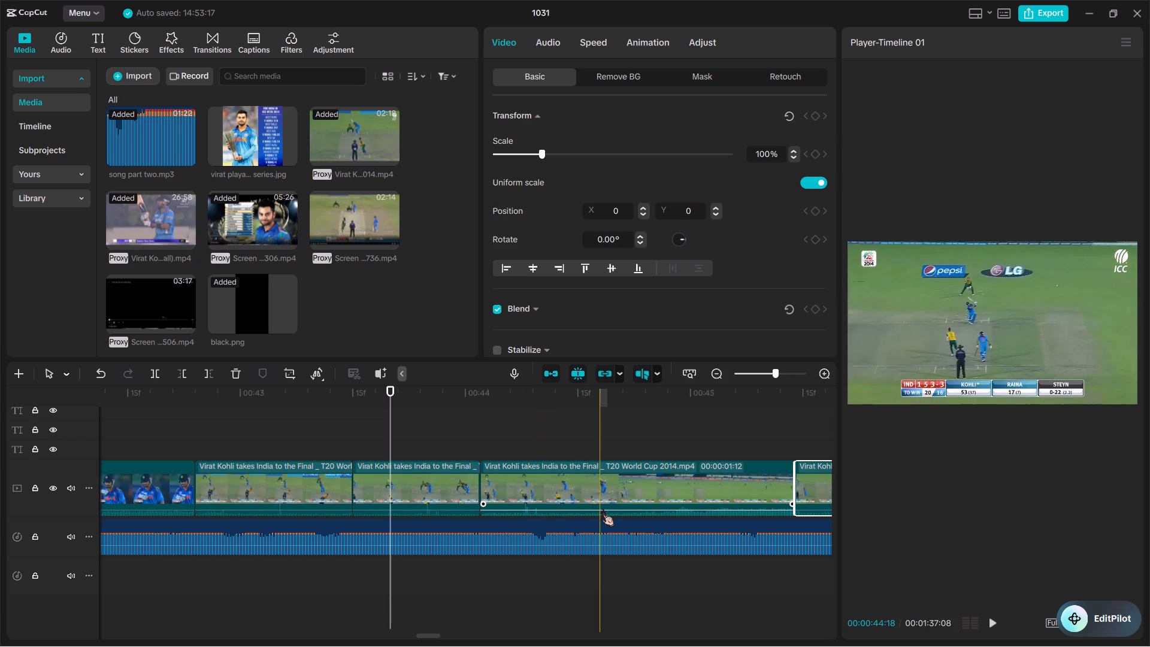
pyautogui.press('w')
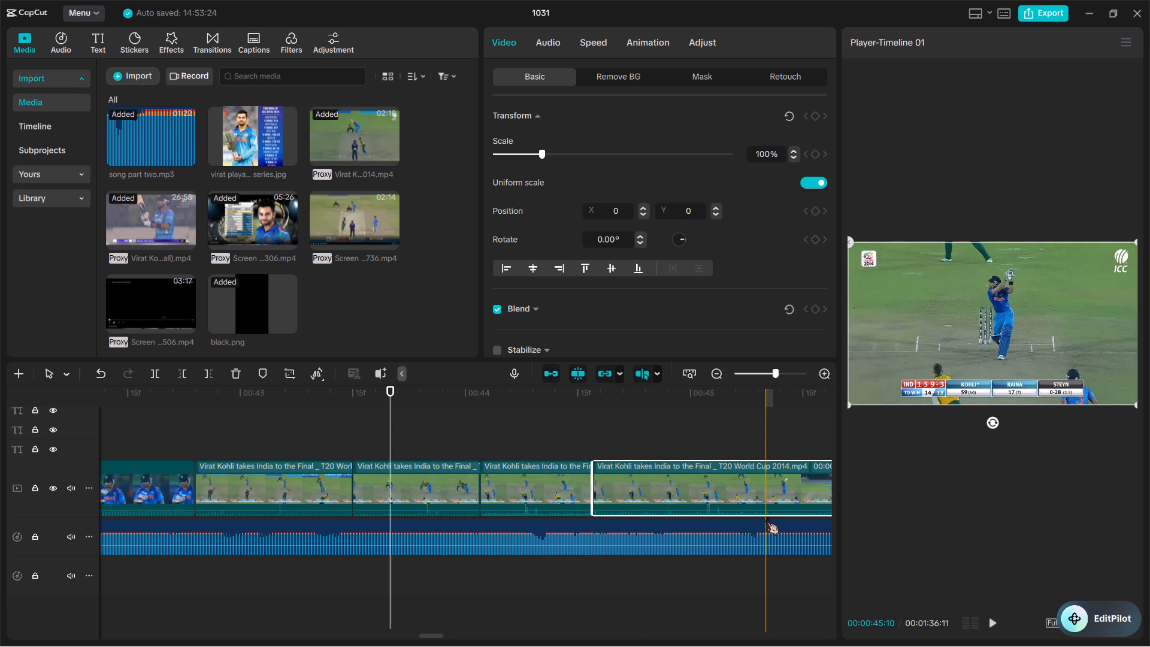
# Trim the ends of the fourth and fifth delivery clips to 00:00:45:10 and 00:00:45:22, and cut the sixth delivery's lead-in at 00:00:46:17.
pyautogui.press('w')
pyautogui.hscroll(-1, 765, 517)
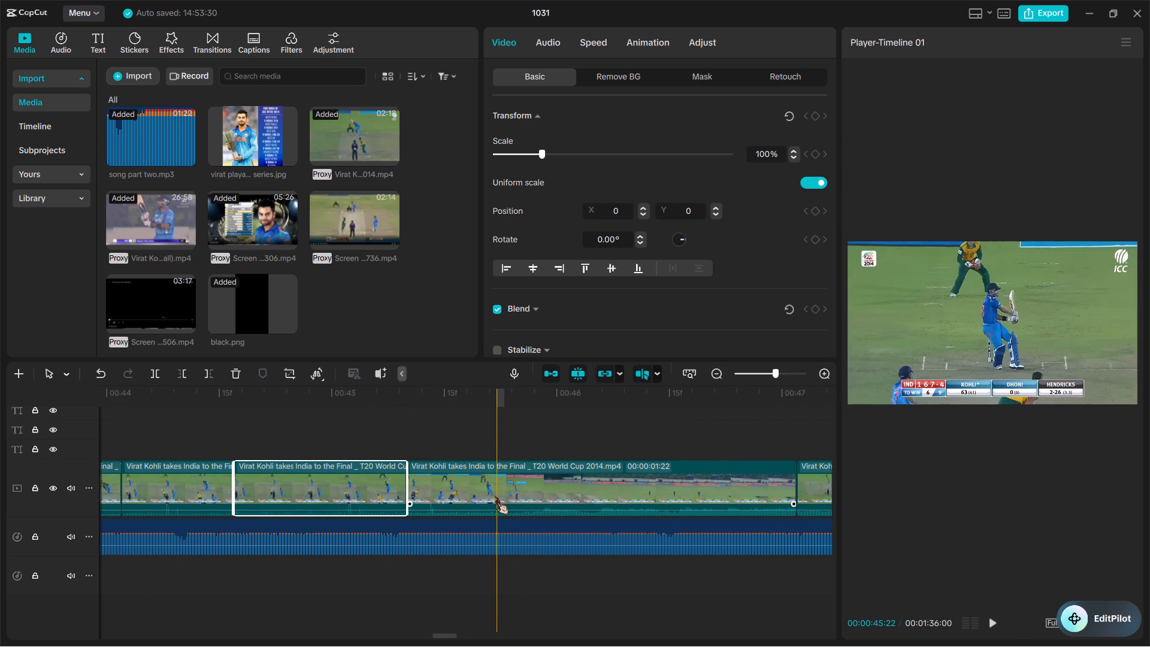
pyautogui.press('w')
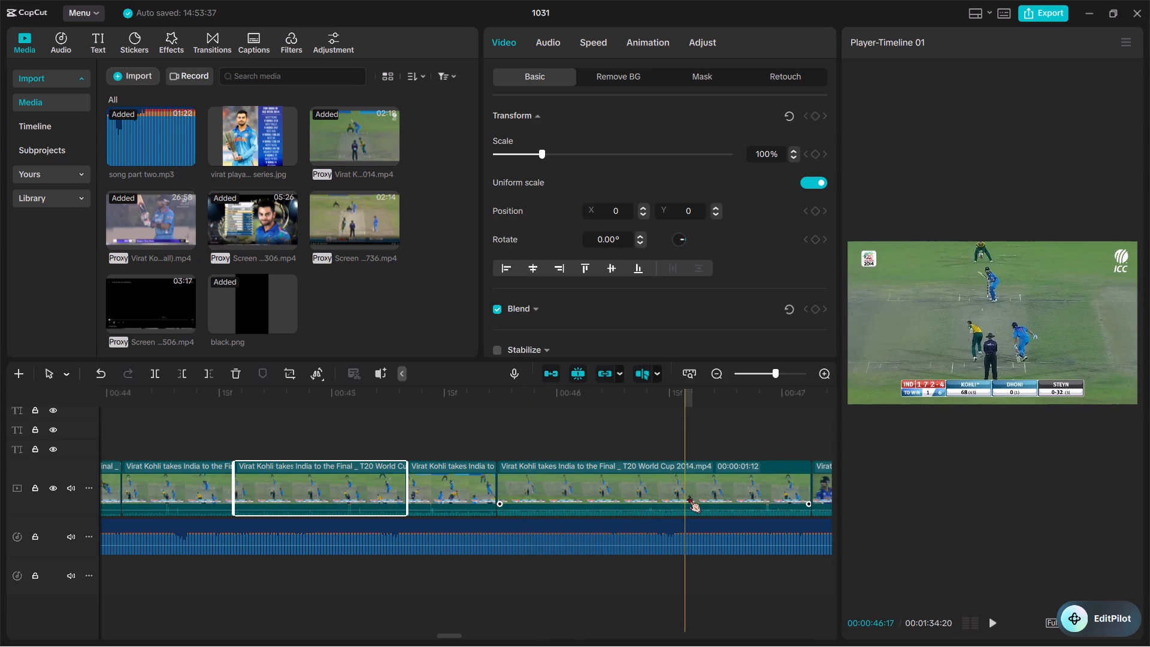
pyautogui.press('q')
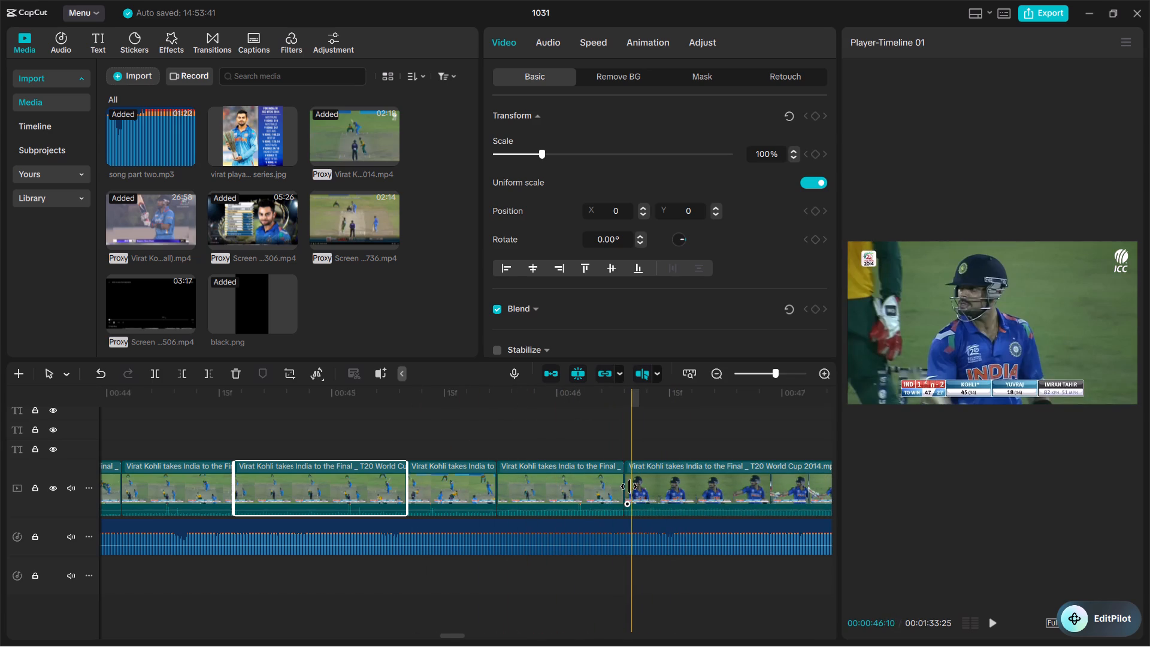
# Preview the footage after the deliveries and delete the dugout applause clip directly before the 15:17-long clip.
pyautogui.keyDown('ctrl'); pyautogui.scroll(-5, 629, 486); pyautogui.keyUp('ctrl')
pyautogui.scroll(3, 629, 486)
pyautogui.keyDown('ctrl'); pyautogui.scroll(-9, 629, 486); pyautogui.keyUp('ctrl')
pyautogui.keyDown('ctrl'); pyautogui.scroll(-5, 542, 515); pyautogui.keyUp('ctrl')
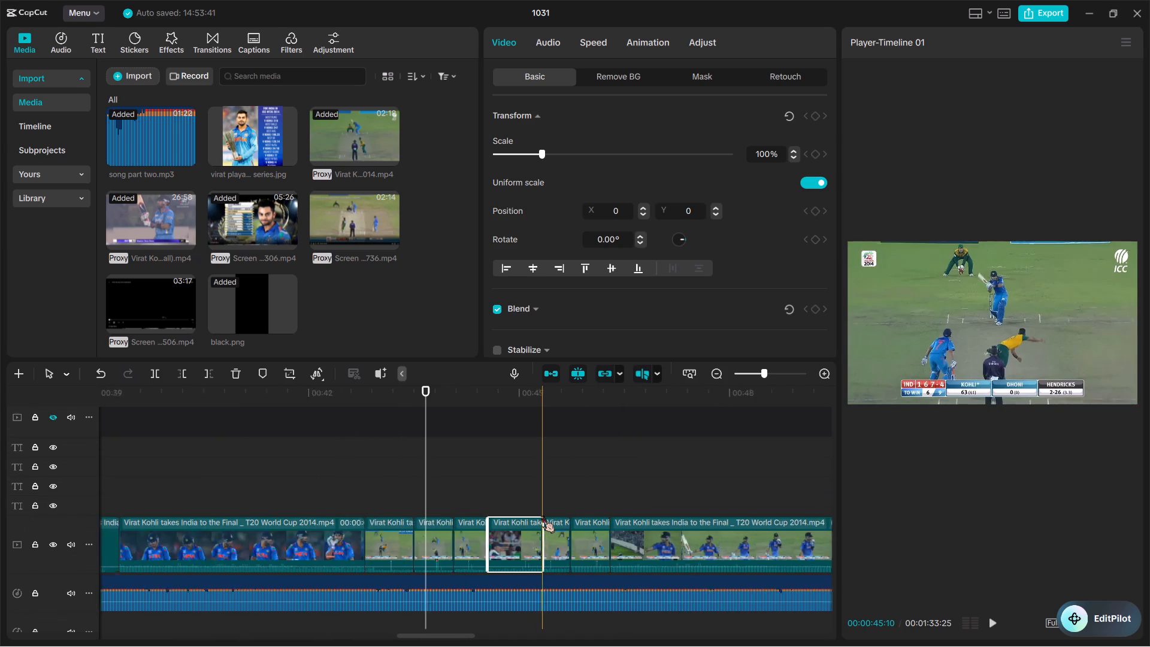
pyautogui.hscroll(1, 542, 515)
pyautogui.press('space')
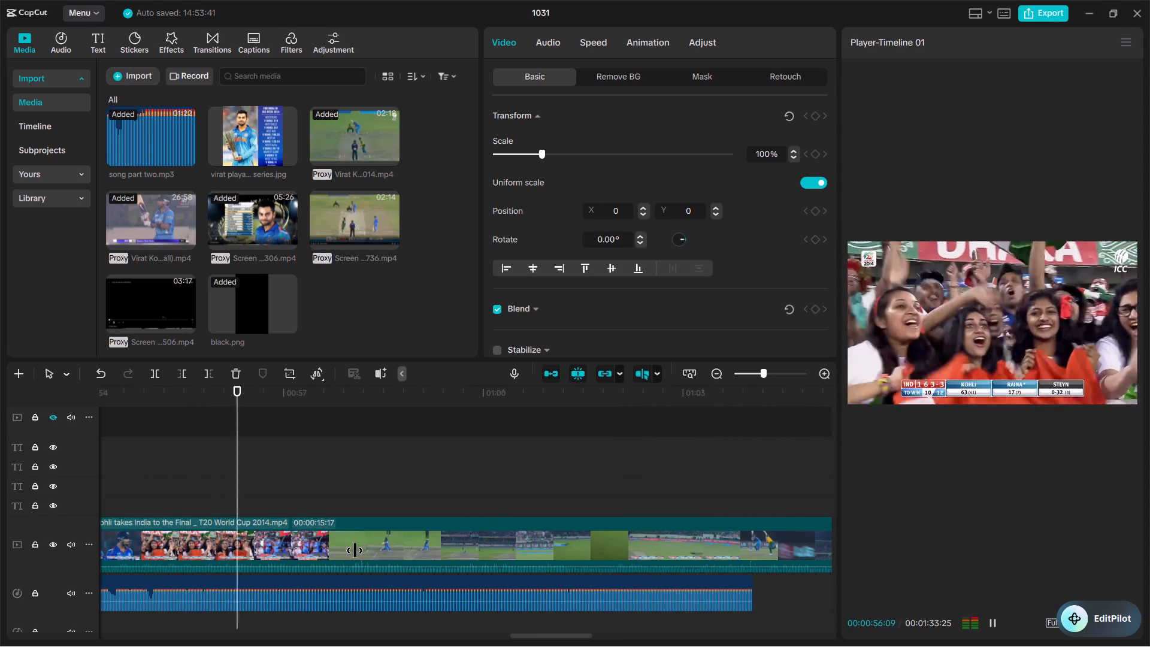
pyautogui.keyDown('ctrl'); pyautogui.scroll(-5, 355, 551); pyautogui.keyUp('ctrl')
pyautogui.press('space')
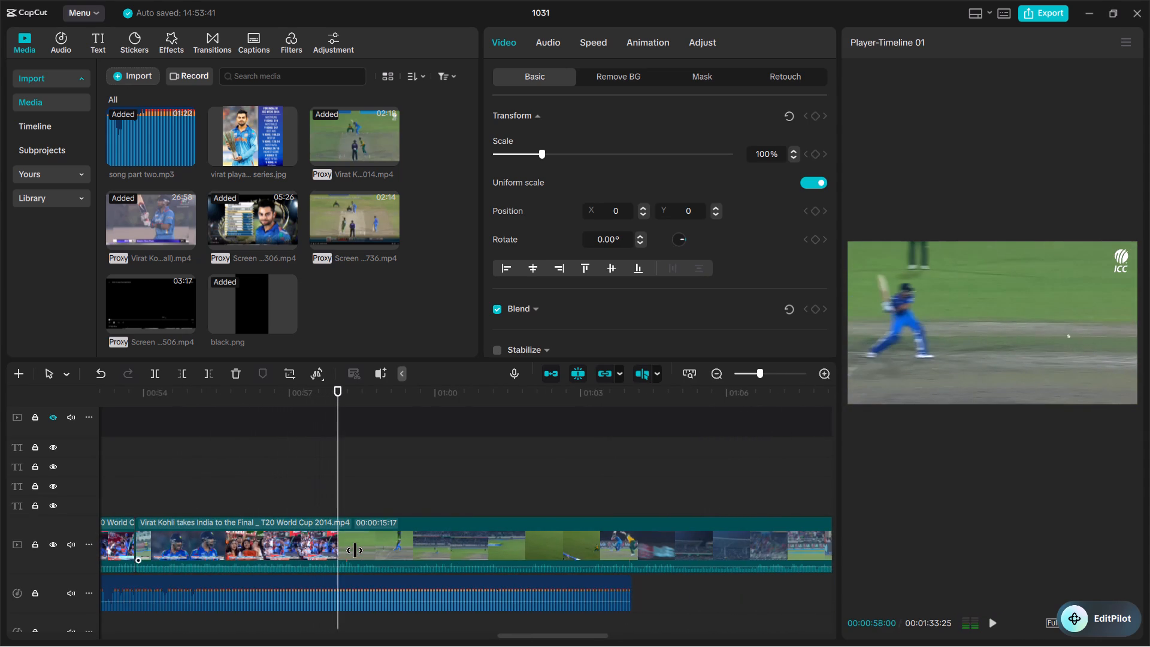
pyautogui.hscroll(1, 355, 551)
pyautogui.click(416, 516)
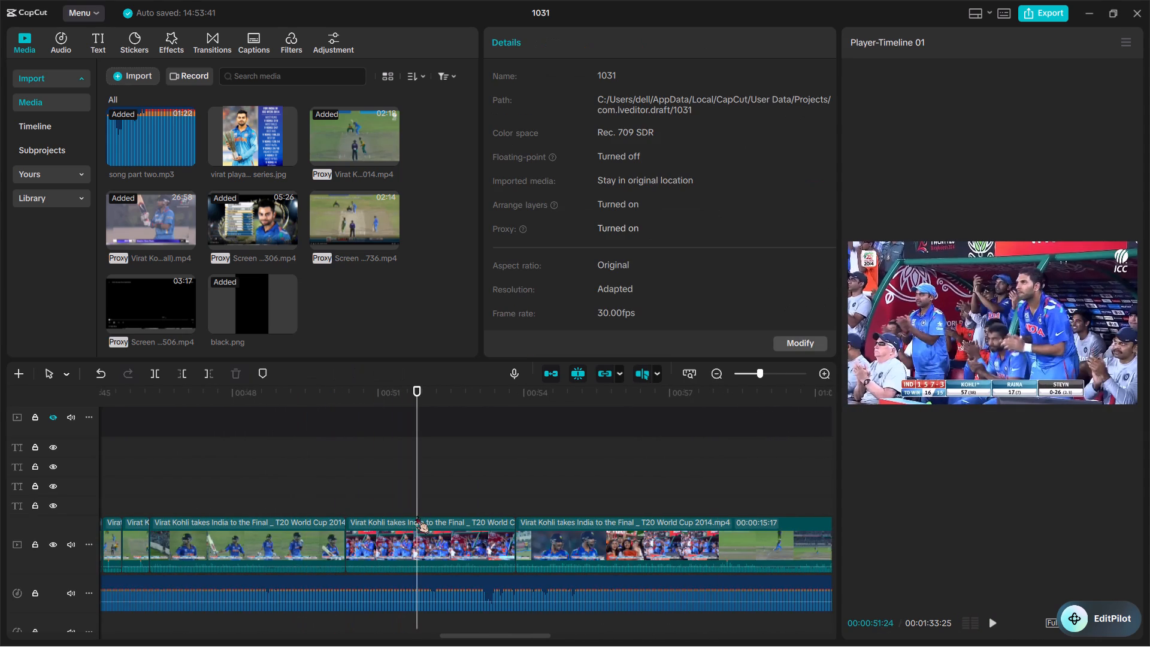
pyautogui.moveTo(423, 479); pyautogui.dragTo(493, 557)
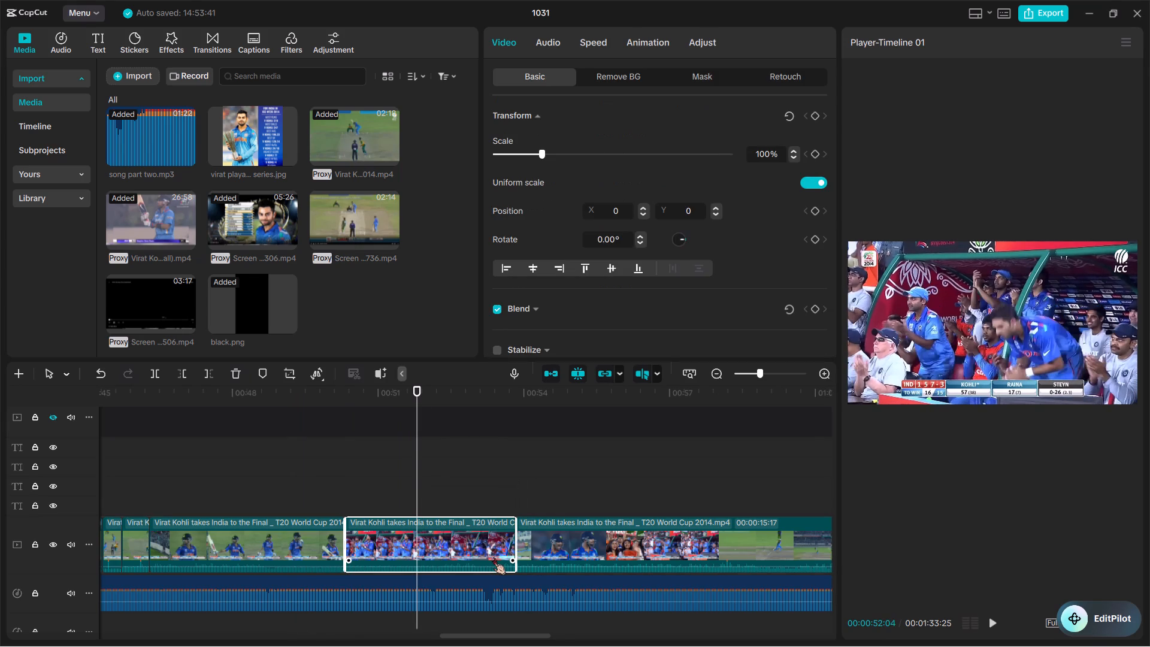
pyautogui.press('BackSpace')
# Play through the 15:17-long clip of players, cheering fans and batting, and delete it from the main track.
pyautogui.press('space')
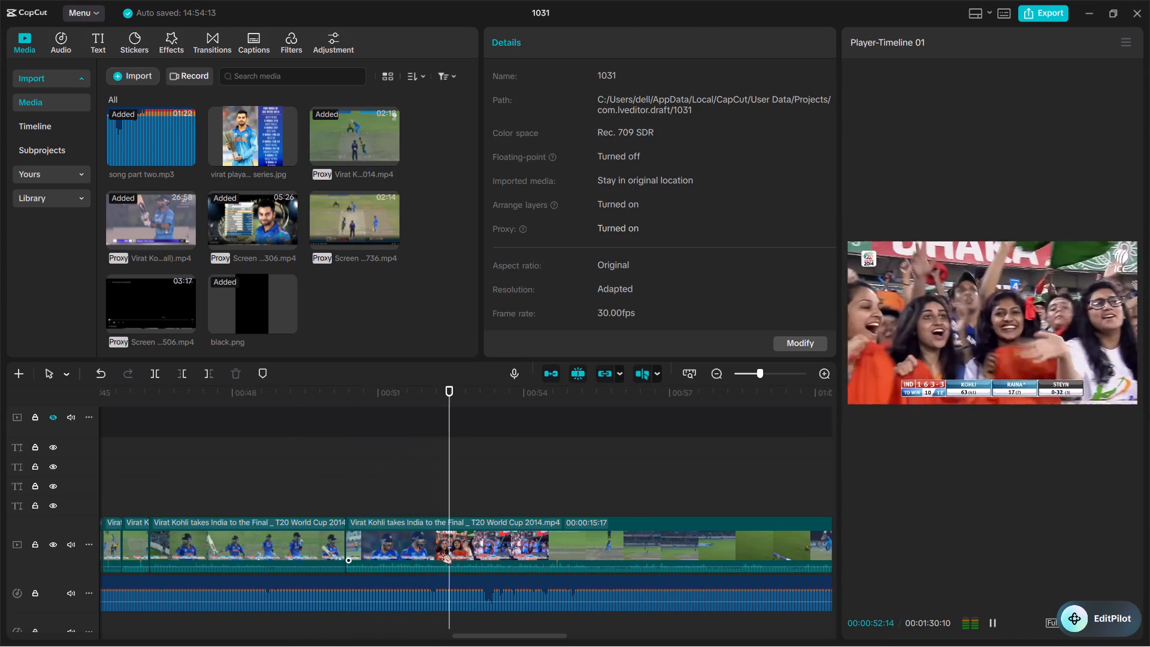
pyautogui.hscroll(-2, 595, 545)
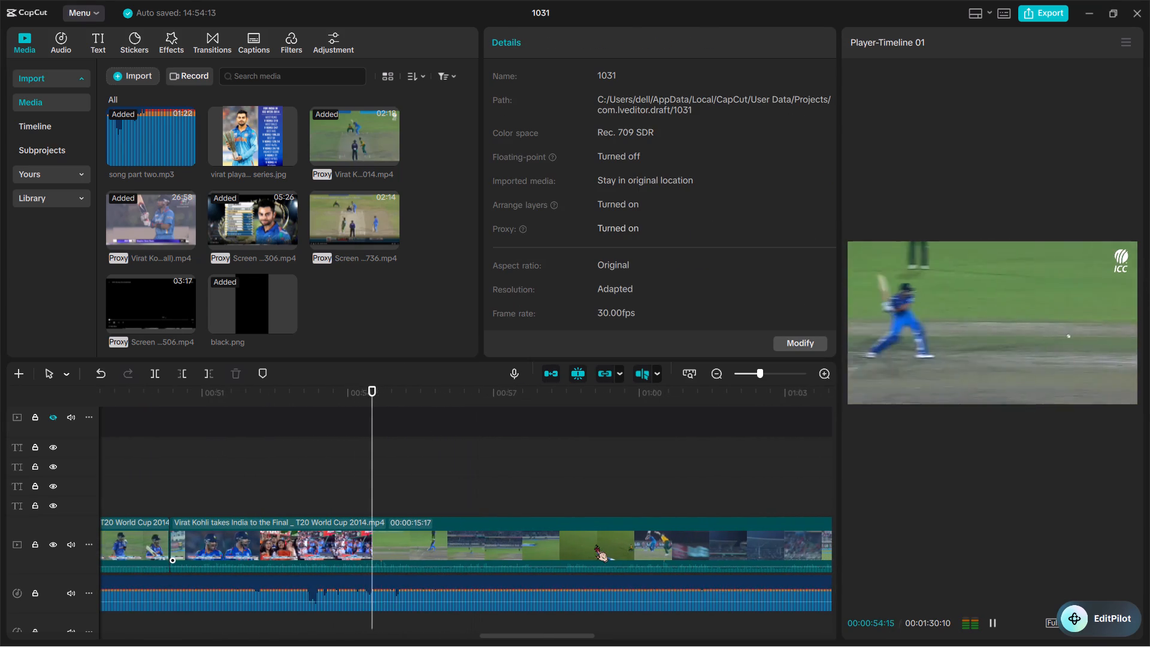
pyautogui.hscroll(-2, 595, 545)
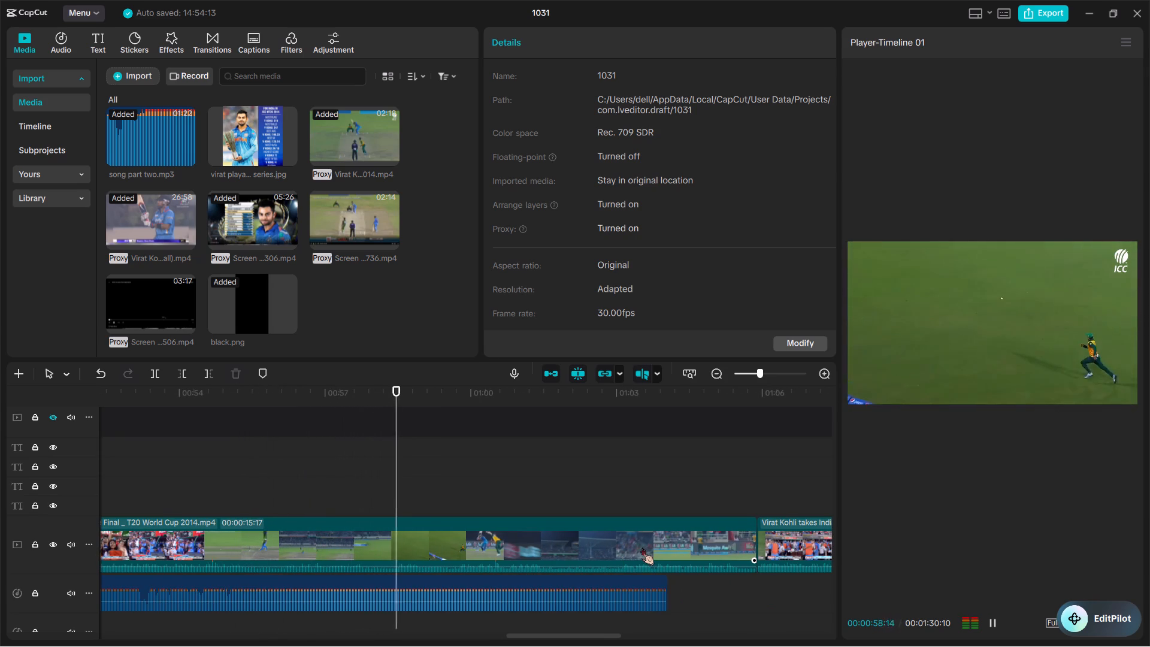
pyautogui.click(641, 548)
pyautogui.press('BackSpace')
# Delete the crowd celebration clip directly before the 14:15-long Kohli clip.
pyautogui.hscroll(1, 641, 548)
pyautogui.keyDown('ctrl'); pyautogui.scroll(-4, 641, 548); pyautogui.keyUp('ctrl')
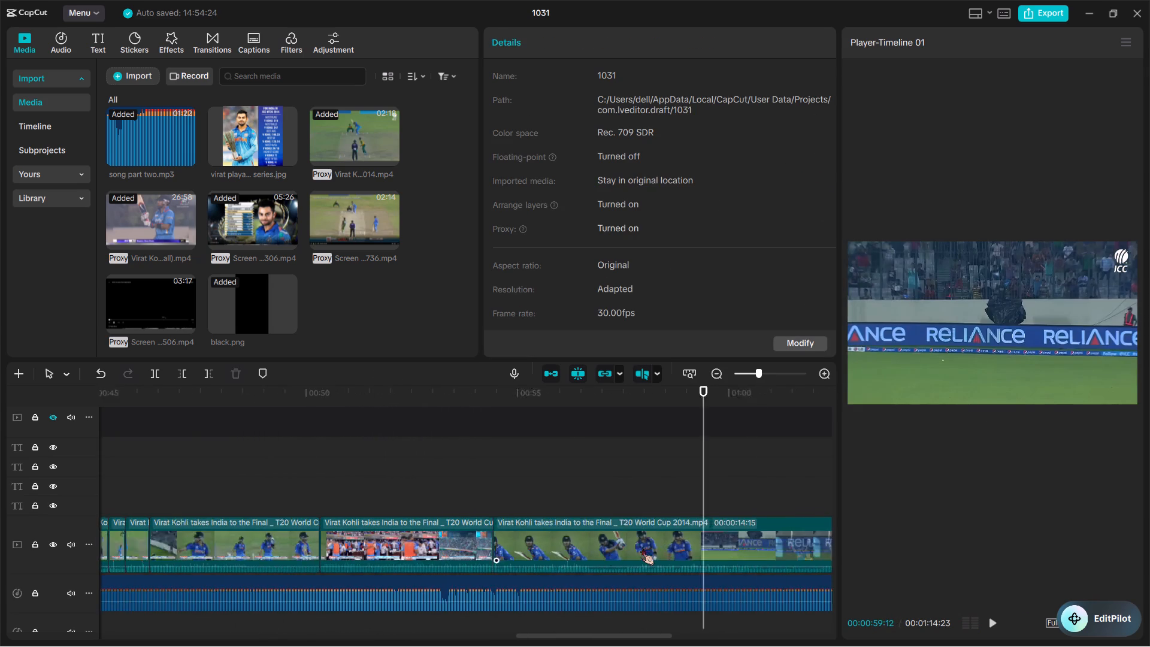
pyautogui.click(437, 546)
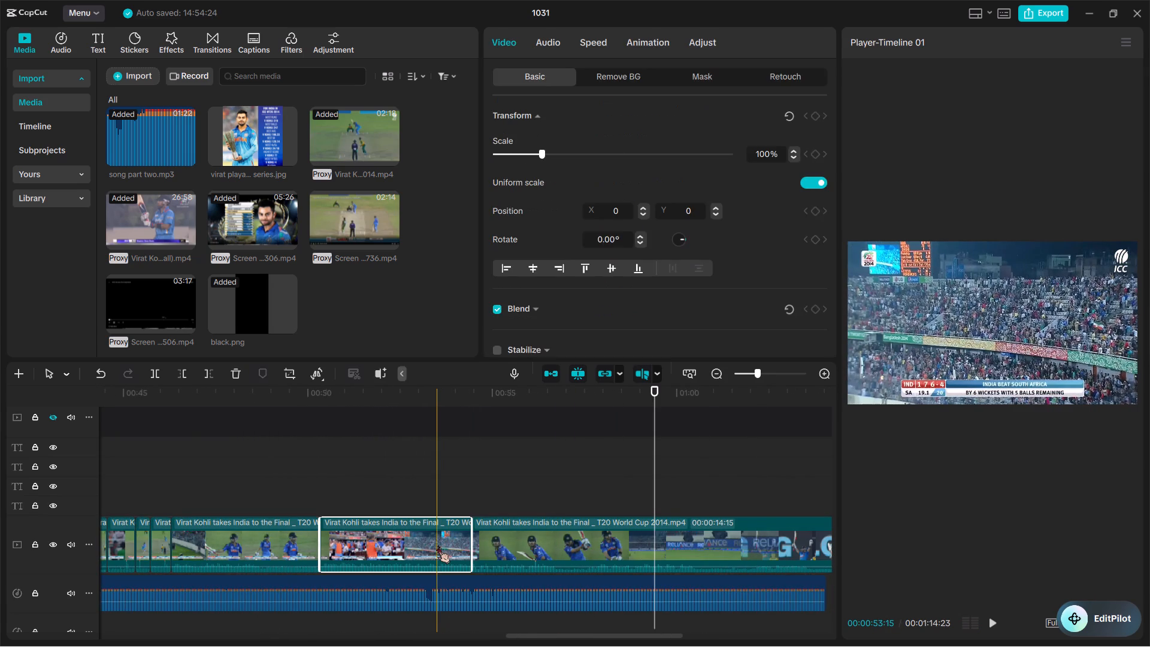
pyautogui.press('BackSpace')
# Play through the 14:15-long clip of Kohli's celebration to review its shots up to its end.
pyautogui.press('space')
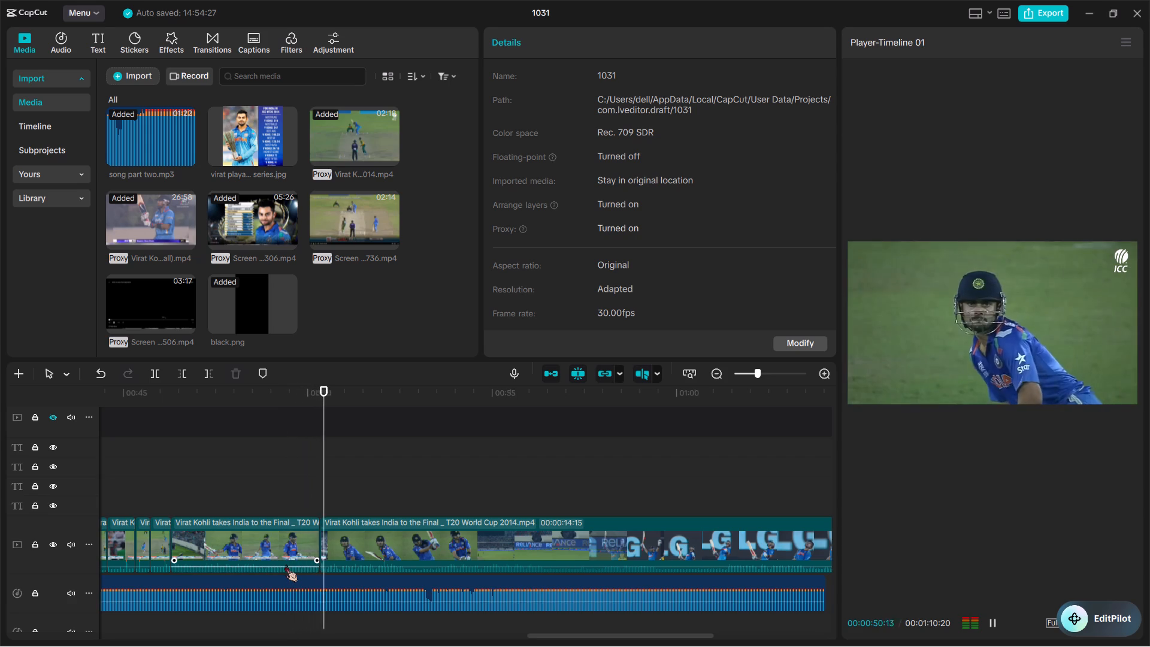
pyautogui.keyDown('ctrl'); pyautogui.scroll(-5, 285, 564); pyautogui.keyUp('ctrl')
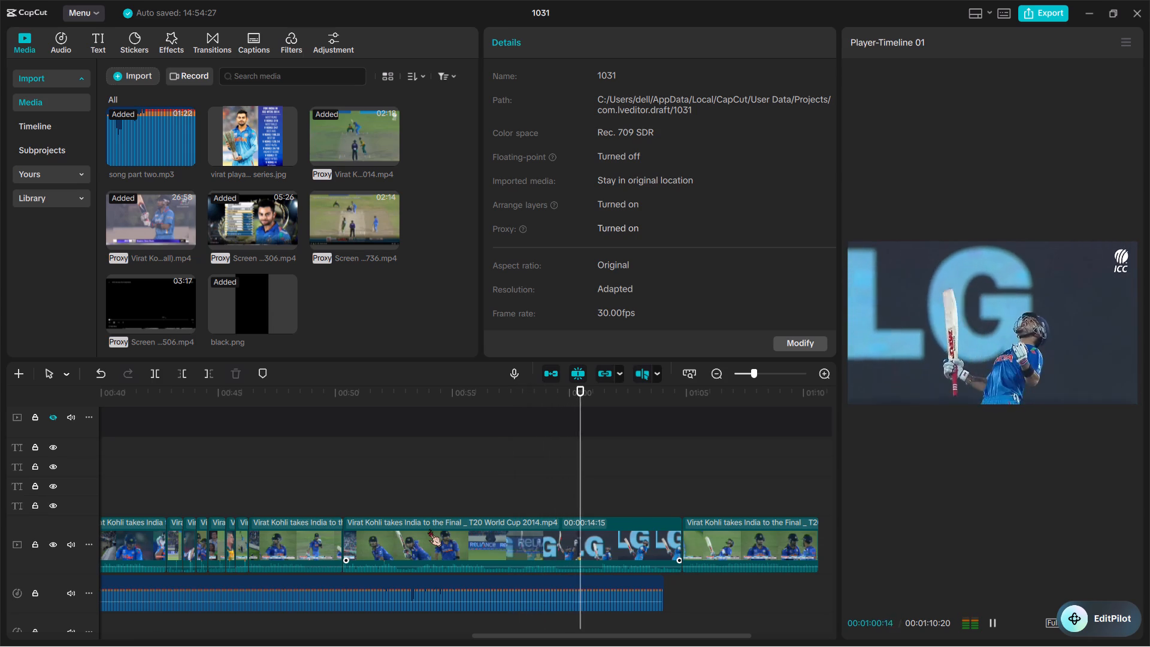
pyautogui.keyDown('ctrl'); pyautogui.scroll(-6, 429, 529); pyautogui.keyUp('ctrl')
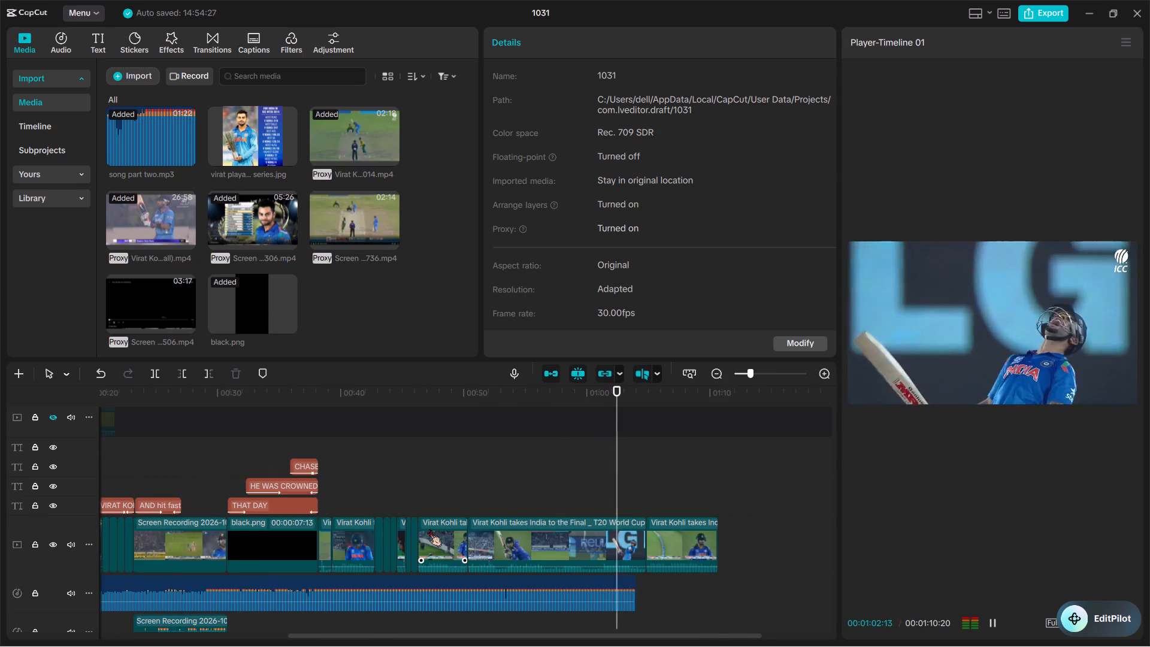
pyautogui.keyDown('ctrl'); pyautogui.scroll(8, 429, 529); pyautogui.keyUp('ctrl')
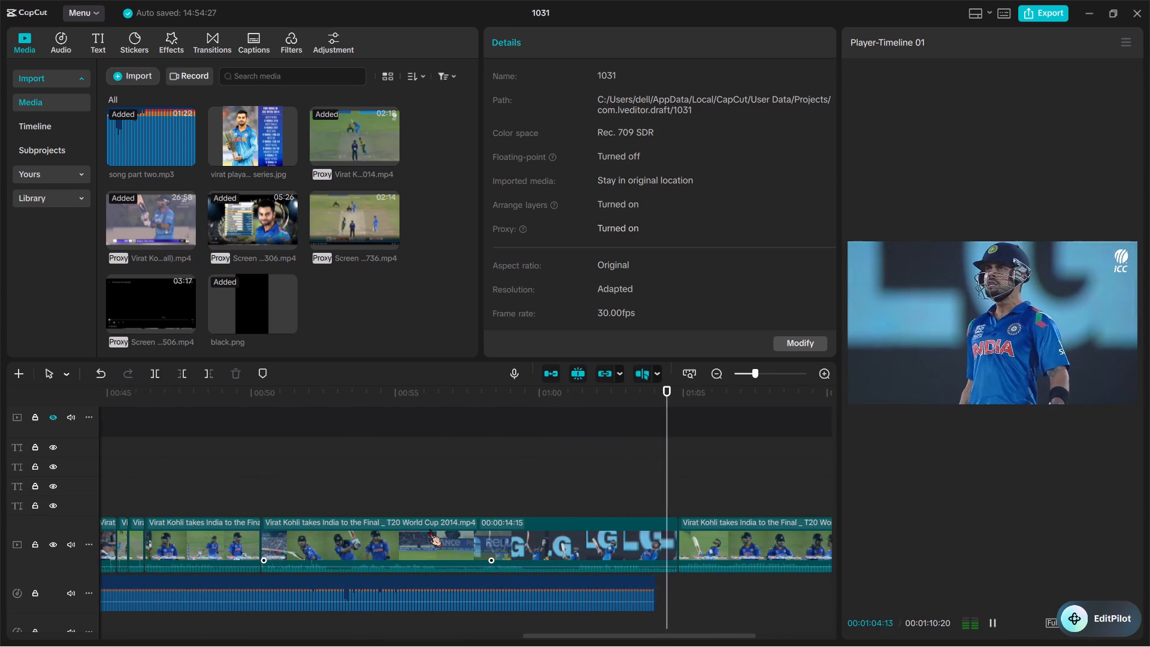
pyautogui.press('space')
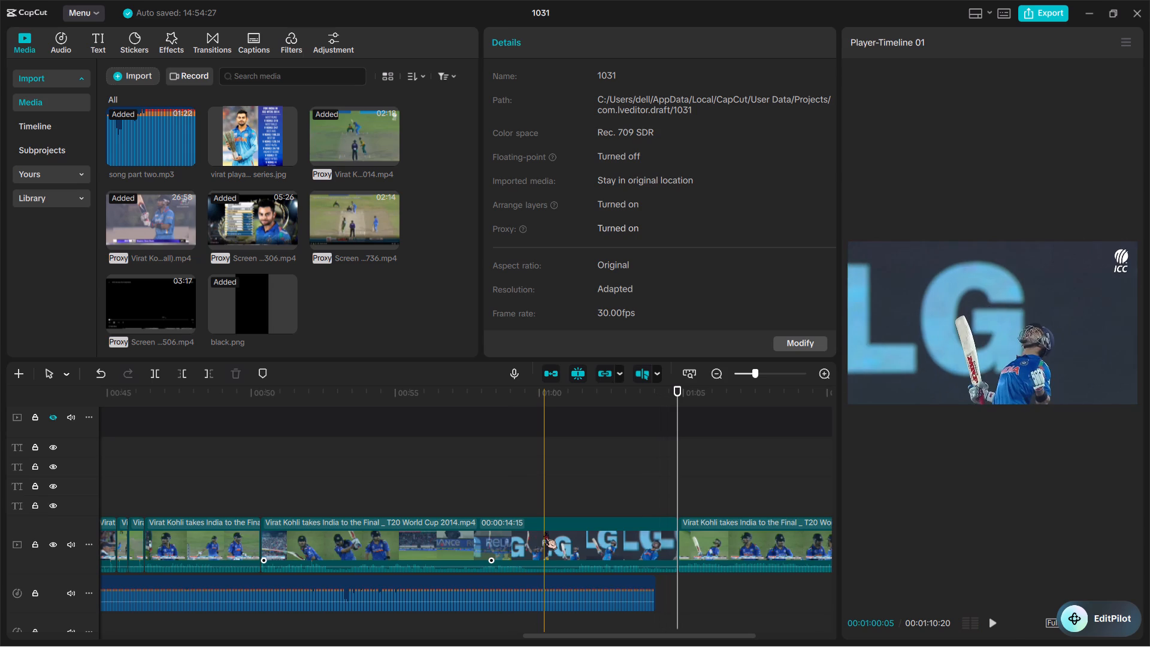
# Replay the cut from Kohli's celebration clip into the final clip and examine the opening shots of the final clip.
pyautogui.press('space')
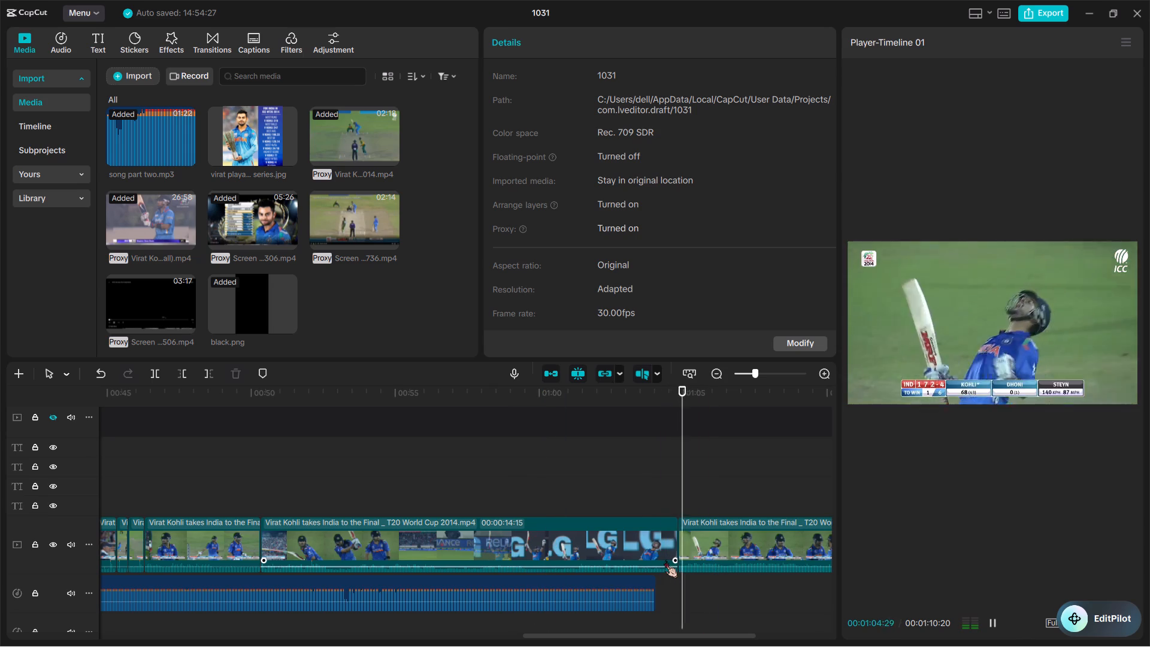
pyautogui.keyDown('ctrl'); pyautogui.scroll(1, 665, 560); pyautogui.keyUp('ctrl')
pyautogui.press('space')
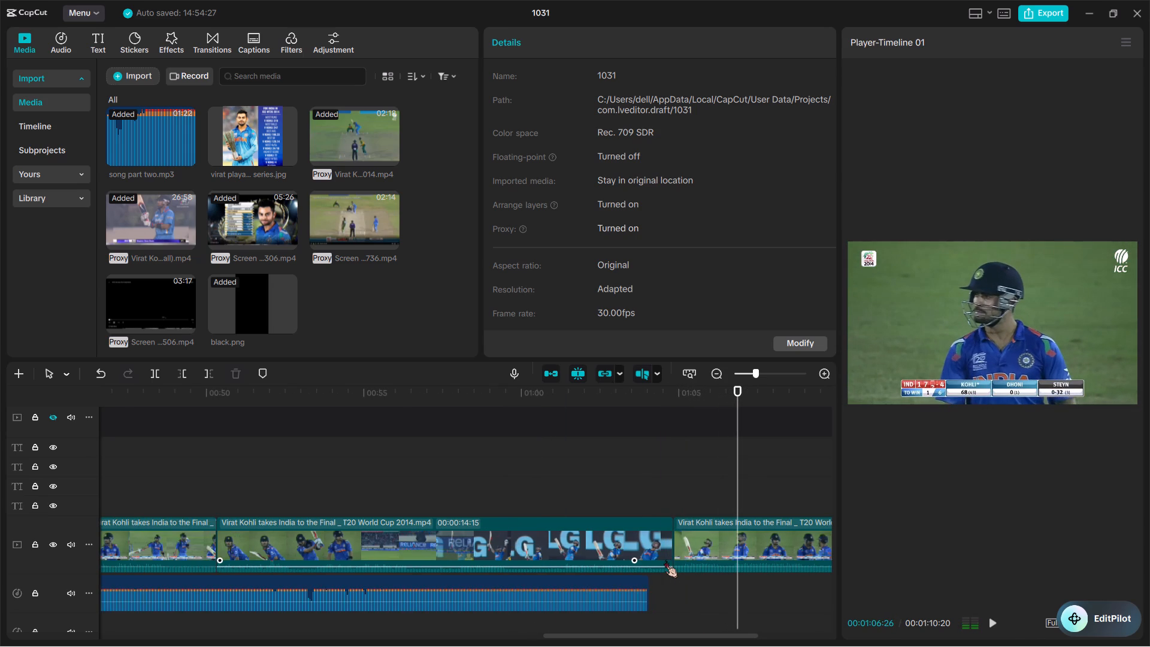
pyautogui.keyDown('ctrl'); pyautogui.scroll(8, 665, 560); pyautogui.keyUp('ctrl')
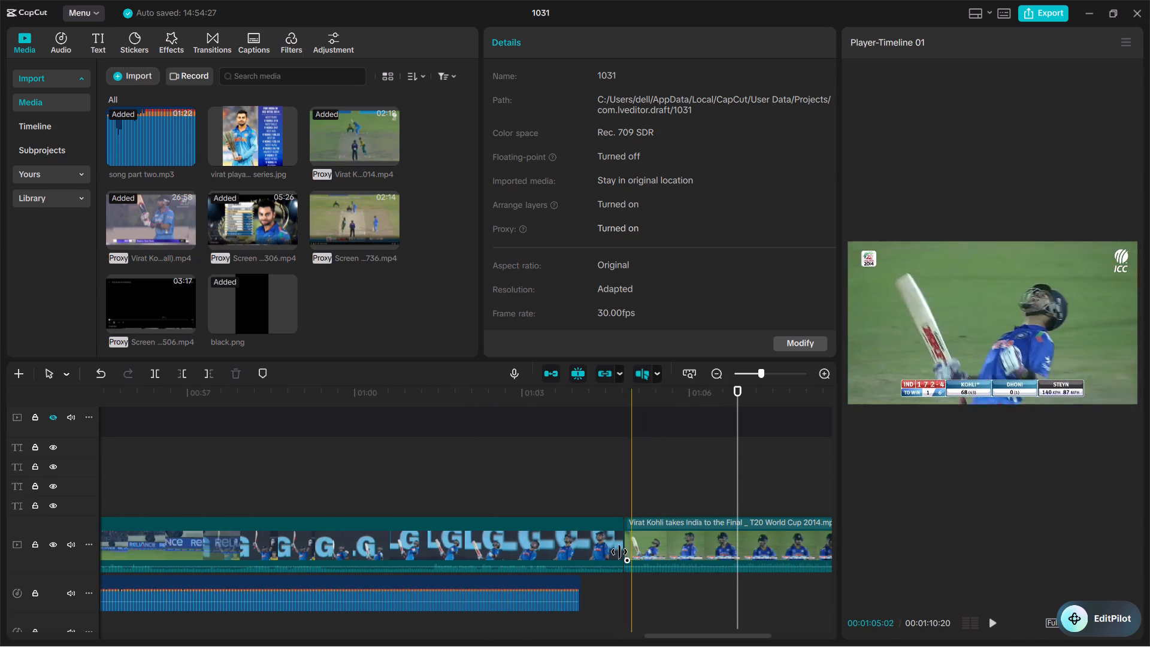
pyautogui.press('space')
pyautogui.press('space')
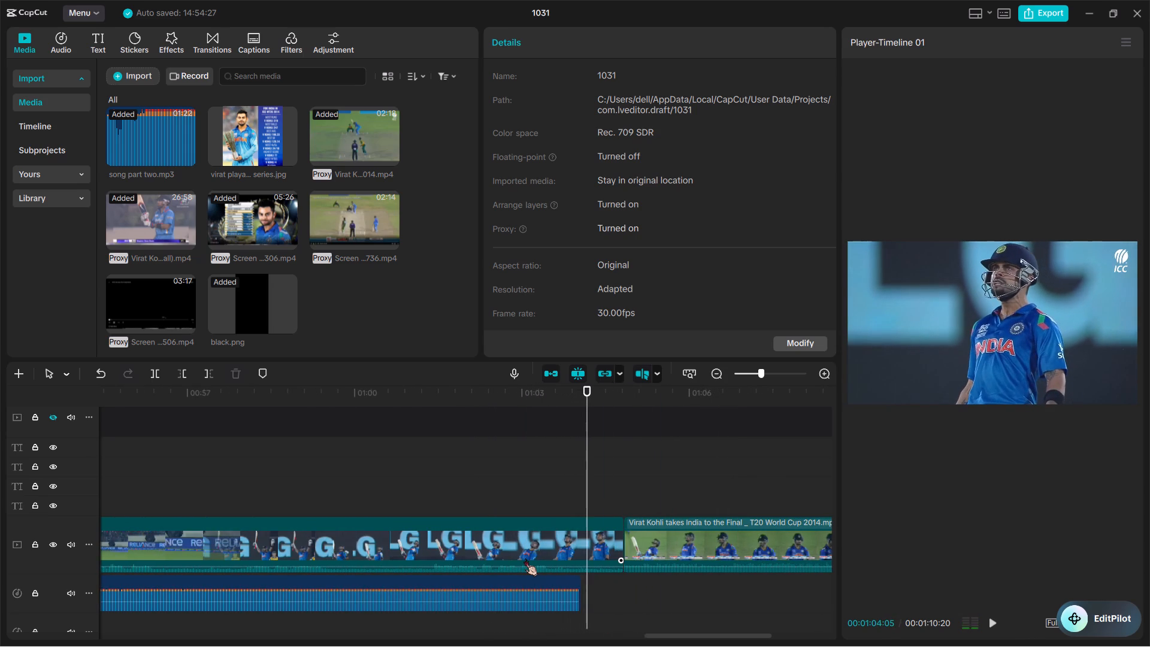
pyautogui.press('space')
pyautogui.press('space')
pyautogui.press('space')
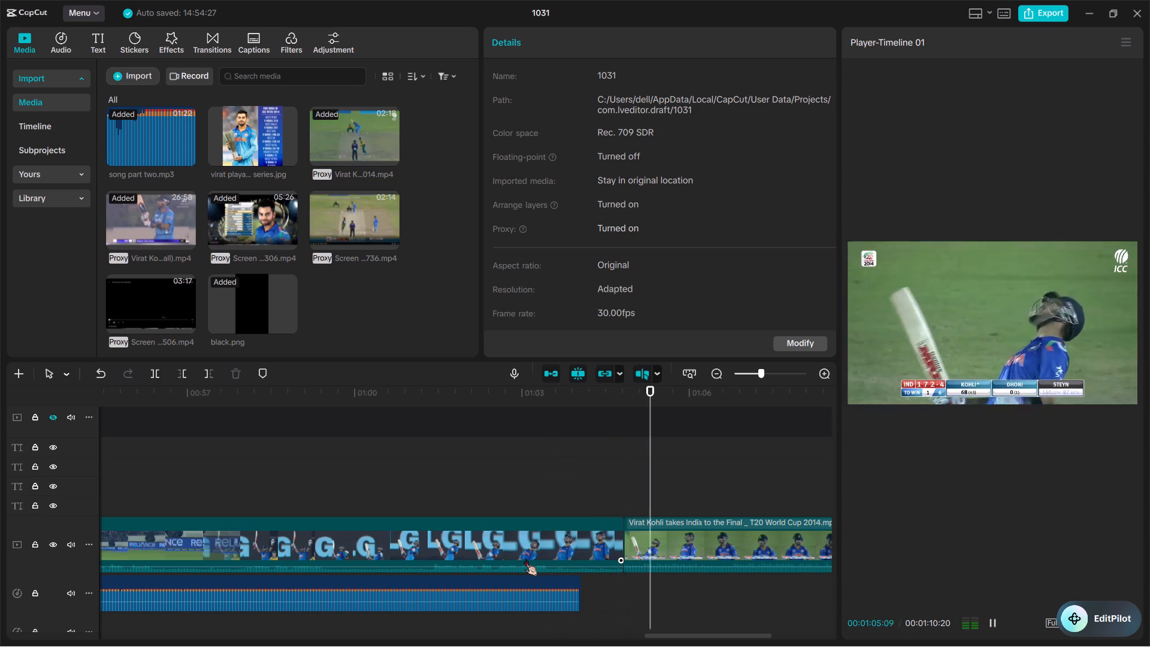
pyautogui.hscroll(-1, 525, 558)
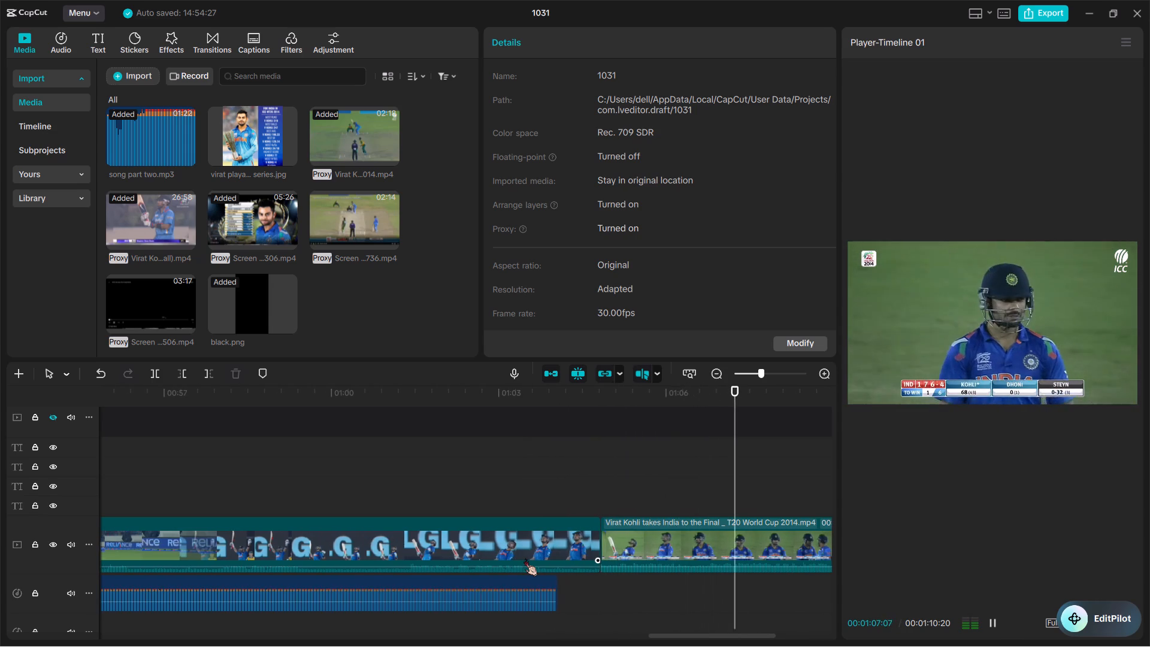
pyautogui.press('space')
pyautogui.press('space')
pyautogui.press('space')
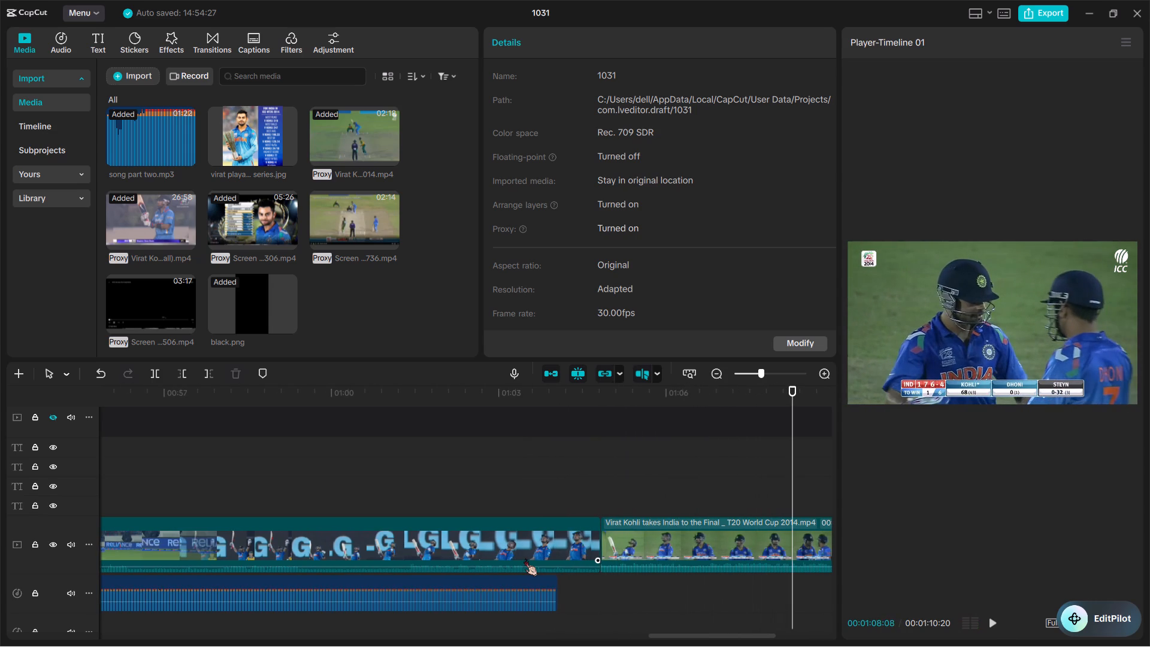
# Replay the 14:15-long Kohli celebration clip and split it in the raised-bat shot at about 00:58:24.
pyautogui.hscroll(1, 481, 553)
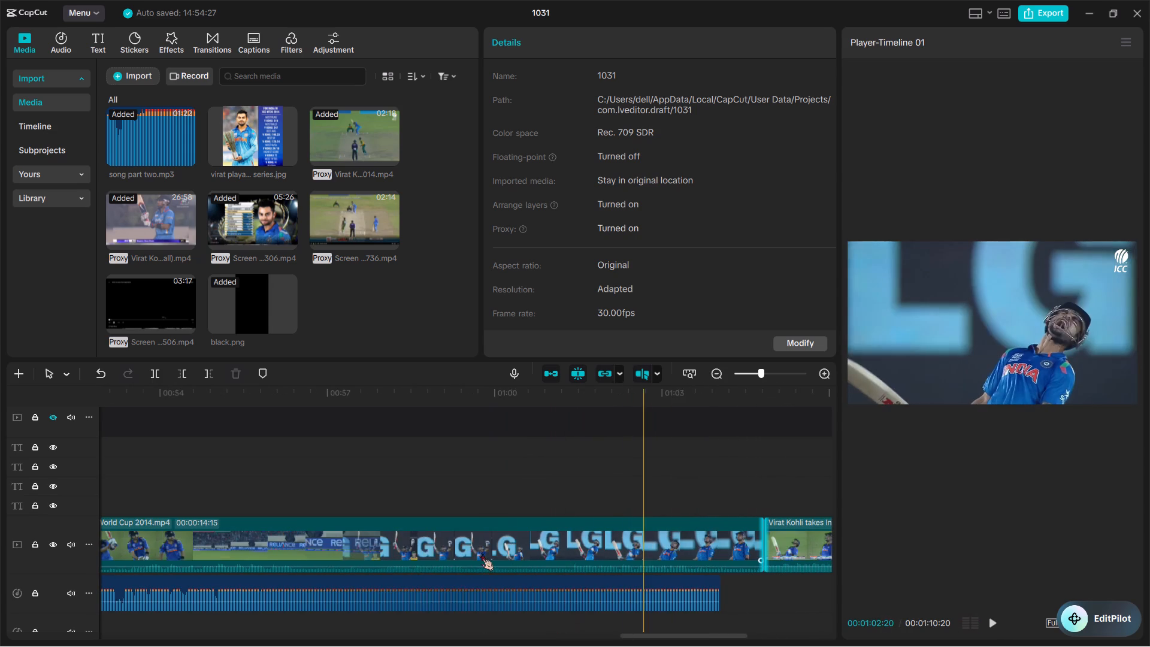
pyautogui.hscroll(1, 417, 541)
pyautogui.press('space')
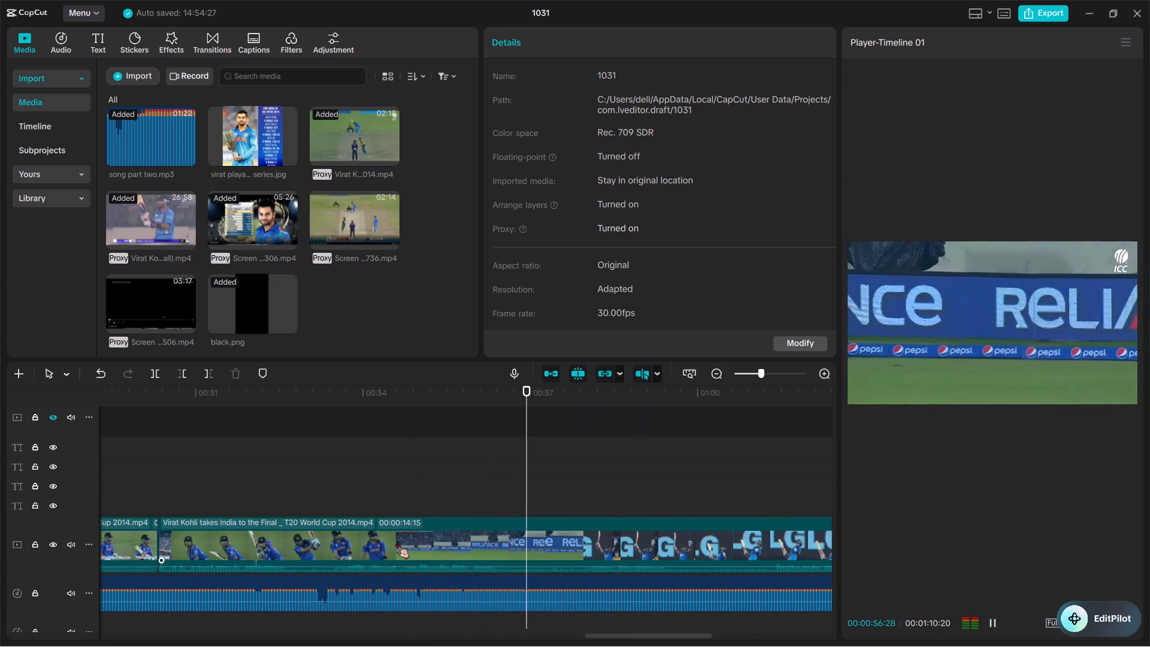
pyautogui.press('space')
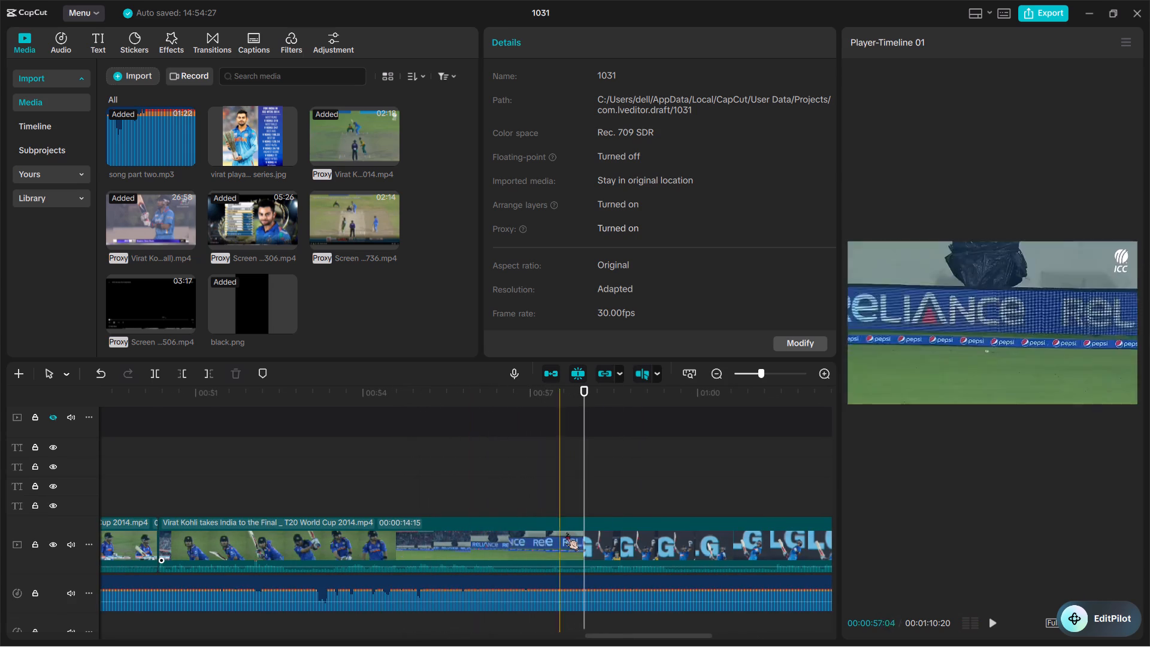
pyautogui.hscroll(-1, 579, 552)
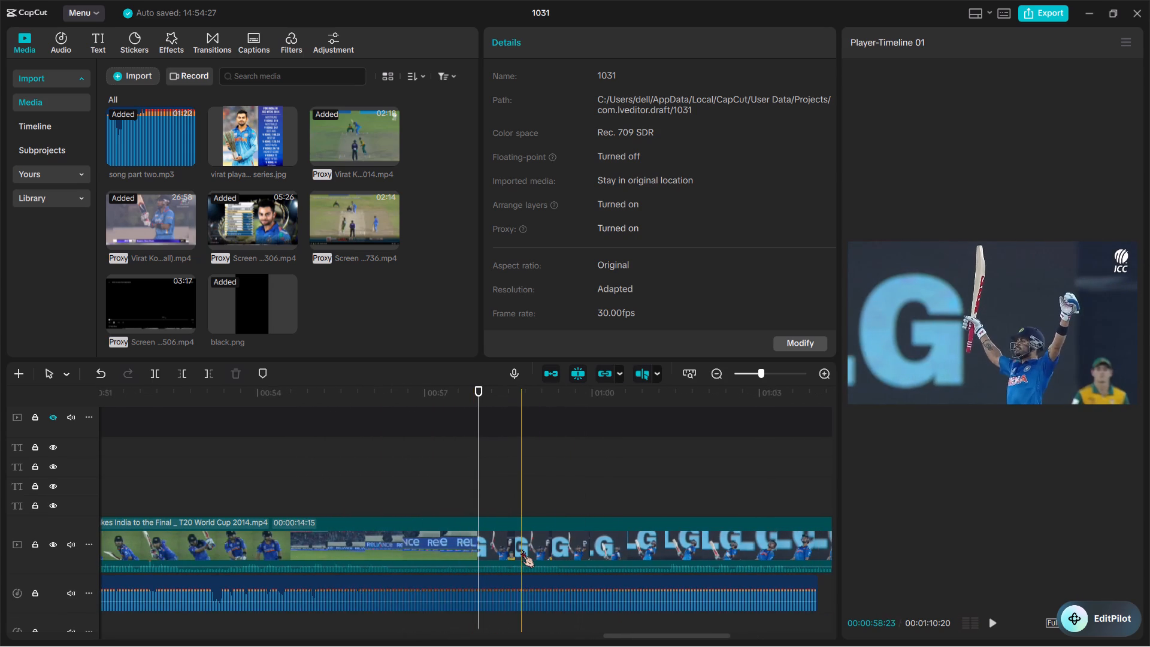
pyautogui.press('space')
pyautogui.press('space')
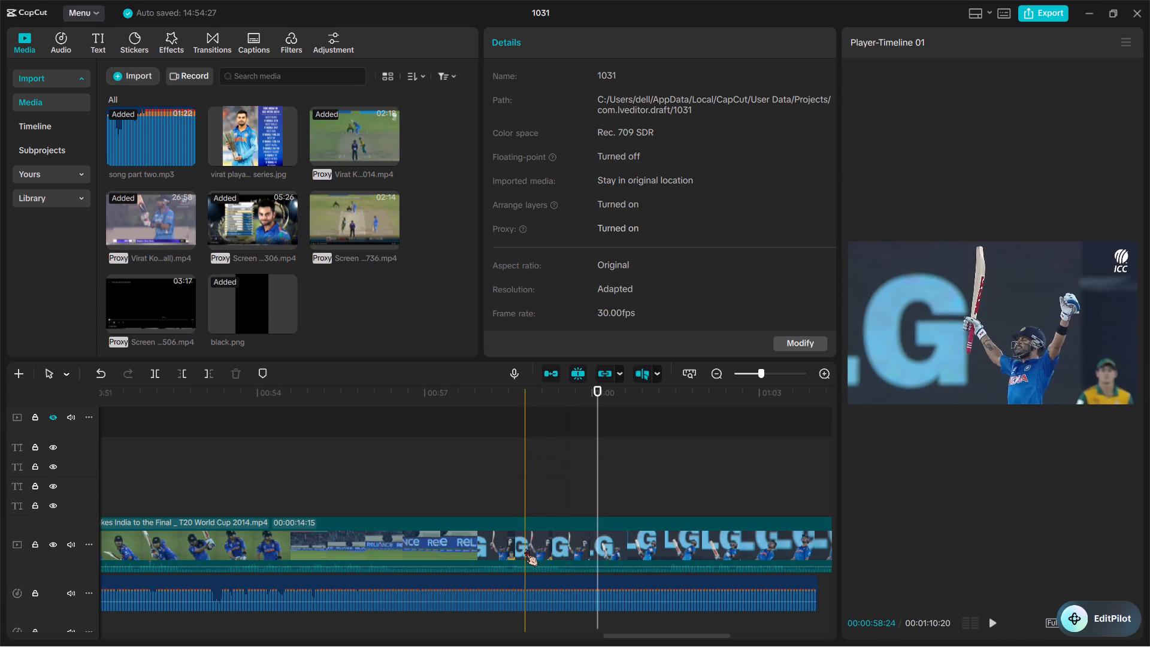
pyautogui.hotkey('ctrl', 'b')
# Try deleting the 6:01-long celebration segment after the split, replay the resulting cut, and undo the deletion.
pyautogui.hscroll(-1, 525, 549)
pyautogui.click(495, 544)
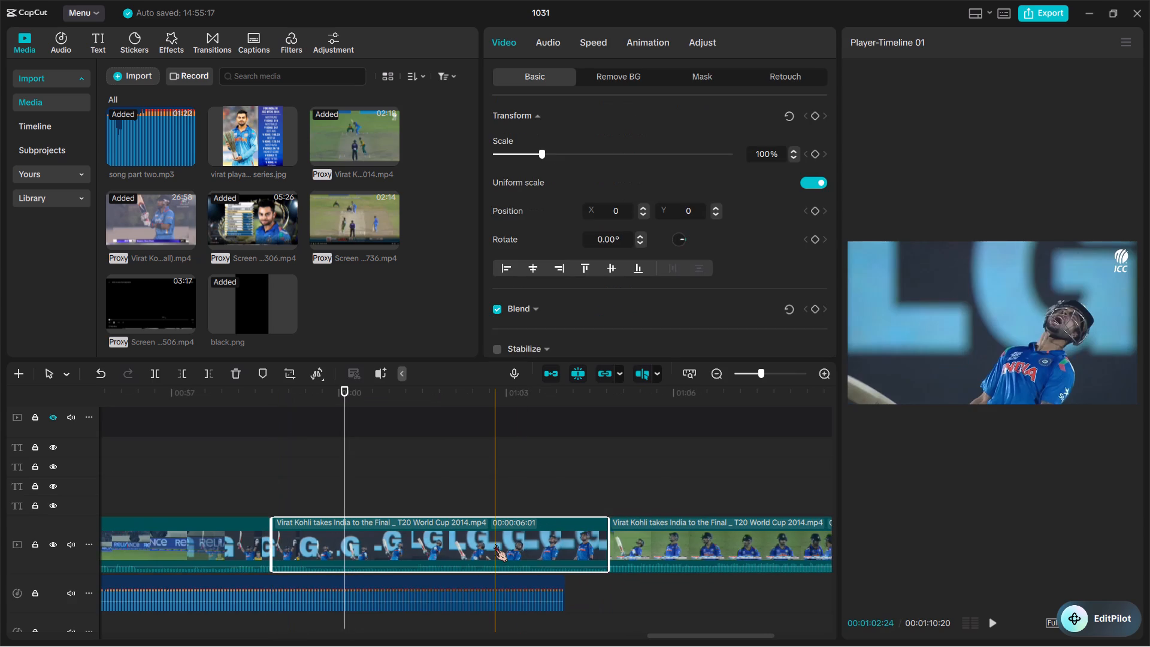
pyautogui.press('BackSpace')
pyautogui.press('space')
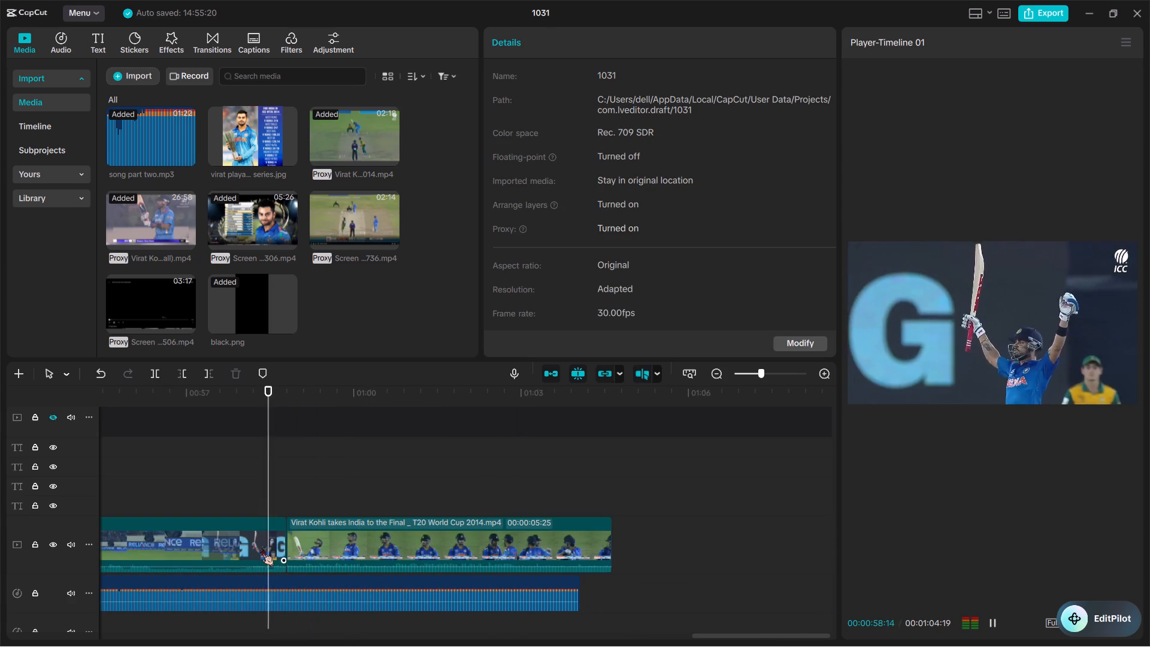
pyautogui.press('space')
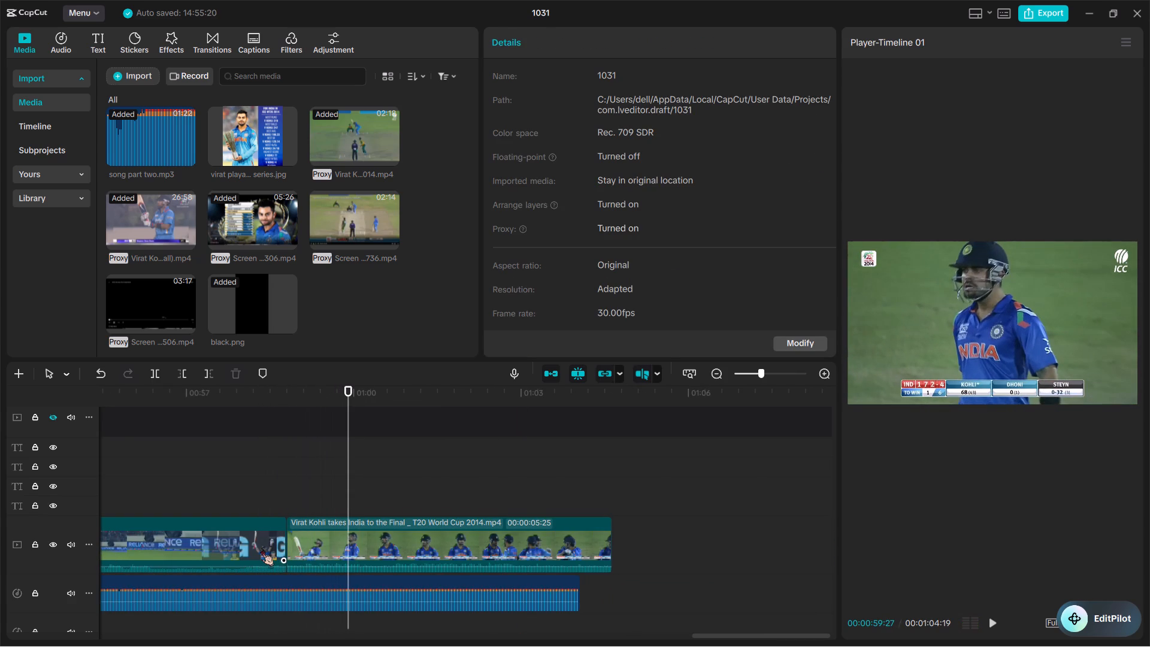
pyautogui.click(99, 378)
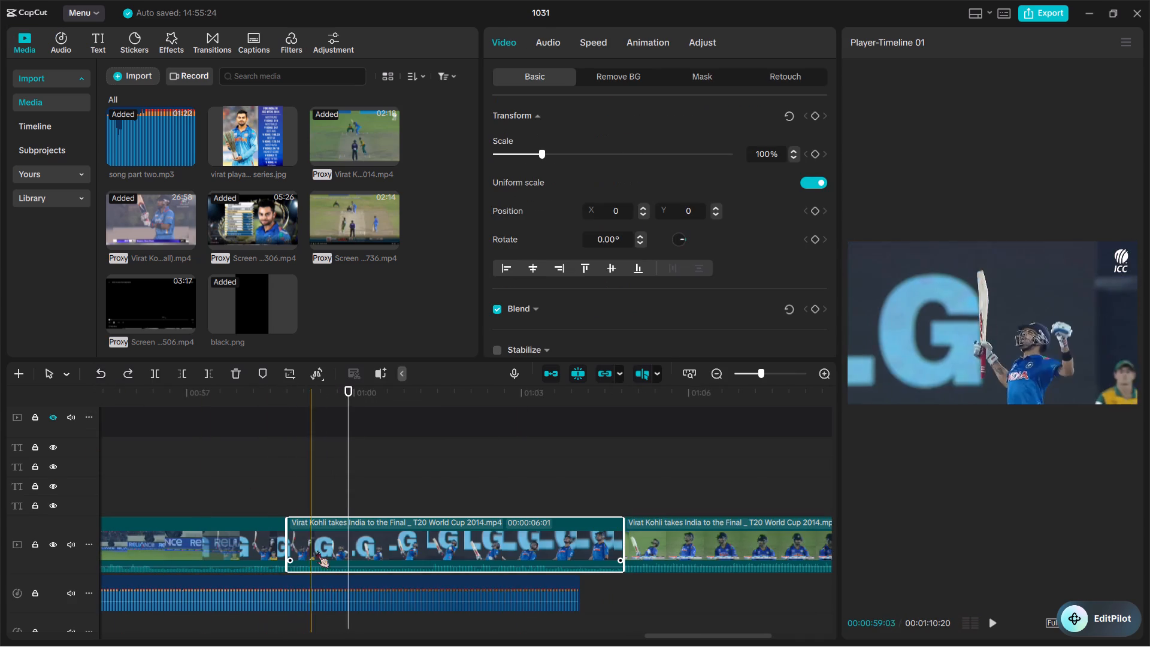
# Play through the 6:01-long celebration segment and delete the final clip that follows it on the main track.
pyautogui.press('space')
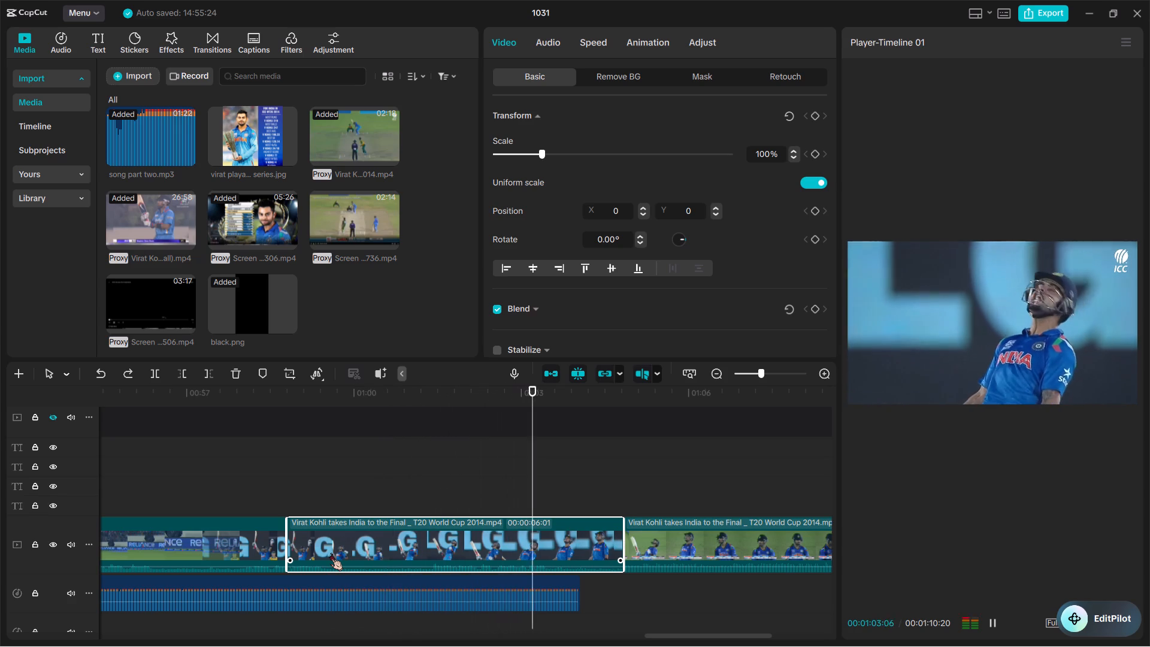
pyautogui.press('space')
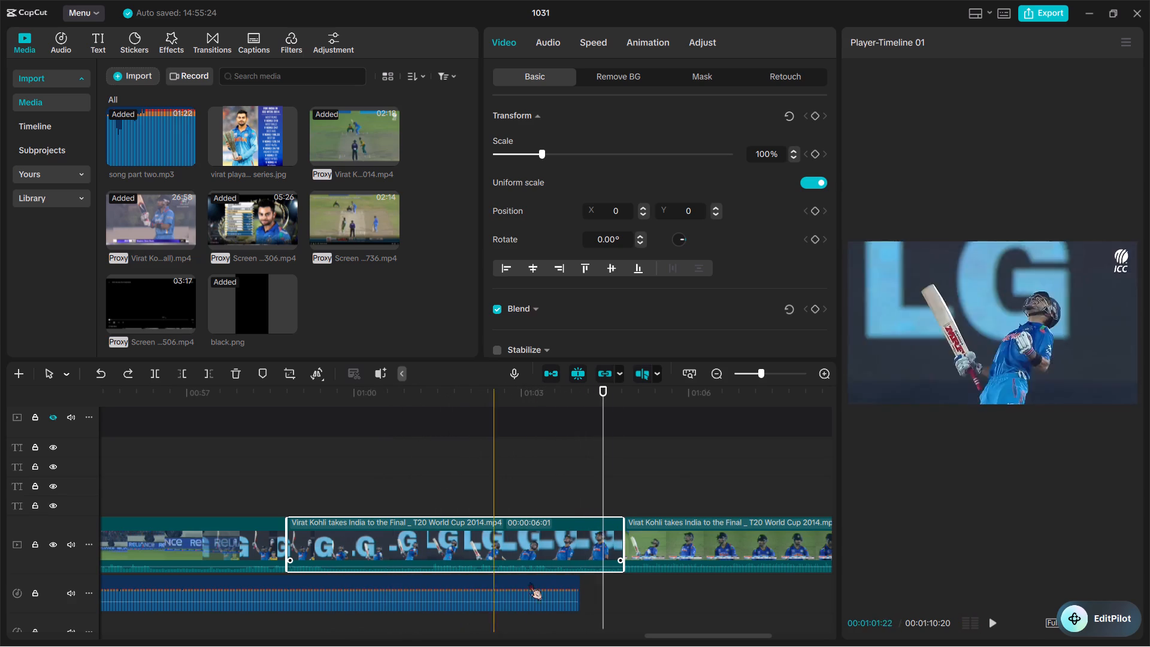
pyautogui.click(672, 553)
pyautogui.press('BackSpace')
pyautogui.keyDown('ctrl'); pyautogui.scroll(-5, 672, 553); pyautogui.keyUp('ctrl')
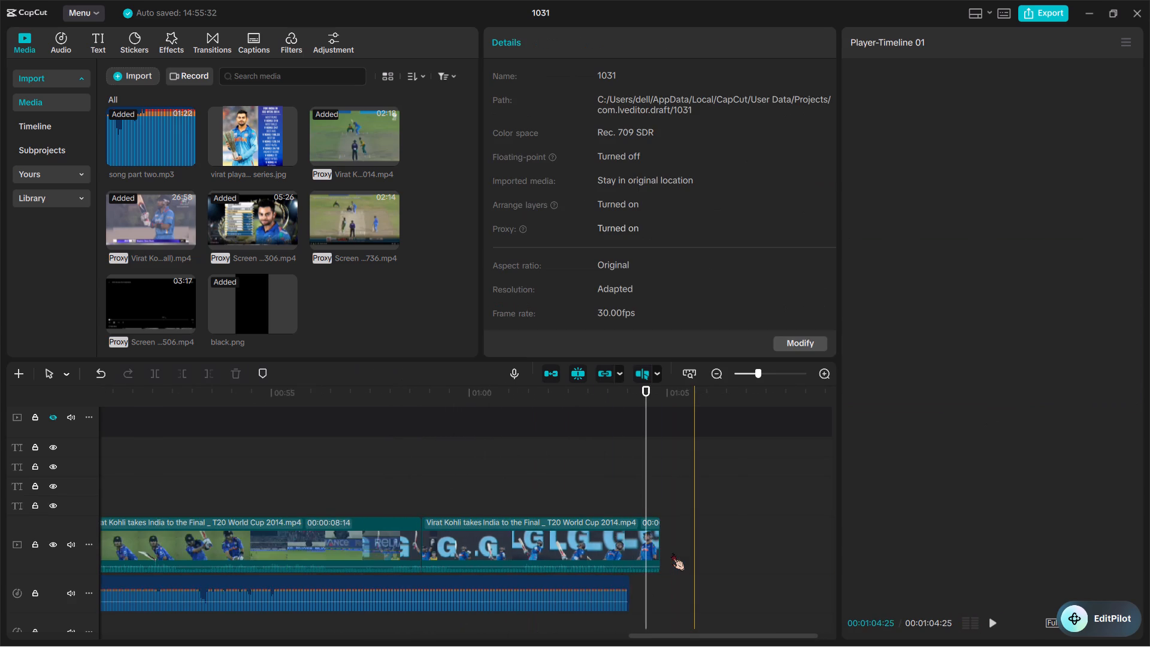
pyautogui.keyDown('ctrl'); pyautogui.scroll(-2, 672, 553); pyautogui.keyUp('ctrl')
pyautogui.keyDown('ctrl'); pyautogui.scroll(14, 672, 553); pyautogui.keyUp('ctrl')
# Review the shots leading into the 8:14-long clip and trim the end of the preceding 4:01-long Kohli clip at about 00:47:19.
pyautogui.hscroll(1, 672, 553)
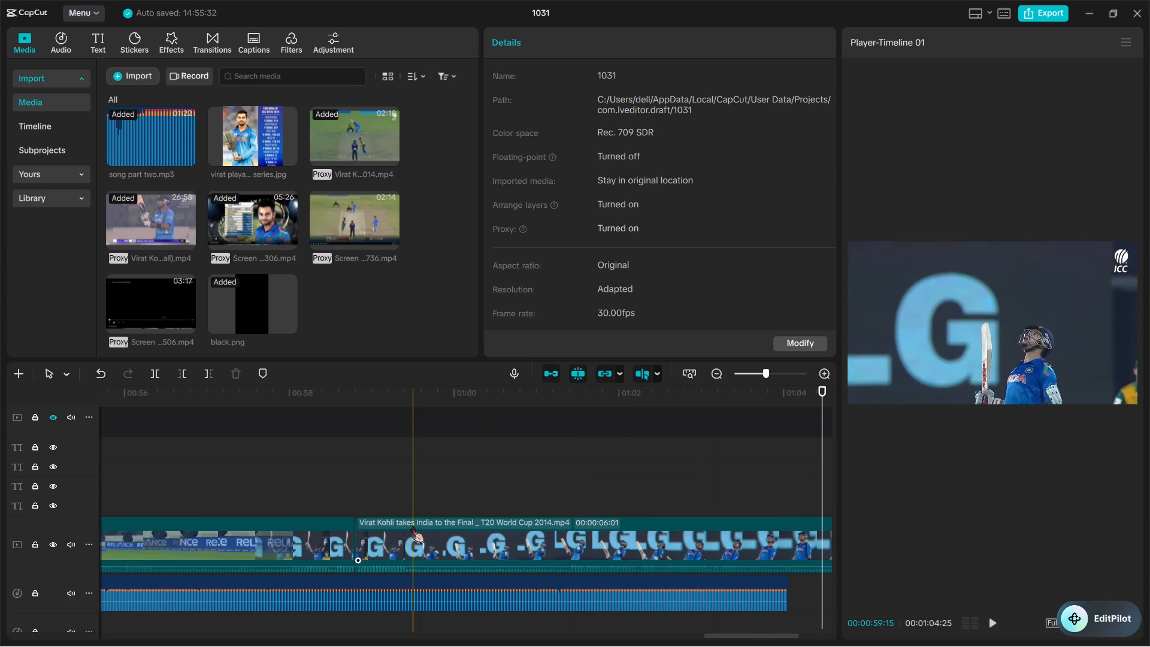
pyautogui.hscroll(2, 411, 525)
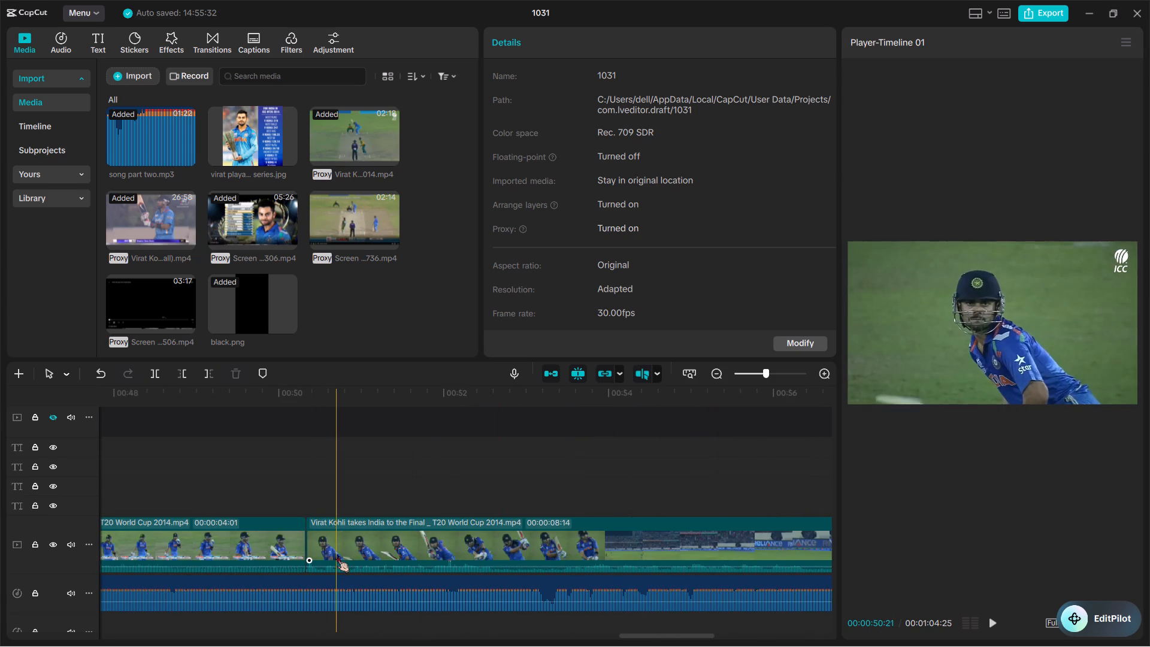
pyautogui.press('space')
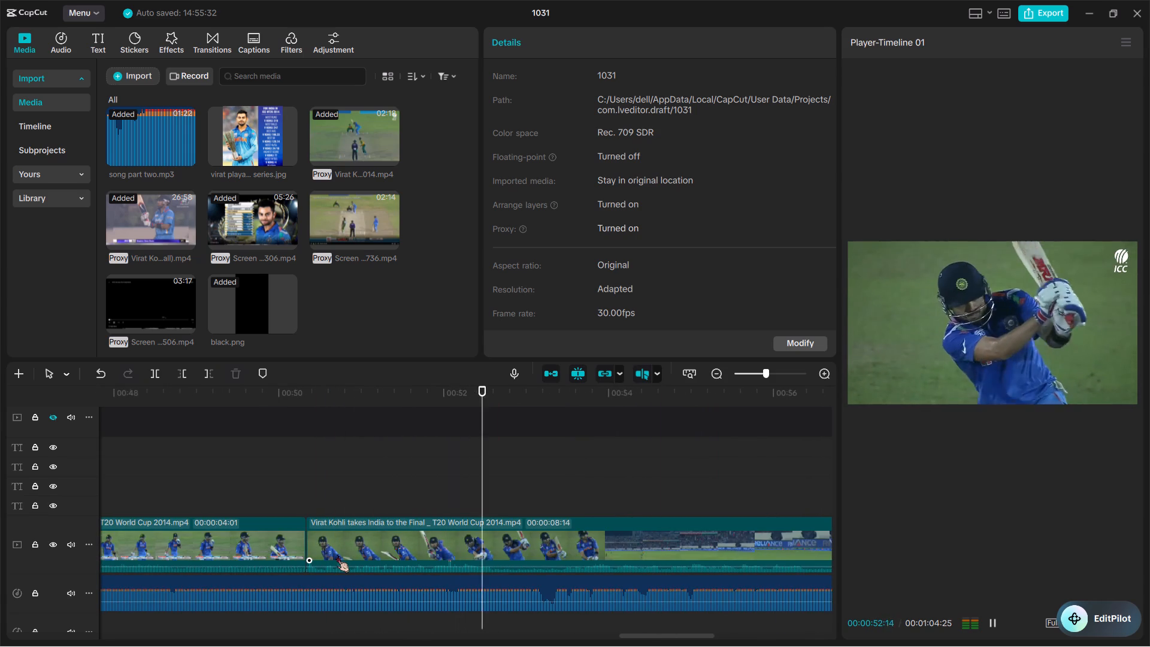
pyautogui.press('space')
pyautogui.scroll(-3, 337, 555)
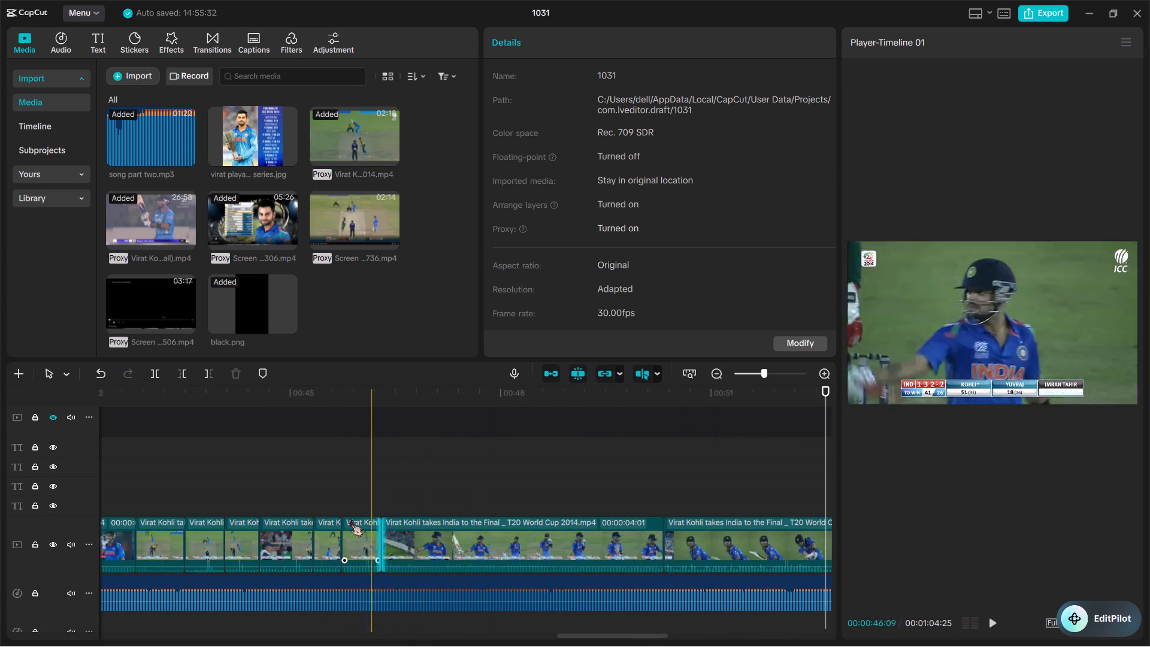
pyautogui.press('space')
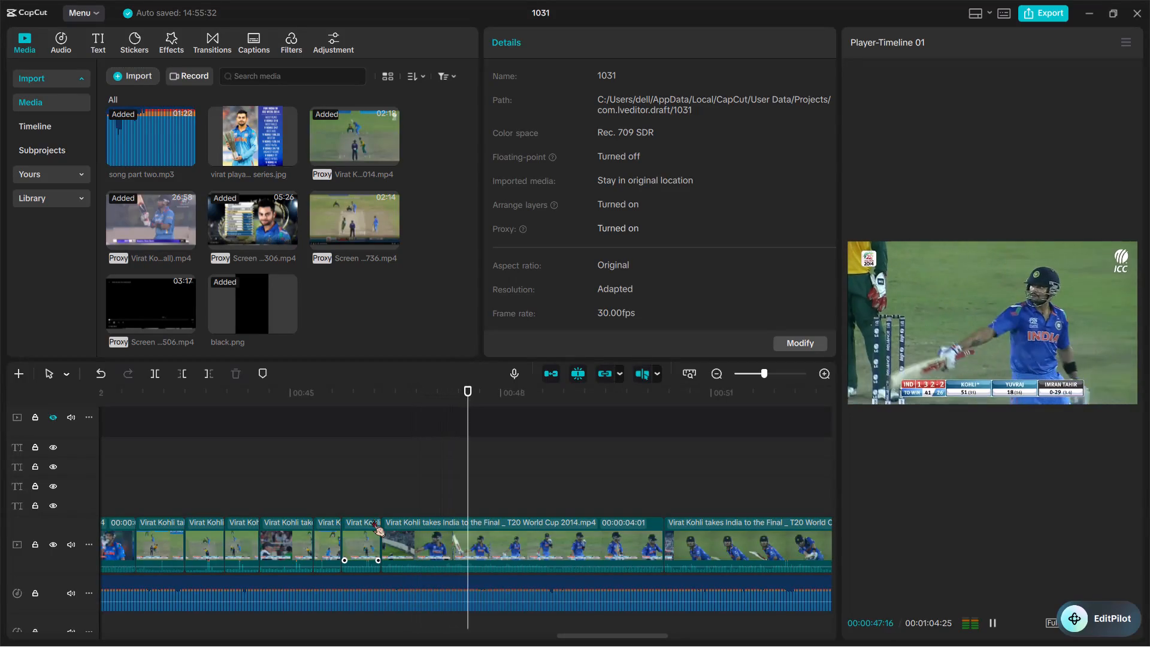
pyautogui.press('space')
pyautogui.keyDown('ctrl'); pyautogui.scroll(10, 444, 543); pyautogui.keyUp('ctrl')
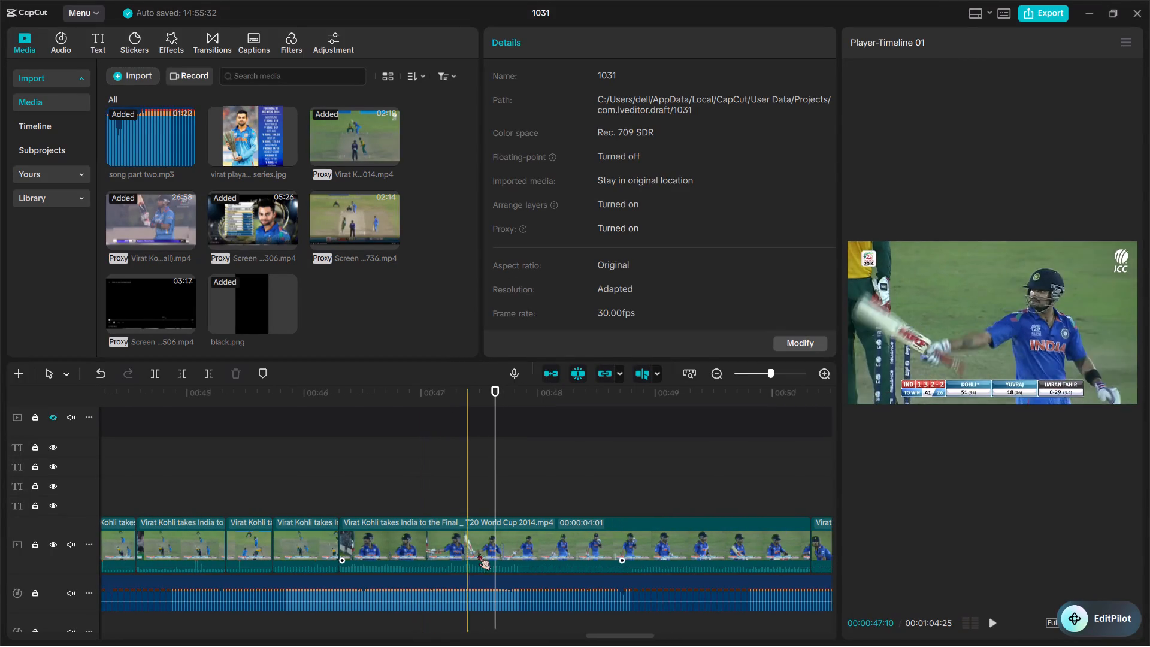
pyautogui.press('w')
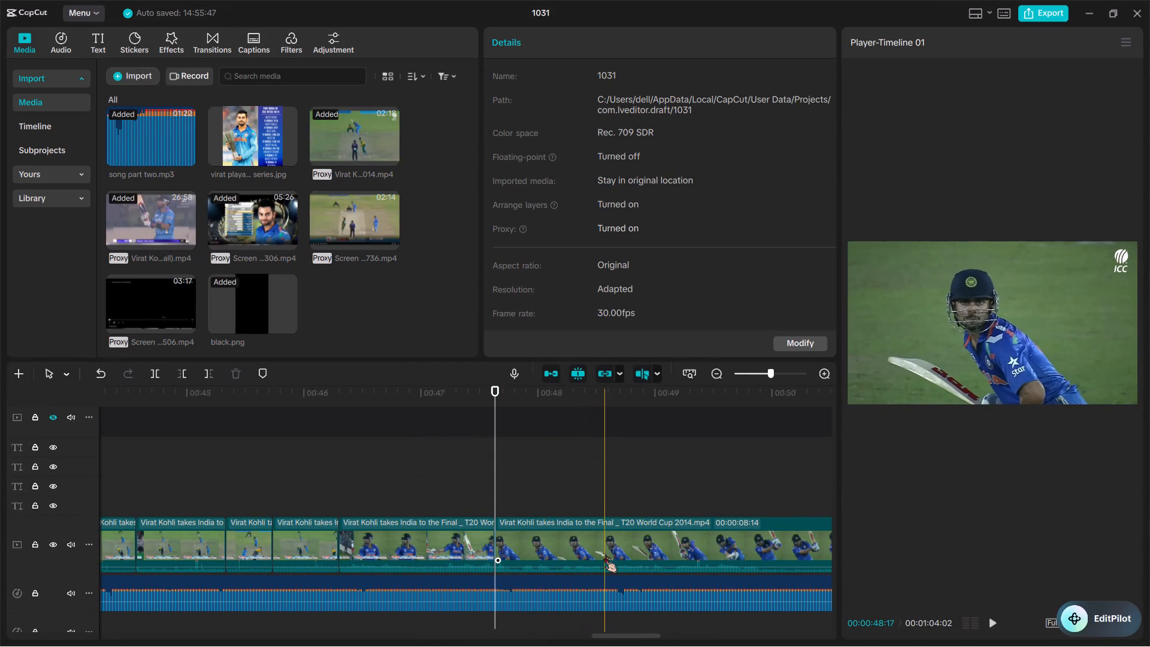
# Set the speed of the 8:14-long Kohli batting clip to 3.41x and play it through into the celebration clip.
pyautogui.hscroll(-1, 604, 555)
pyautogui.hscroll(-1, 683, 554)
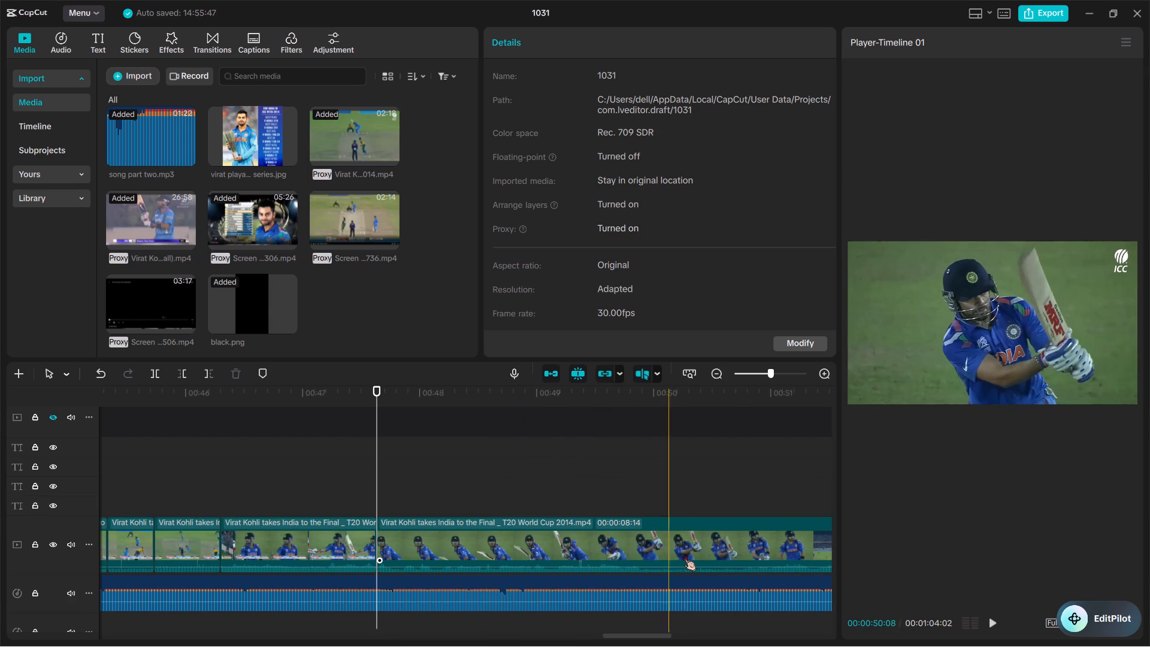
pyautogui.hscroll(-1, 683, 554)
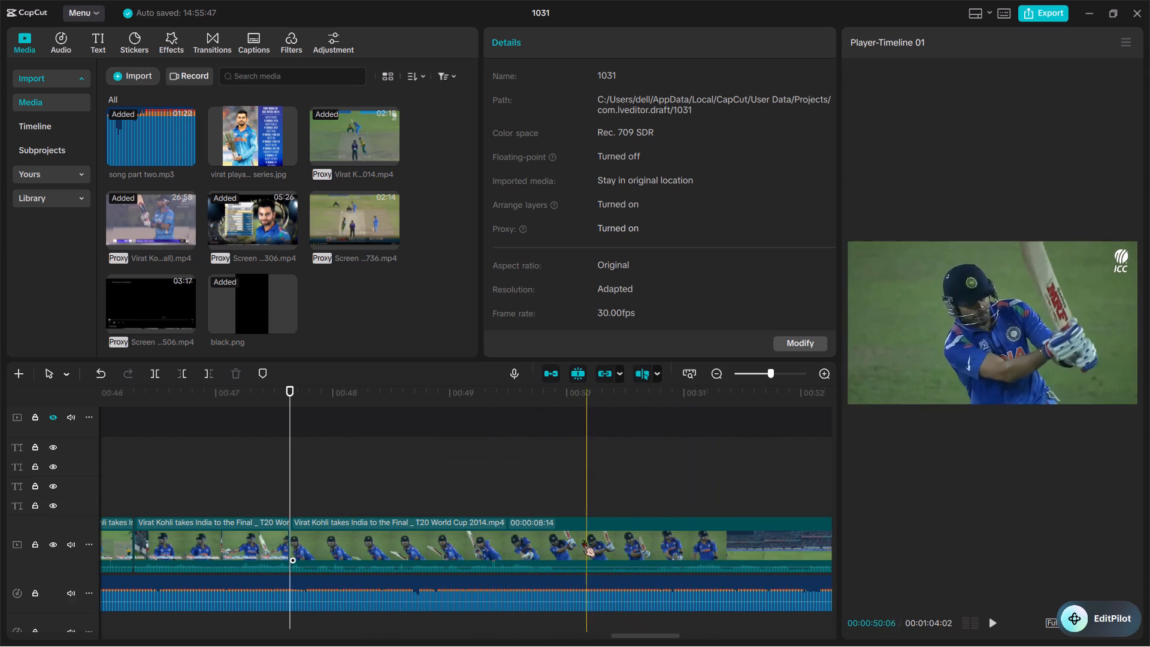
pyautogui.click(421, 554)
pyautogui.click(593, 38)
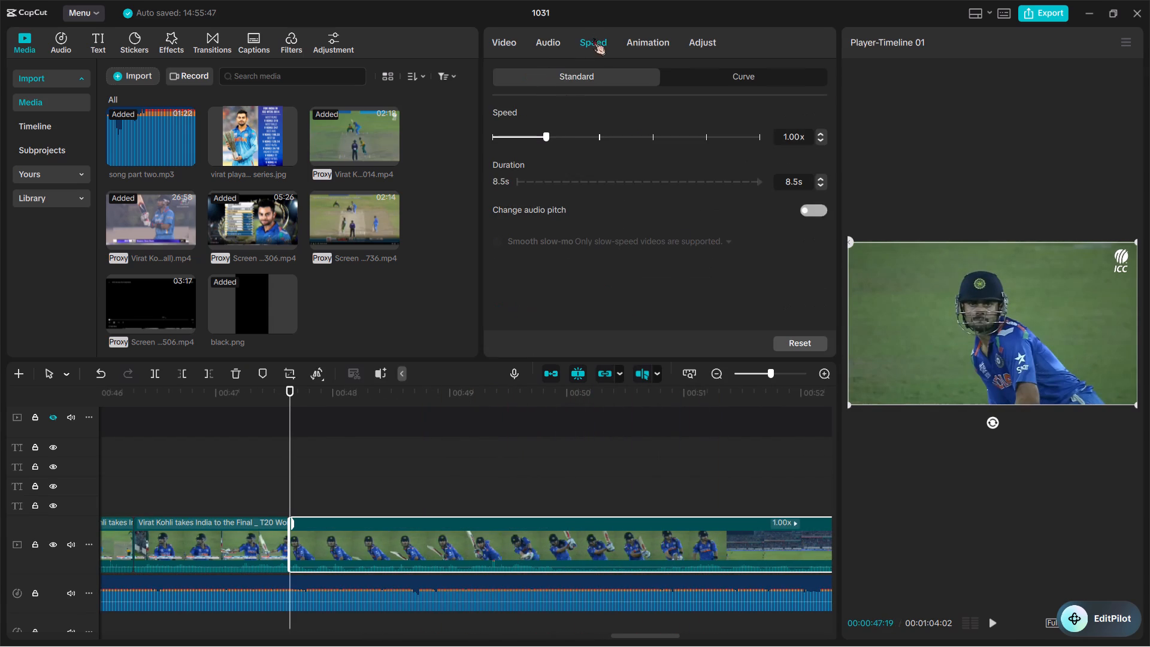
pyautogui.click(574, 137)
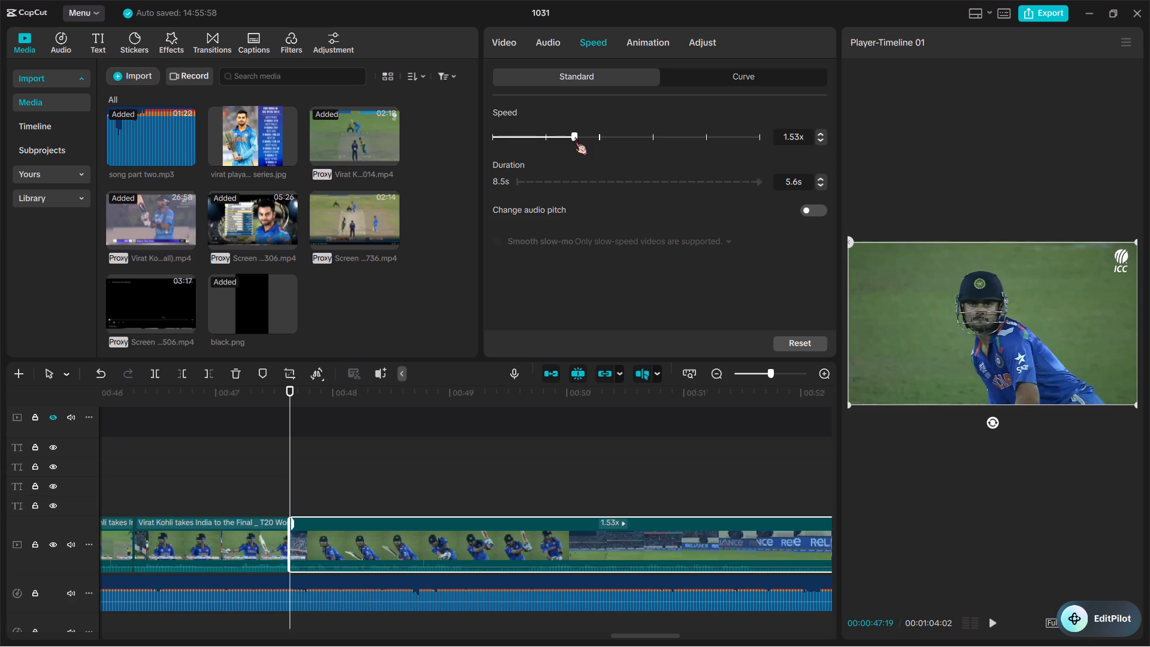
pyautogui.click(595, 135)
pyautogui.click(625, 135)
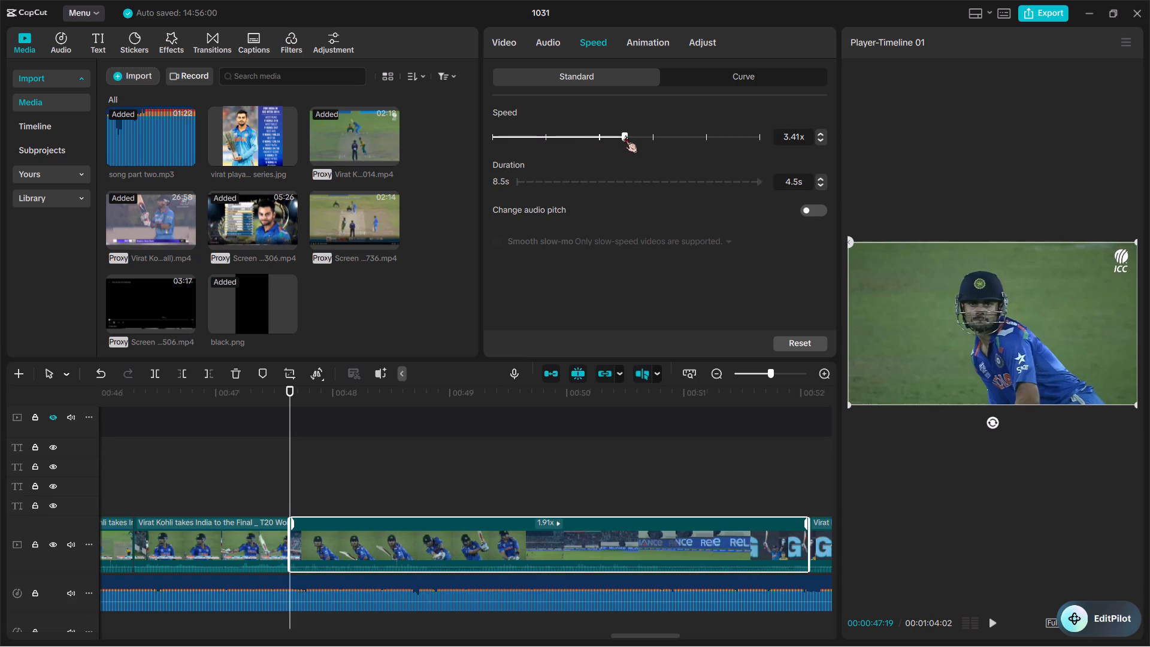
pyautogui.press('space')
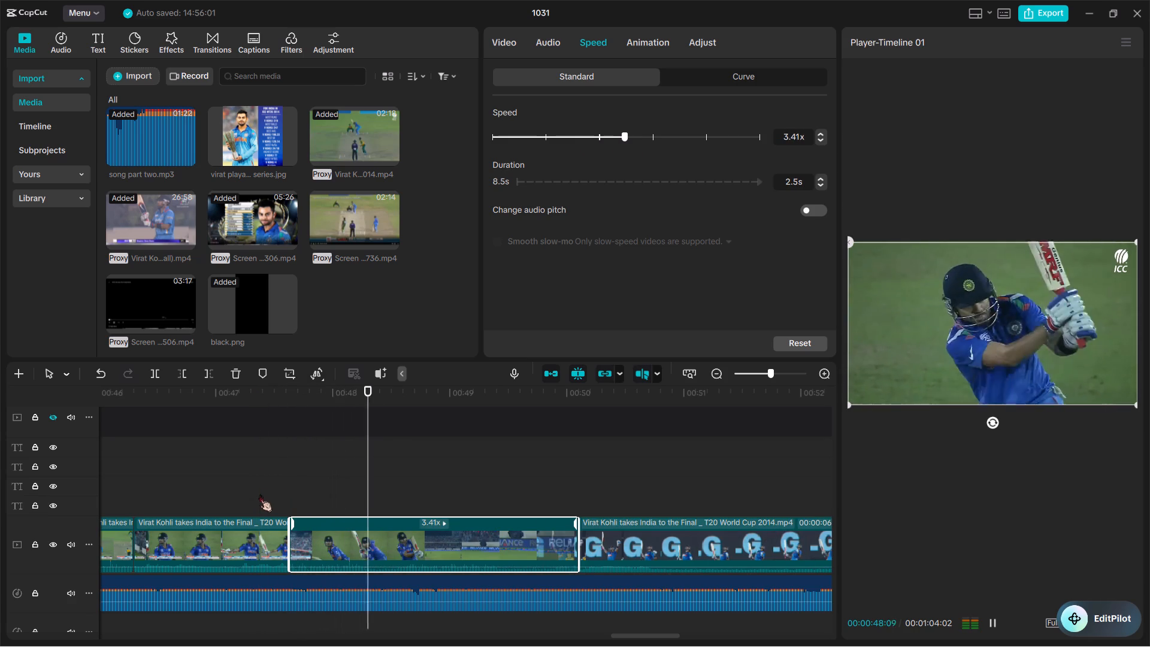
pyautogui.press('space')
pyautogui.press('space')
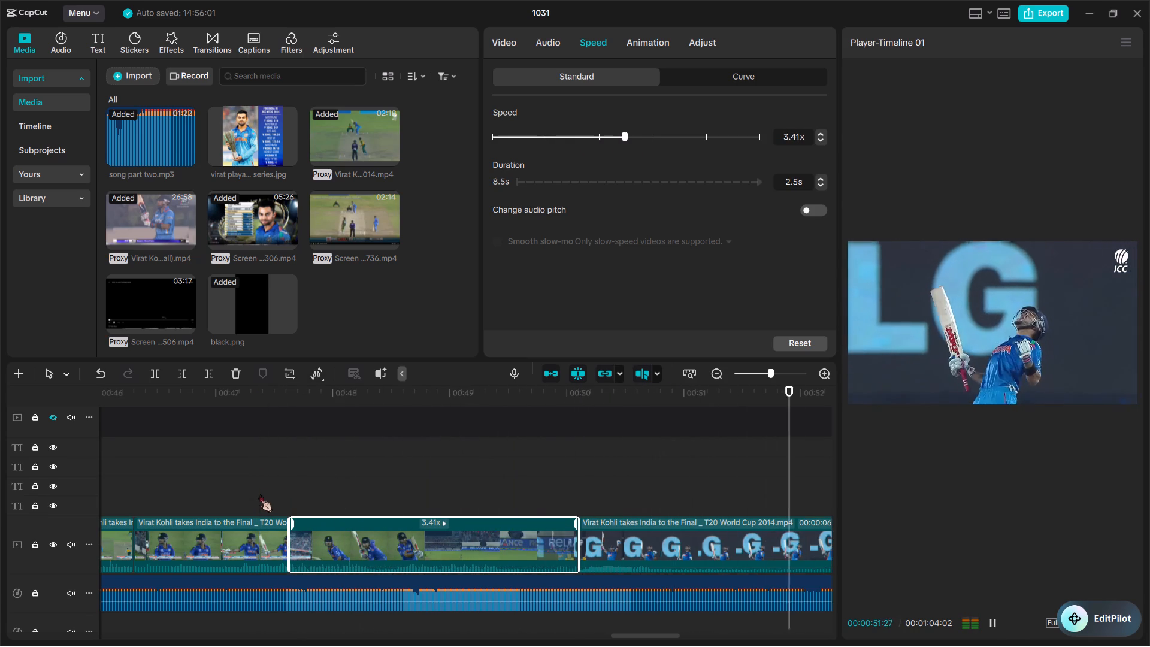
pyautogui.press('space')
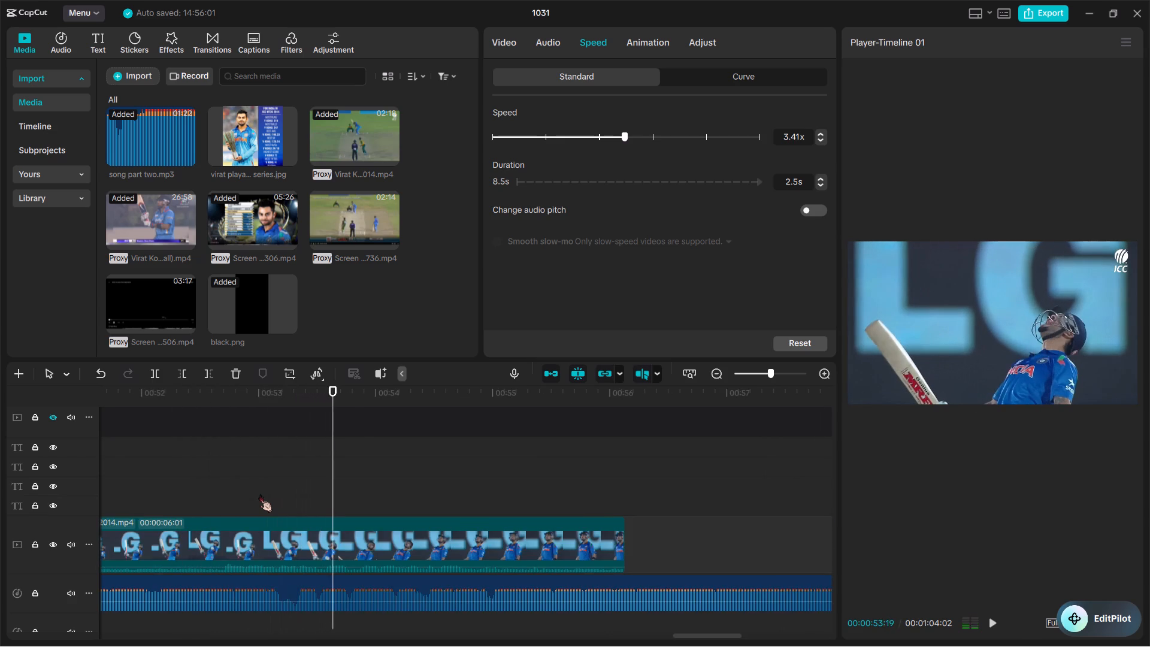
# Set the speed of the final 6:01-long celebration clip to 2.57x and play it back.
pyautogui.hscroll(1, 259, 494)
pyautogui.keyDown('ctrl'); pyautogui.scroll(-4, 259, 494); pyautogui.keyUp('ctrl')
pyautogui.click(459, 554)
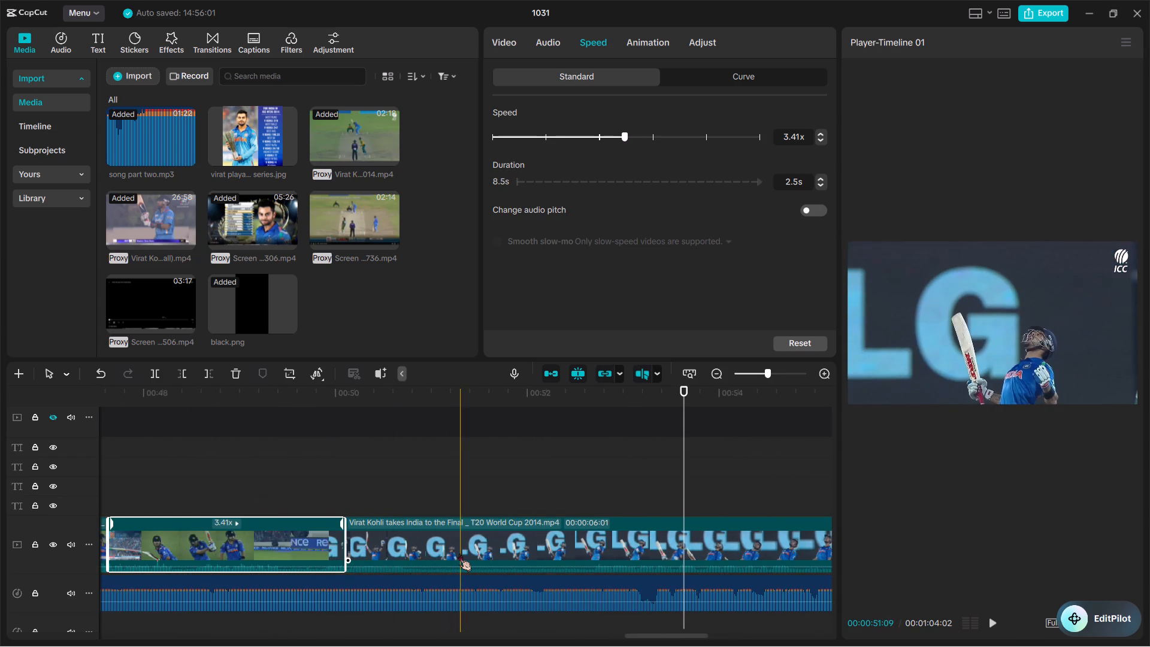
pyautogui.click(585, 135)
pyautogui.moveTo(585, 135); pyautogui.dragTo(610, 136)
pyautogui.press('space')
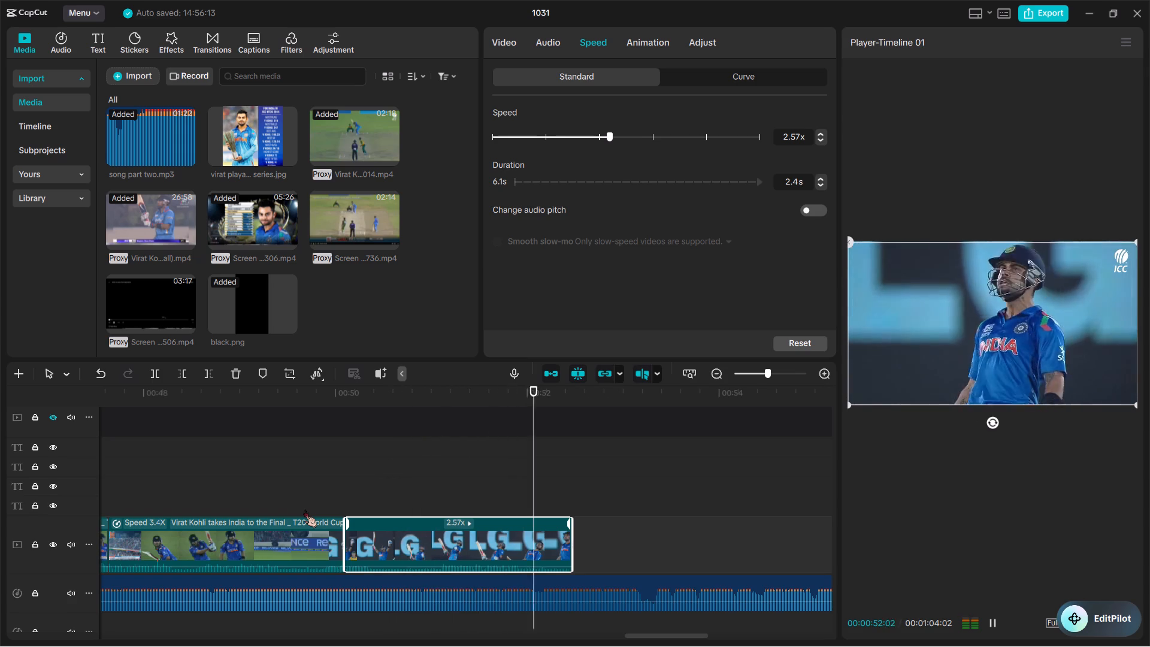
pyautogui.press('space')
# Set the speed of the 3:15-long Kohli close-up clip after the first batting shot to 1.50x and play it back.
pyautogui.keyDown('ctrl'); pyautogui.scroll(-9, 304, 510); pyautogui.keyUp('ctrl')
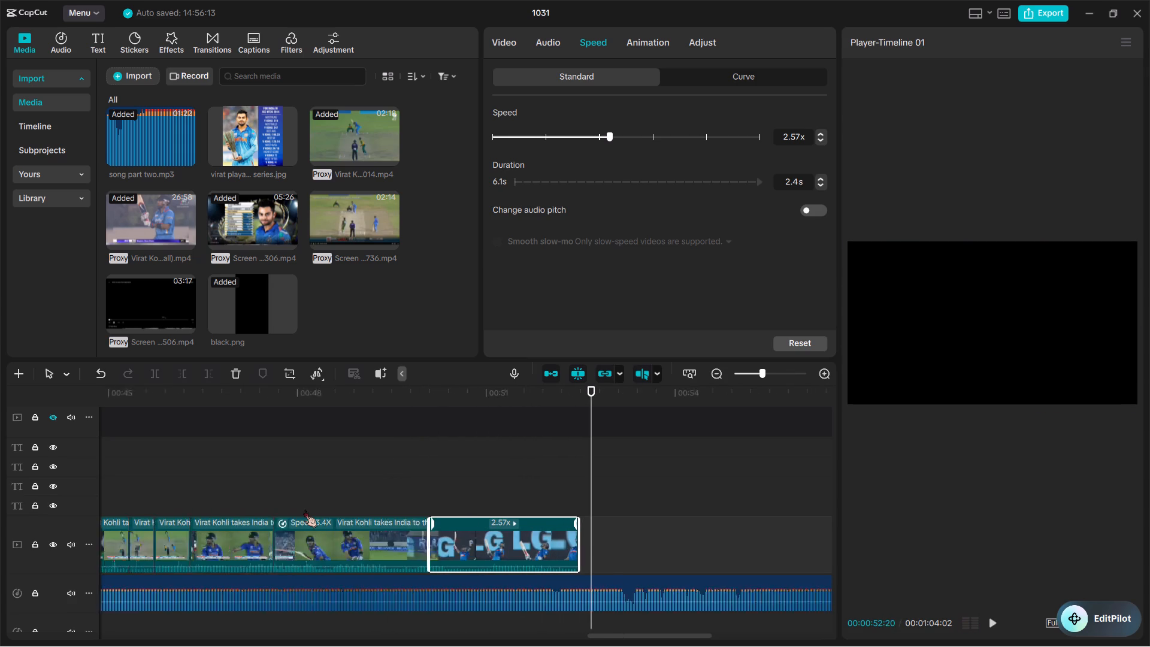
pyautogui.keyDown('ctrl'); pyautogui.scroll(-4, 304, 510); pyautogui.keyUp('ctrl')
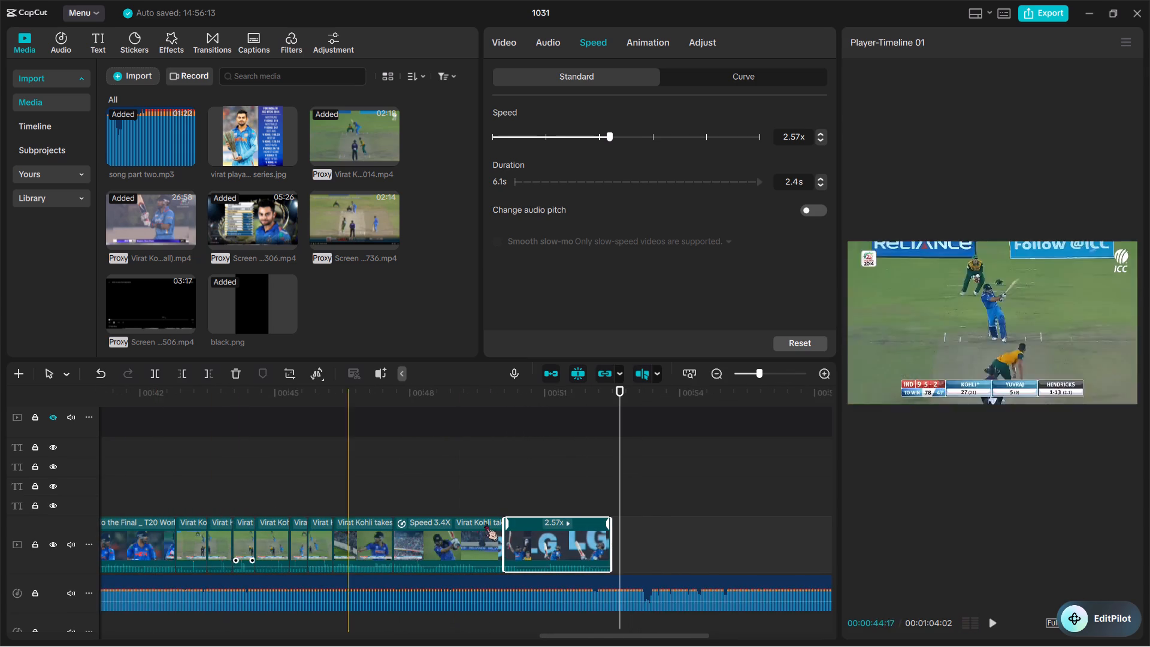
pyautogui.keyDown('ctrl'); pyautogui.scroll(-5, 651, 537); pyautogui.keyUp('ctrl')
pyautogui.hscroll(-1, 651, 537)
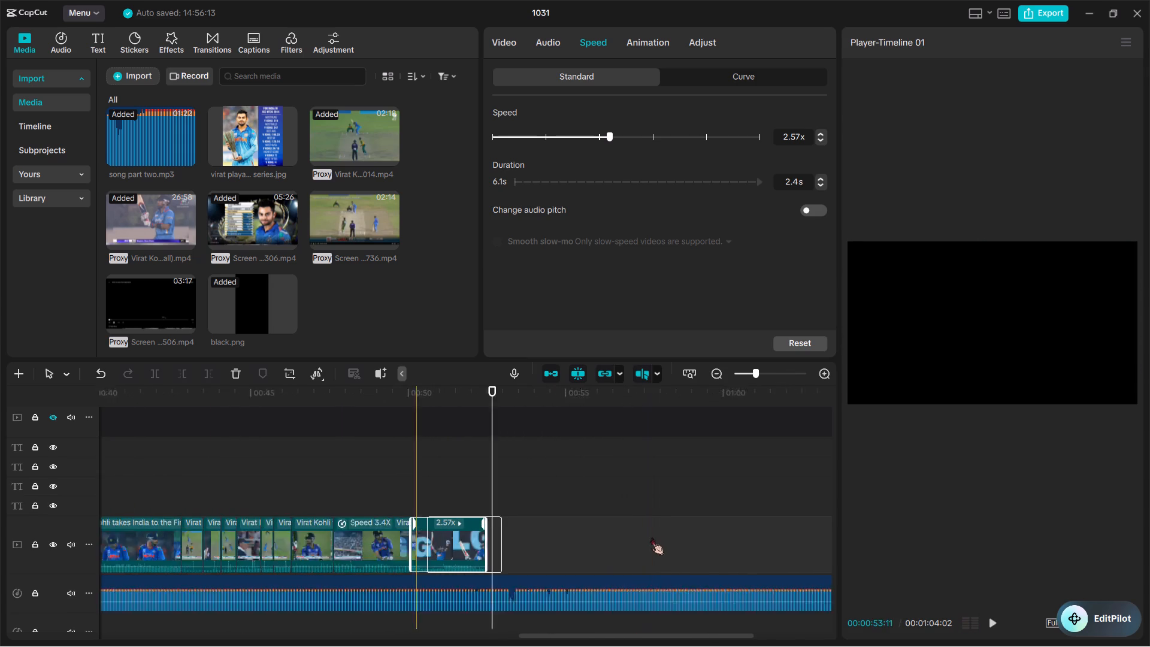
pyautogui.hscroll(-1, 651, 537)
pyautogui.hscroll(1, 651, 537)
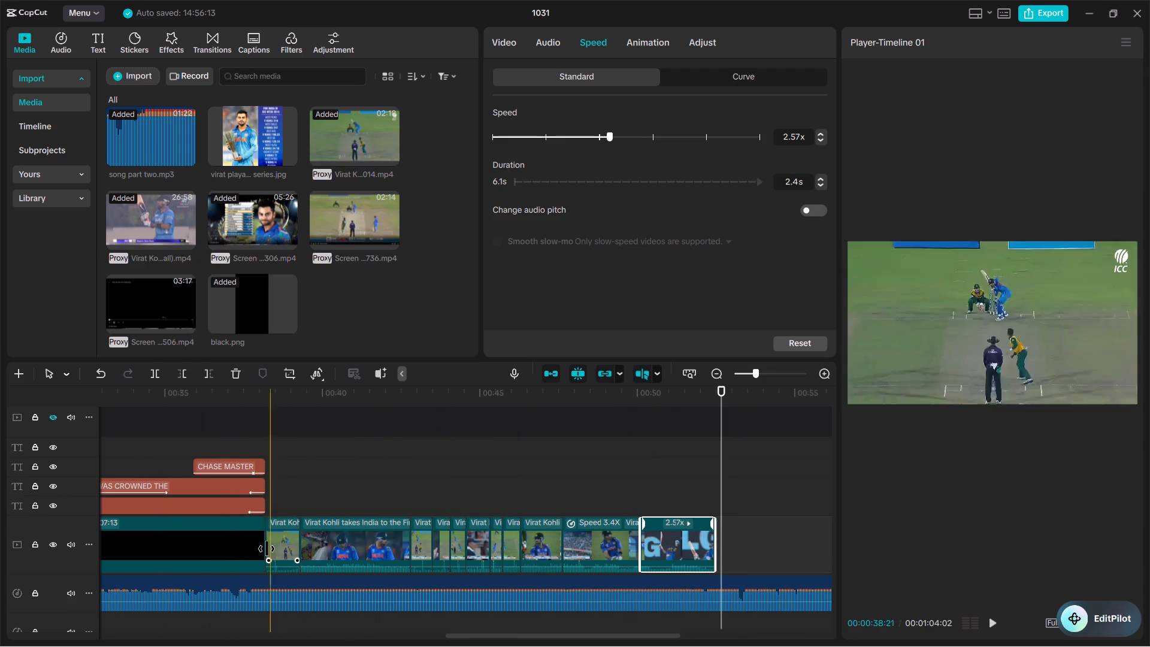
pyautogui.press('space')
pyautogui.keyDown('ctrl'); pyautogui.scroll(16, 267, 547); pyautogui.keyUp('ctrl')
pyautogui.press('space')
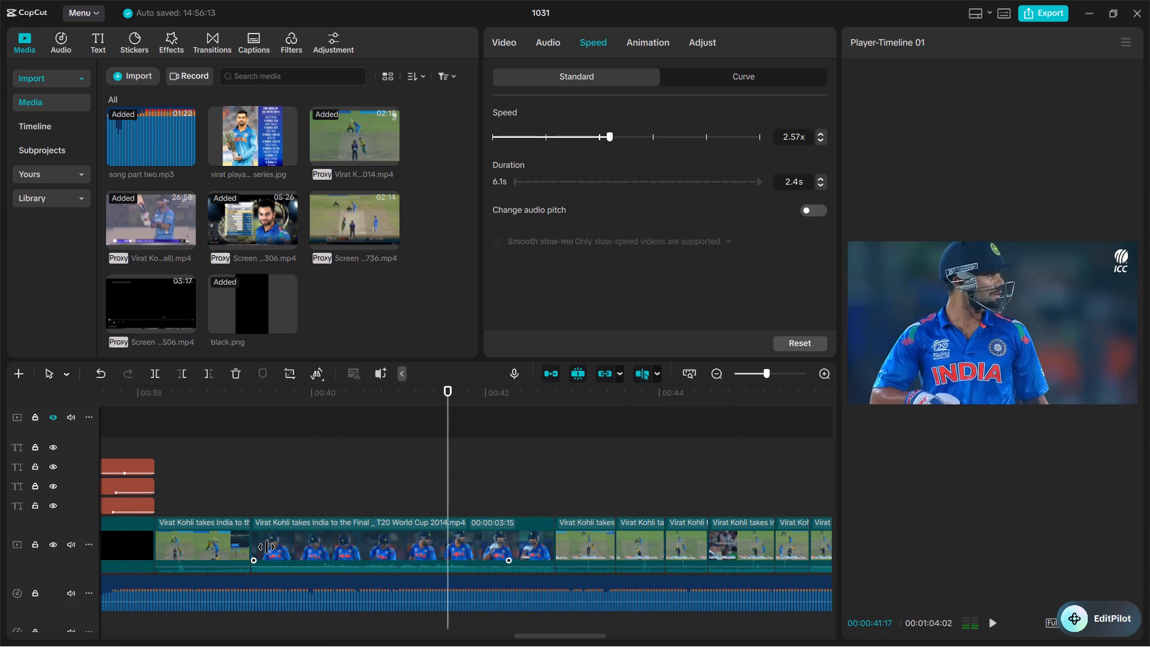
pyautogui.click(317, 551)
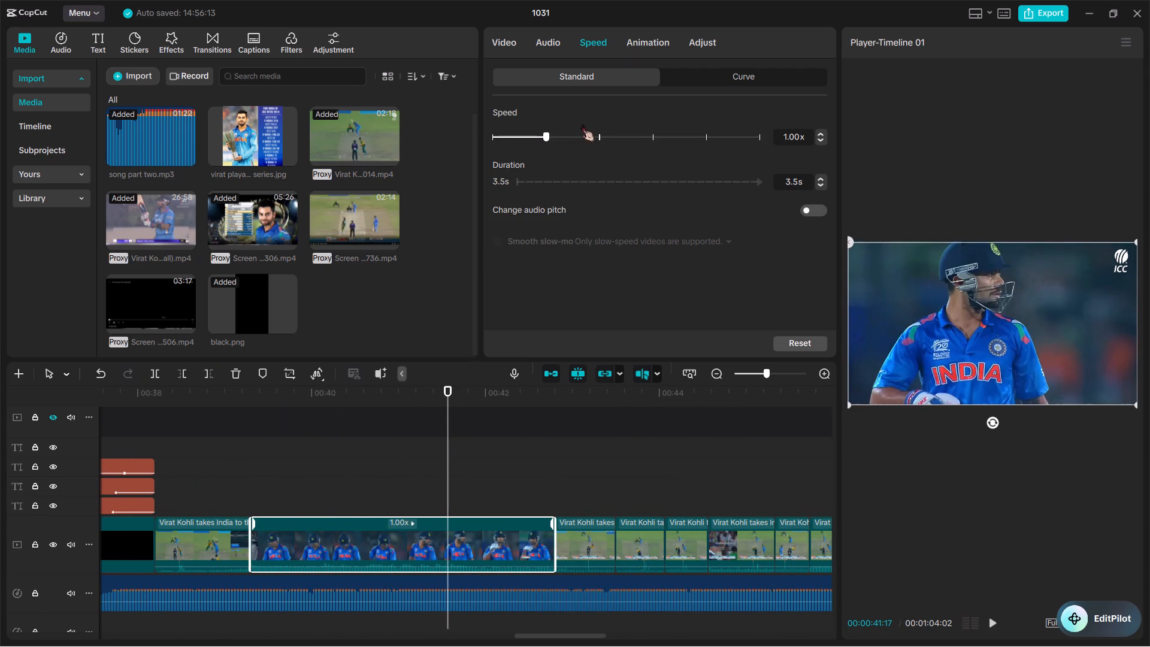
pyautogui.click(573, 132)
pyautogui.press('space')
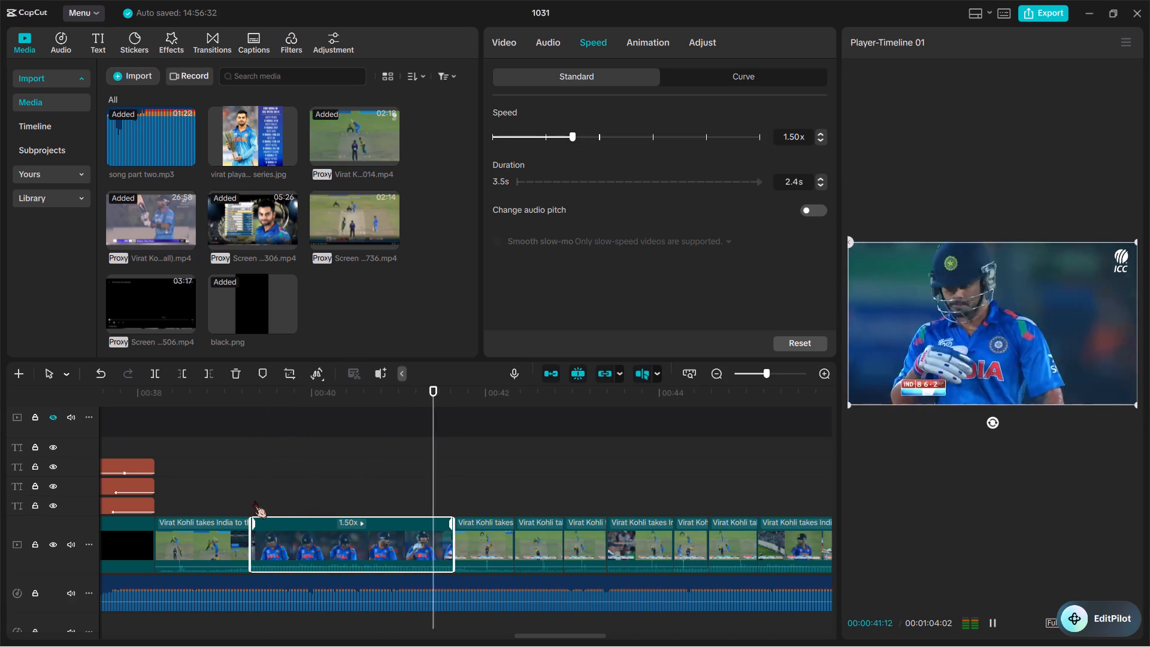
pyautogui.press('space')
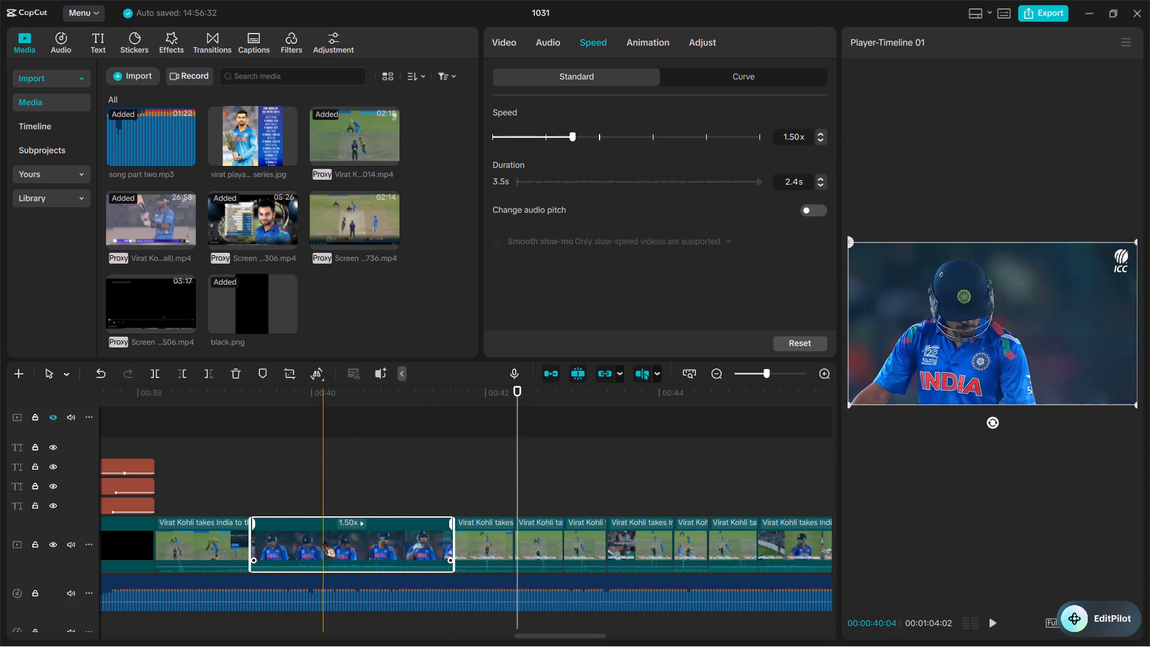
# Trim the start of the 1.50x Kohli close-up clip at 00:40:04 and play the sequence through to the end of the celebration.
pyautogui.press('q')
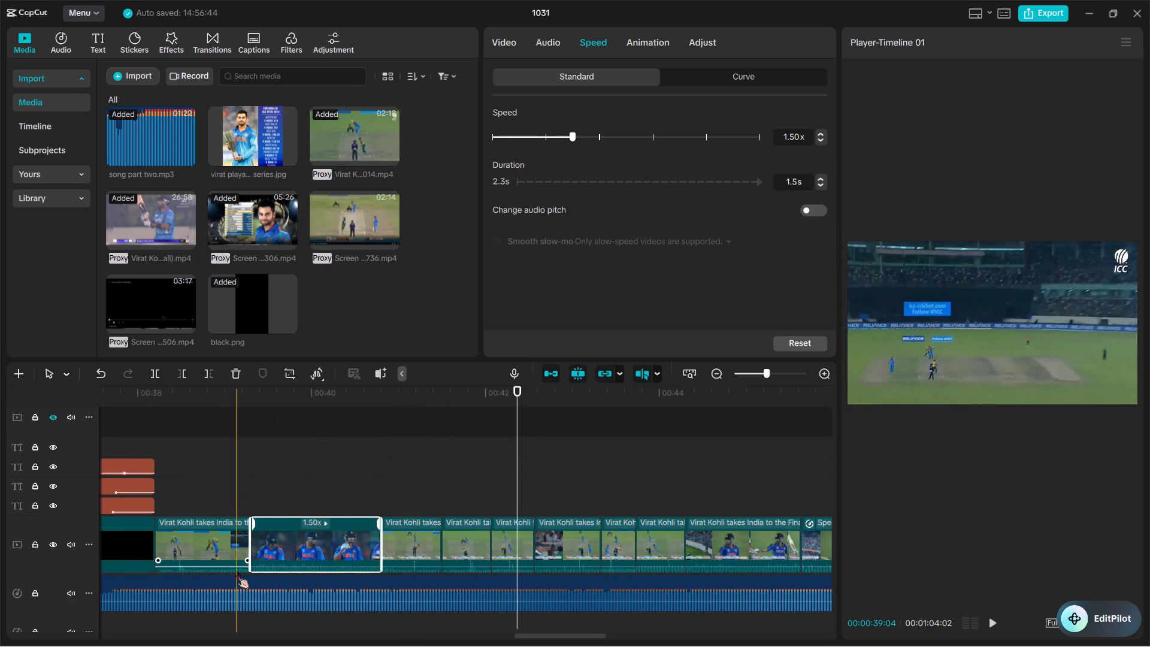
pyautogui.press('space')
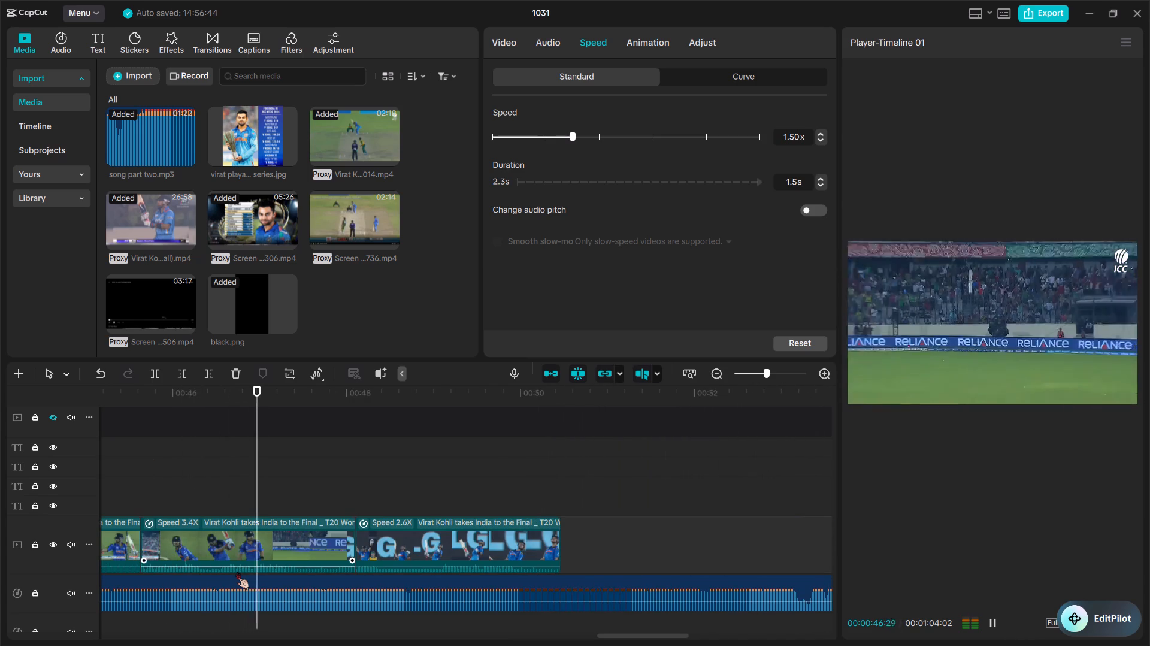
pyautogui.press('space')
pyautogui.press('space')
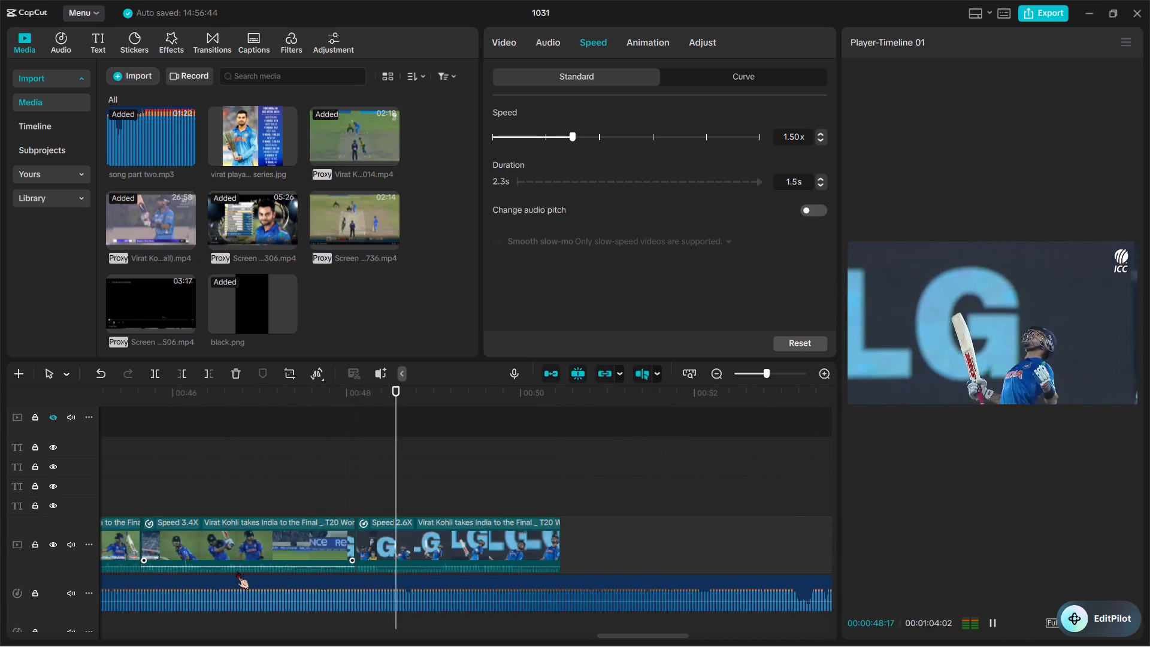
pyautogui.press('space')
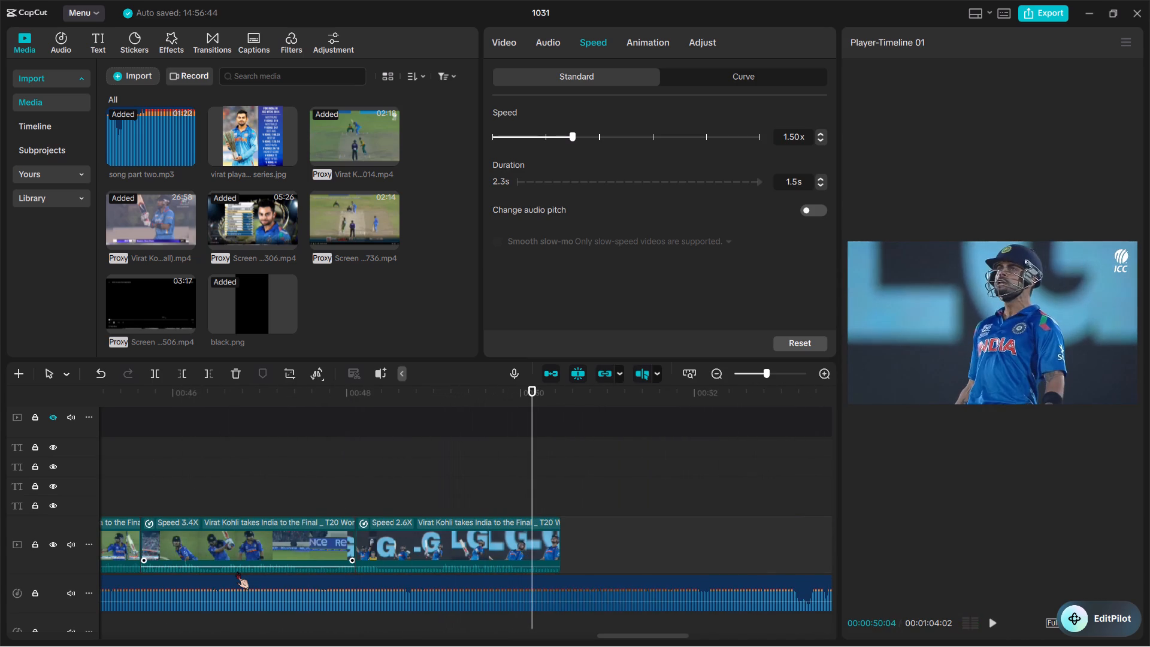
pyautogui.press('space')
pyautogui.press('space')
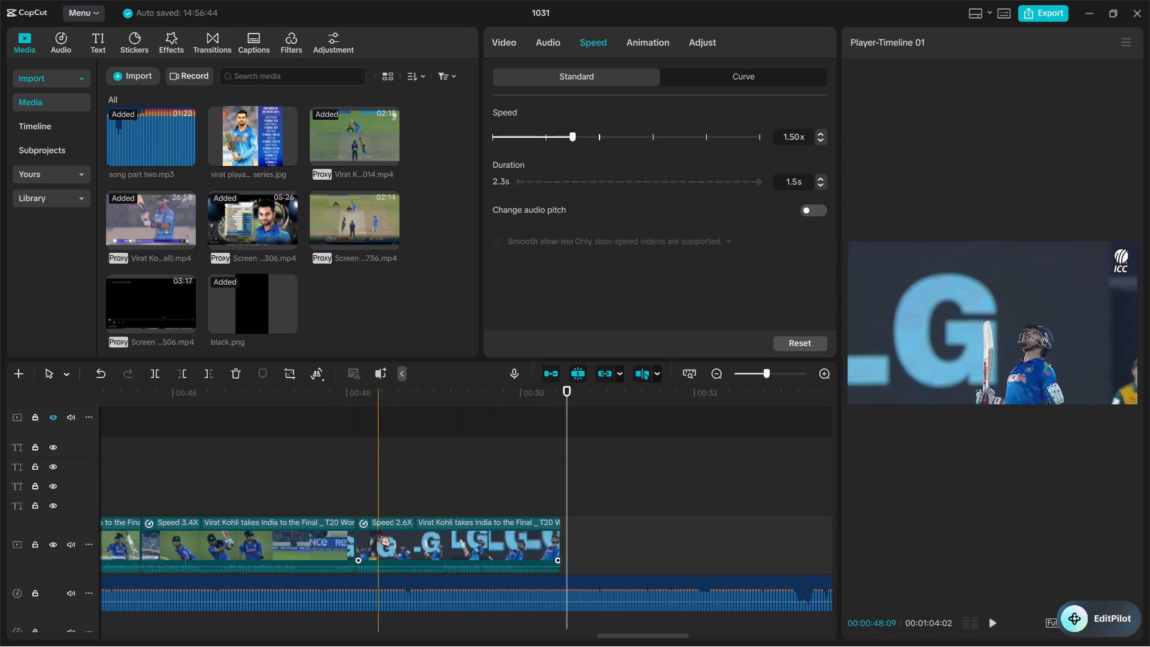
# Trim the start of the 3.41x batting clip at about 00:45:28 and play it into the celebration clip.
pyautogui.hscroll(1, 413, 537)
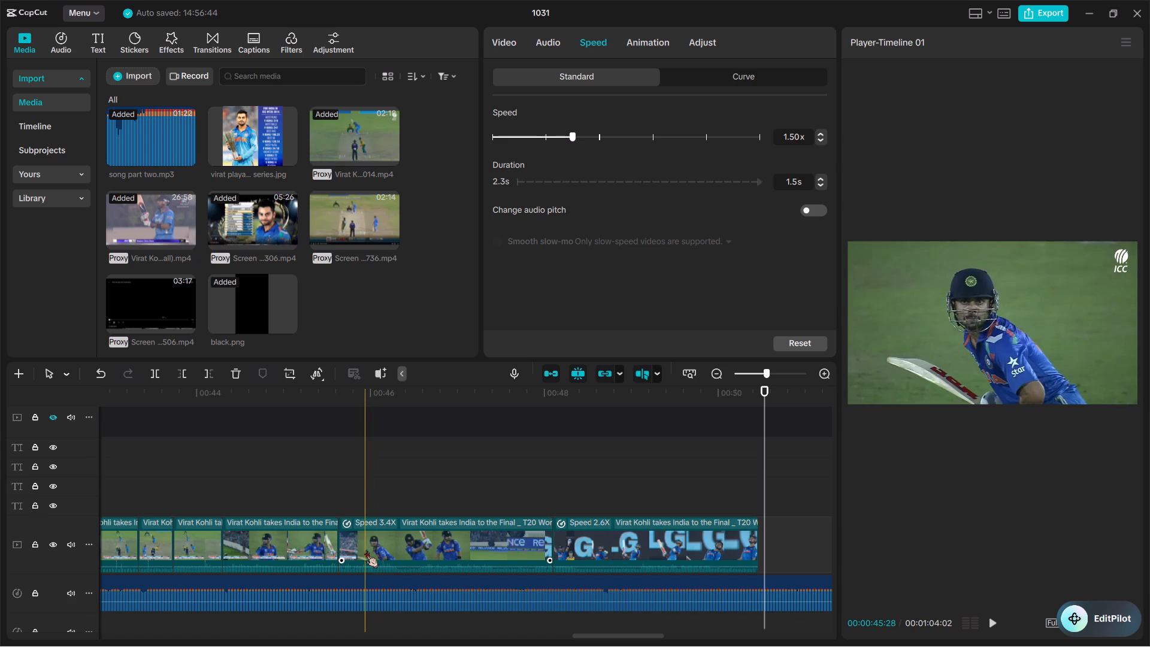
pyautogui.press('q')
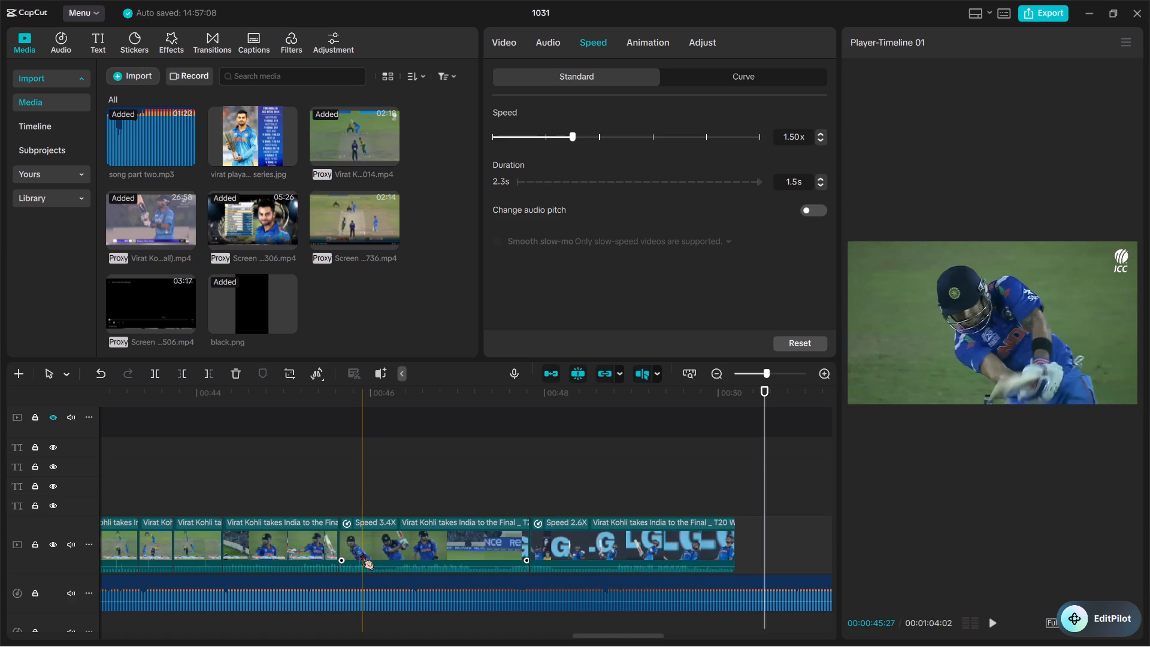
pyautogui.press('space')
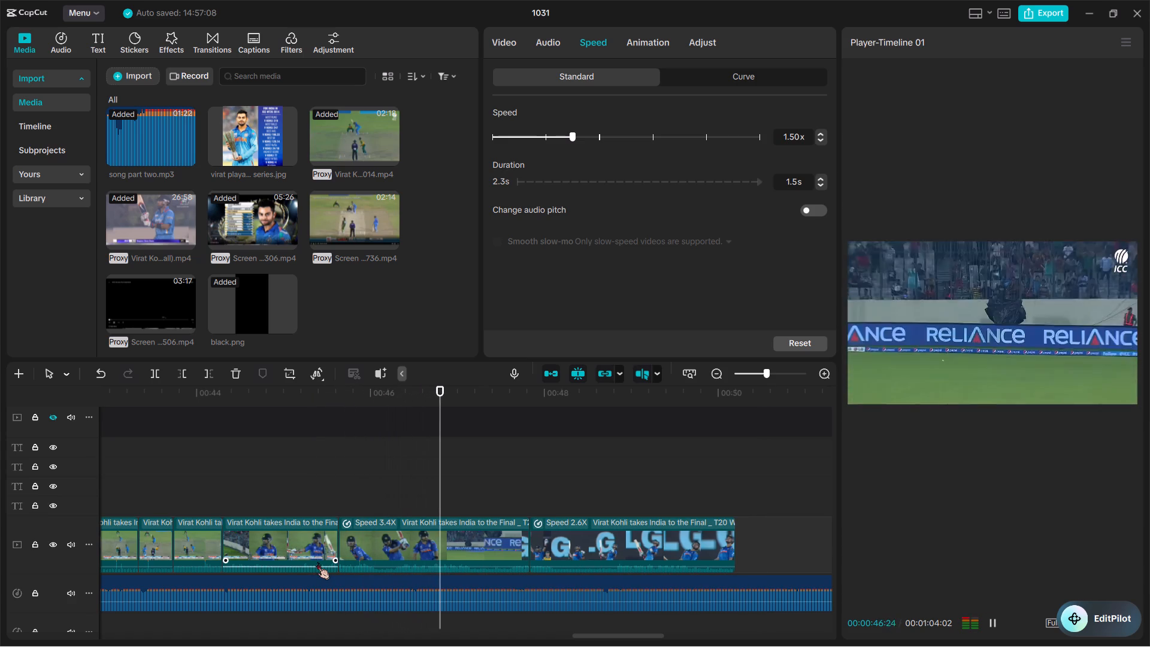
pyautogui.press('space')
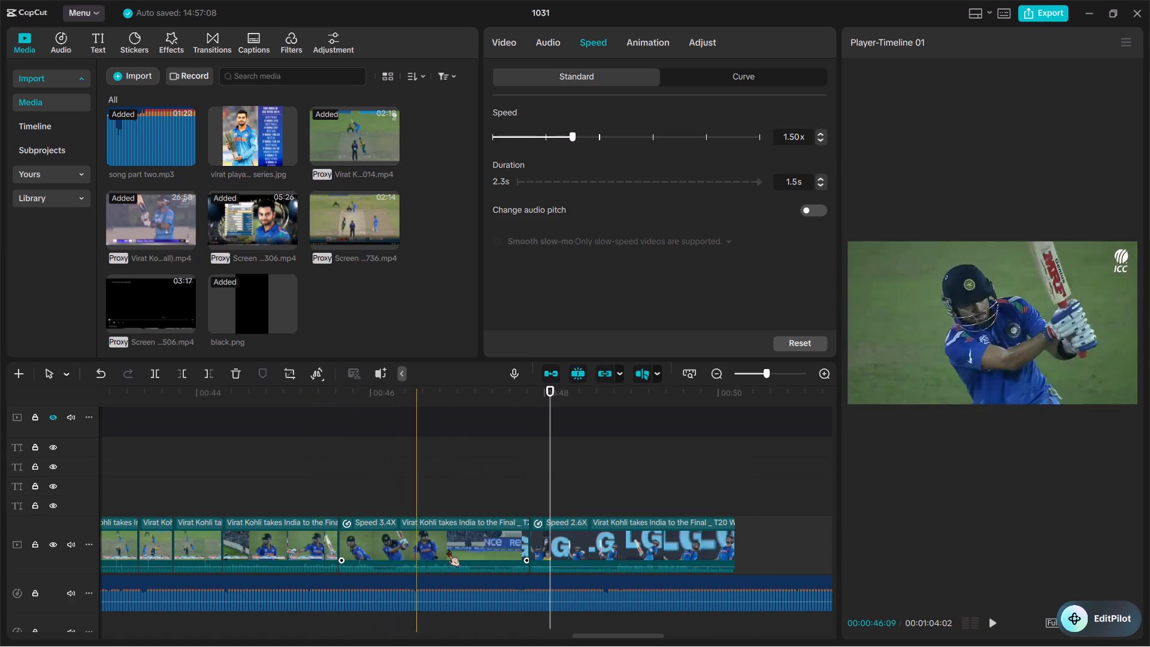
# Split the 3.41x batting clip at 00:46:12, trim the second part's start at about 00:47:05, and play across the cut.
pyautogui.keyDown('ctrl'); pyautogui.scroll(17, 465, 543); pyautogui.keyUp('ctrl')
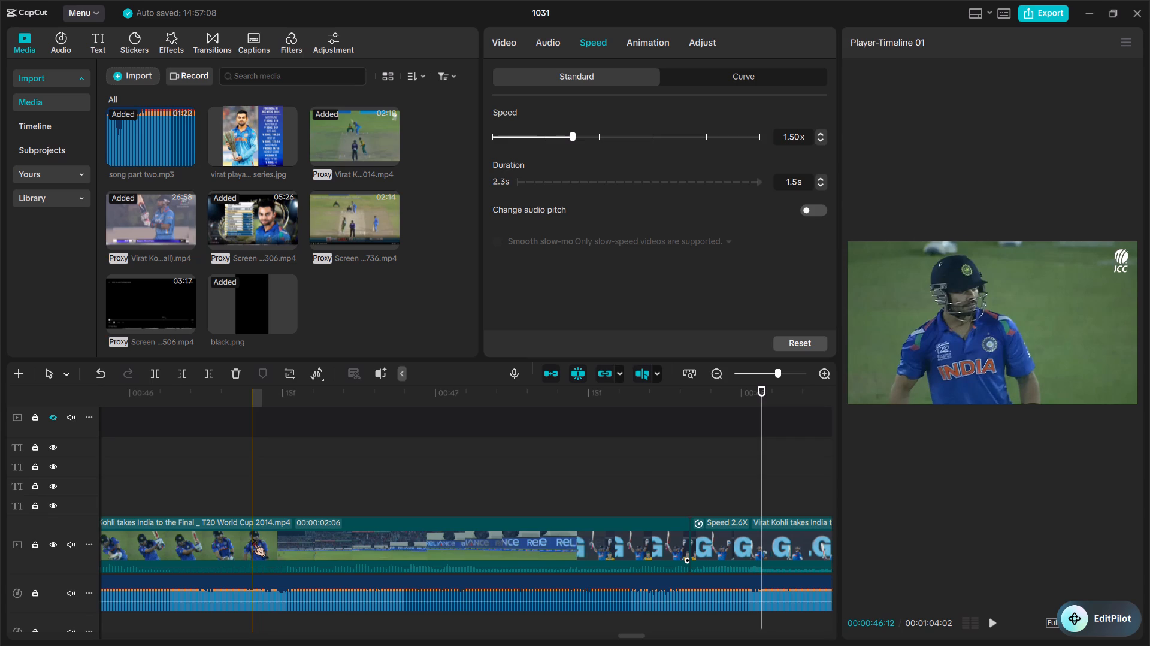
pyautogui.hotkey('ctrl', 'b')
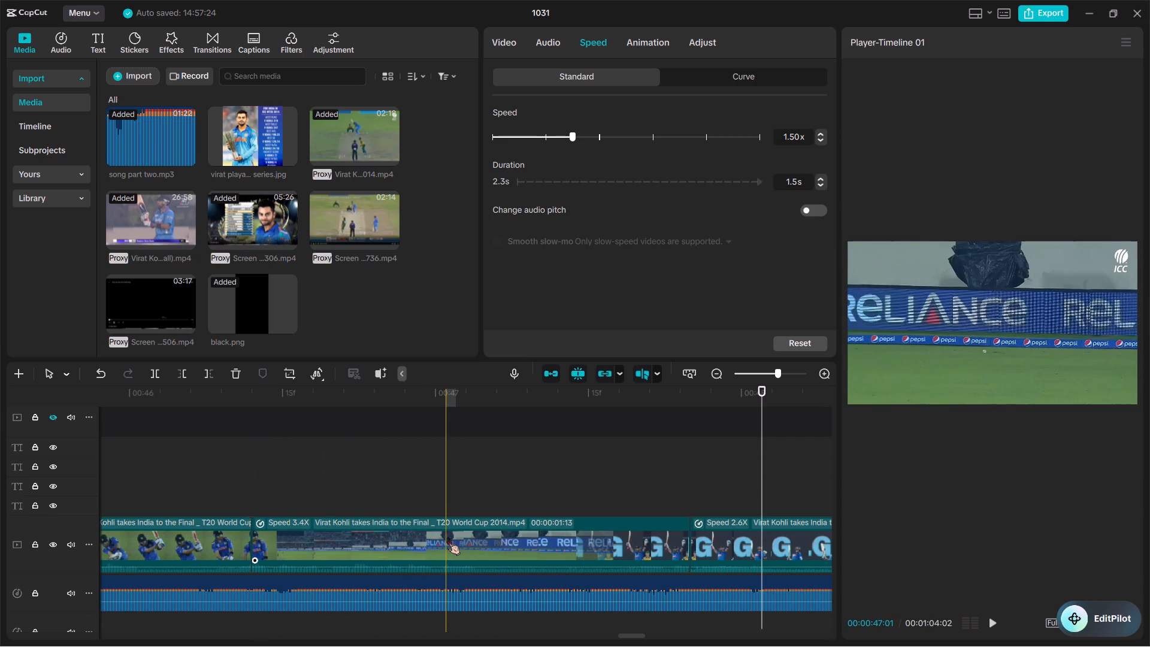
pyautogui.click(483, 541)
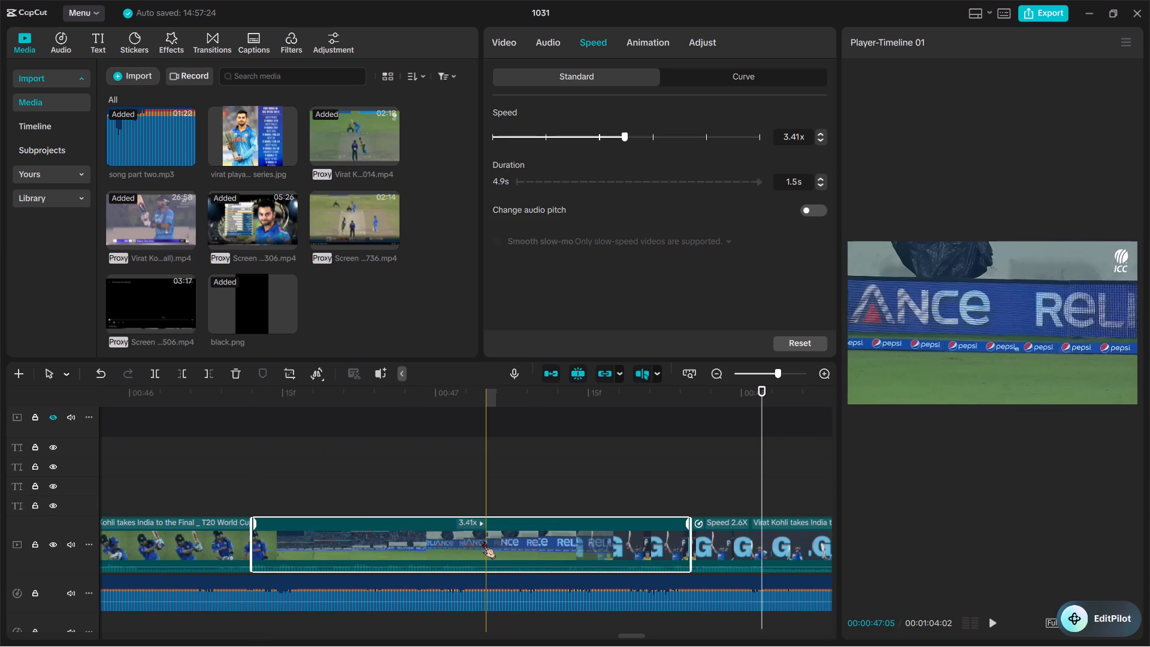
pyautogui.press('q')
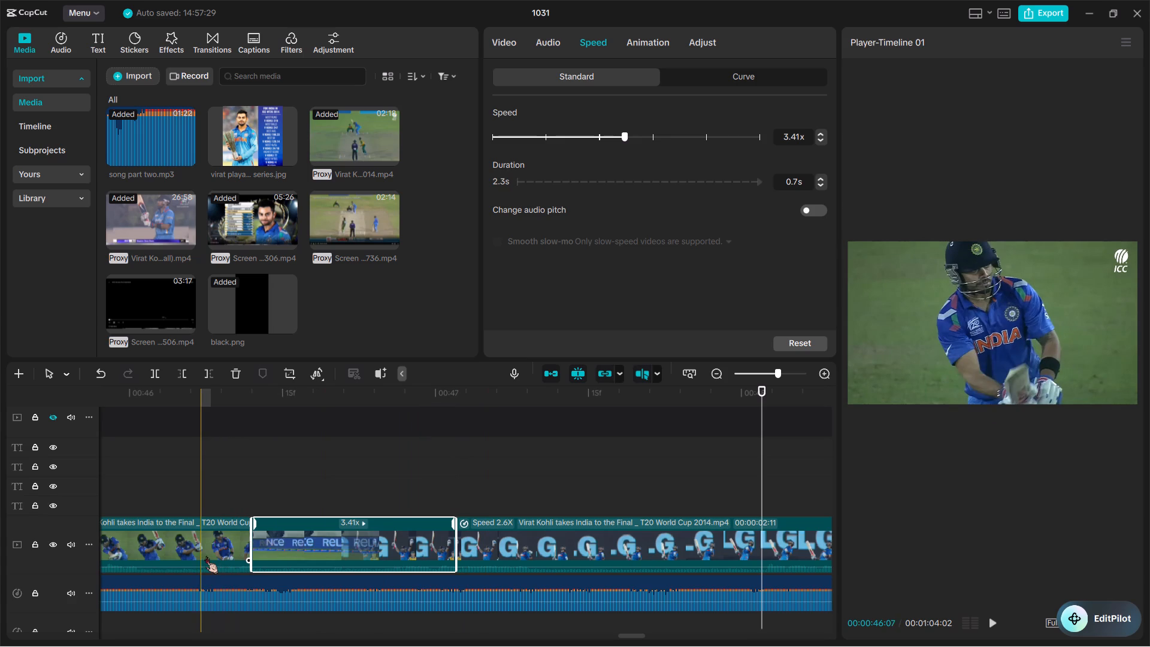
pyautogui.press('space')
pyautogui.press('space')
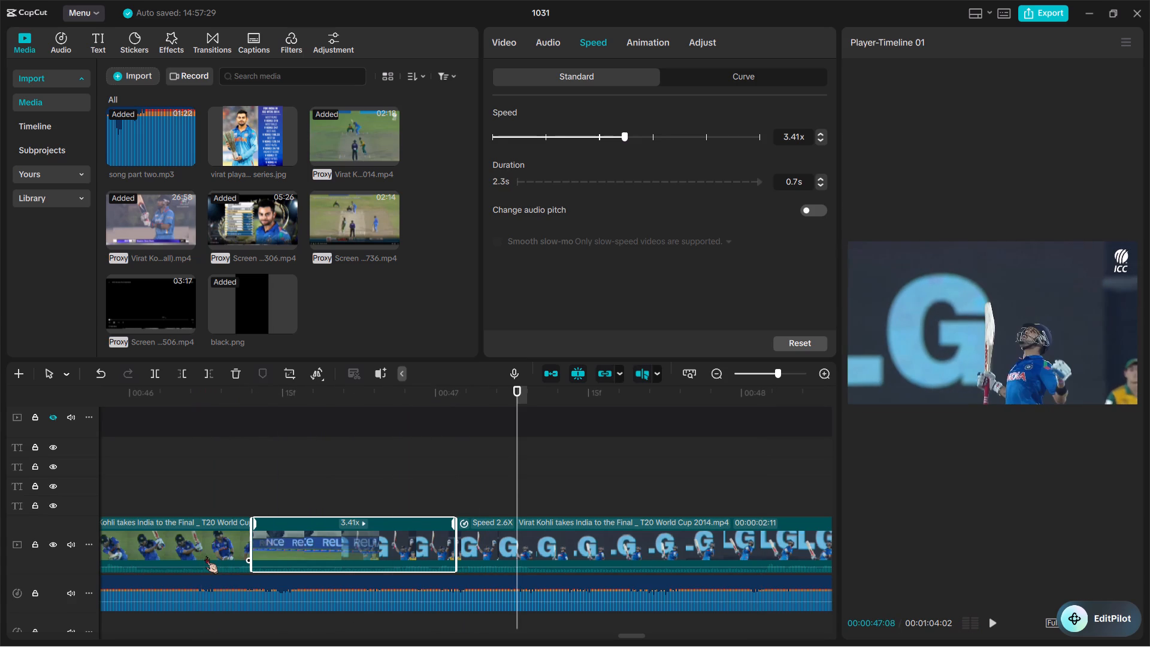
# Extend the start of the 3.41x boundary piece so it lasts 0.8 s and replay the cut.
pyautogui.moveTo(252, 547); pyautogui.dragTo(214, 545)
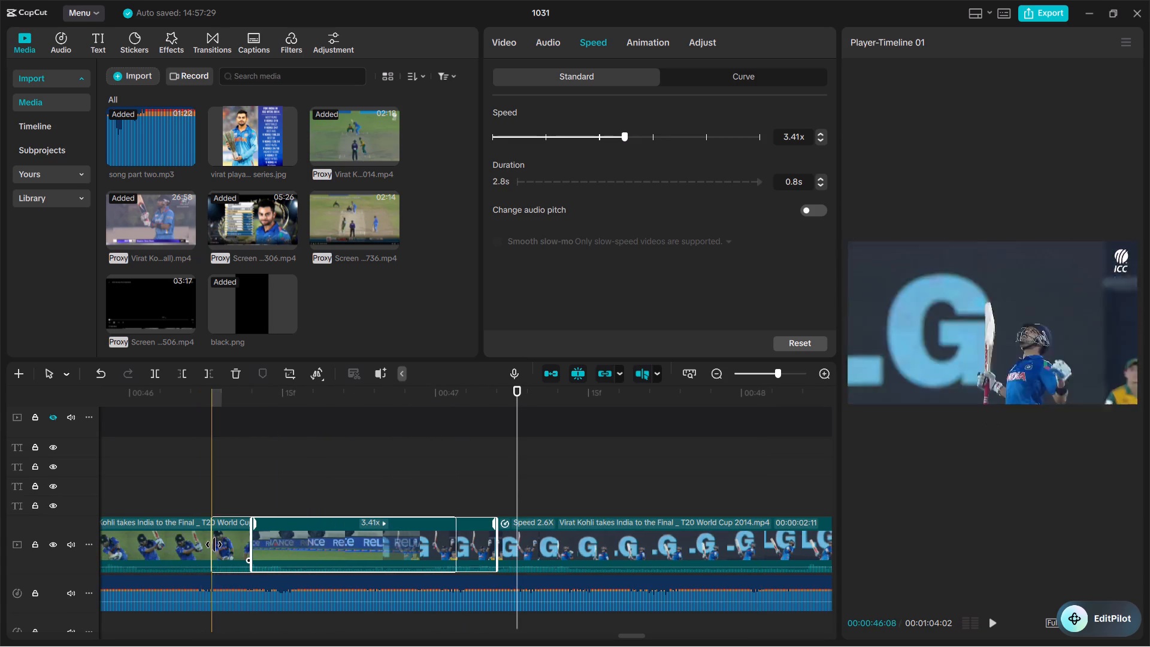
pyautogui.press('space')
pyautogui.press('space')
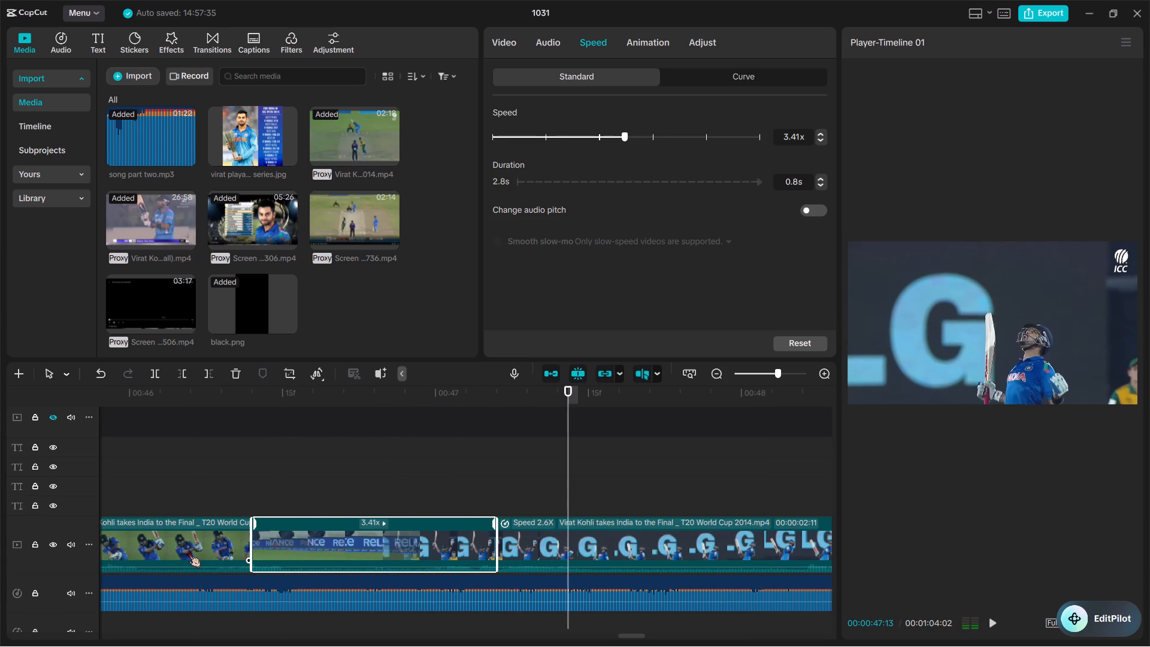
# Play the batting and celebration sequence through to the end of the final clip to check its pacing.
pyautogui.scroll(-2, 319, 532)
pyautogui.keyDown('ctrl'); pyautogui.scroll(-6, 319, 532); pyautogui.keyUp('ctrl')
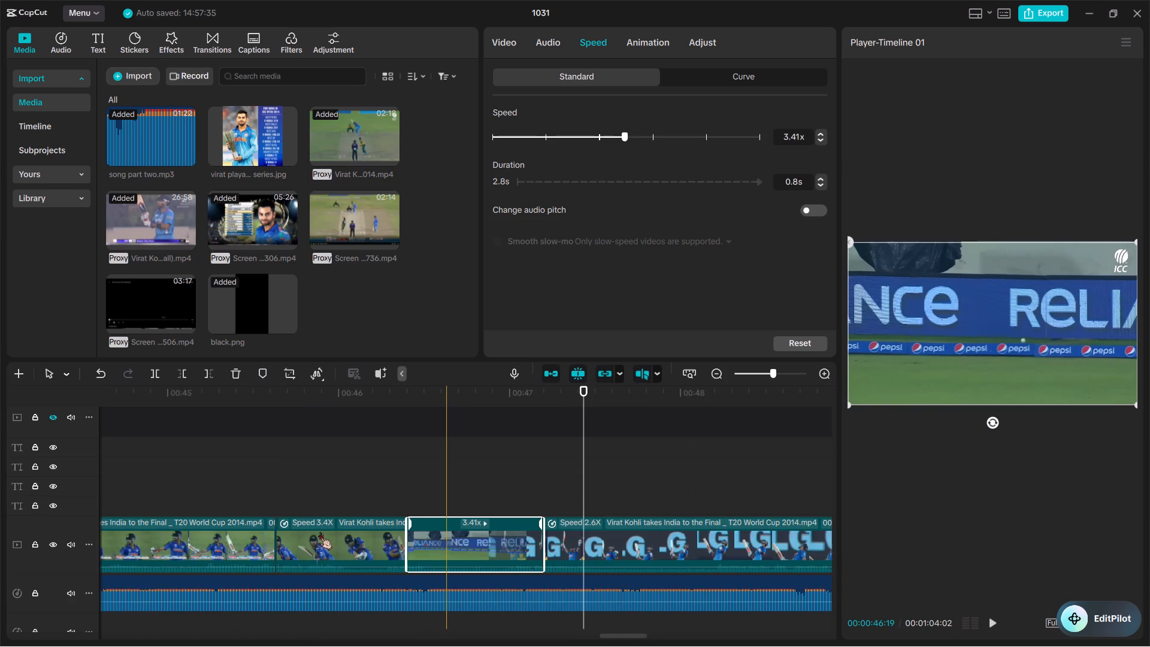
pyautogui.keyDown('ctrl'); pyautogui.scroll(-9, 319, 532); pyautogui.keyUp('ctrl')
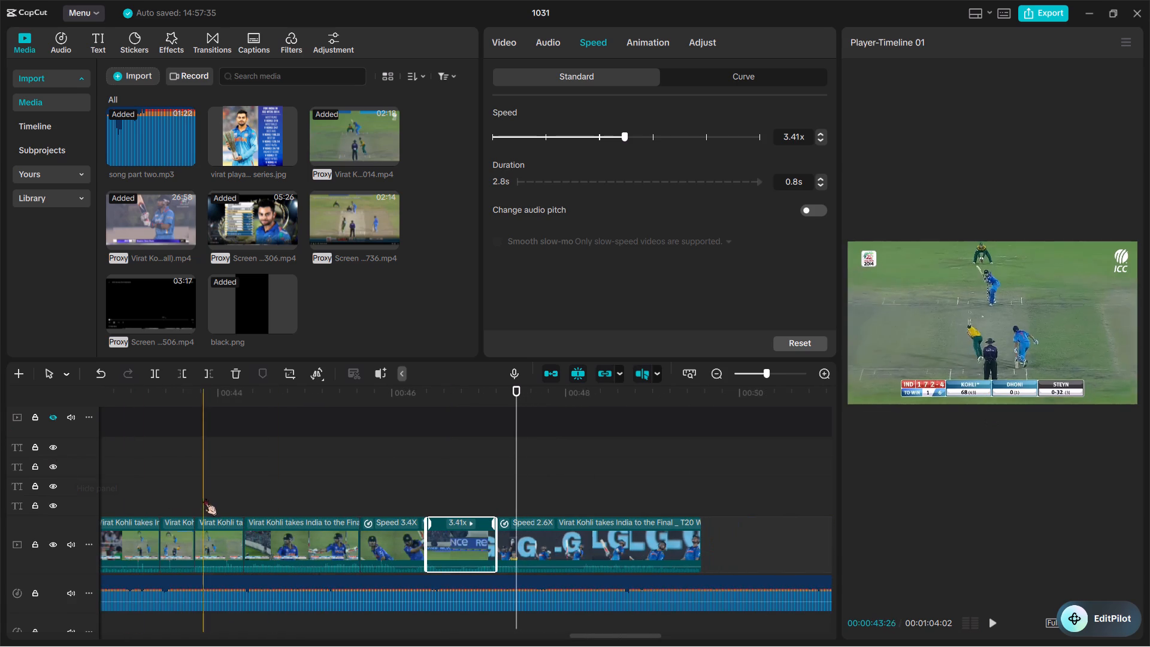
pyautogui.hscroll(1, 198, 498)
pyautogui.press('space')
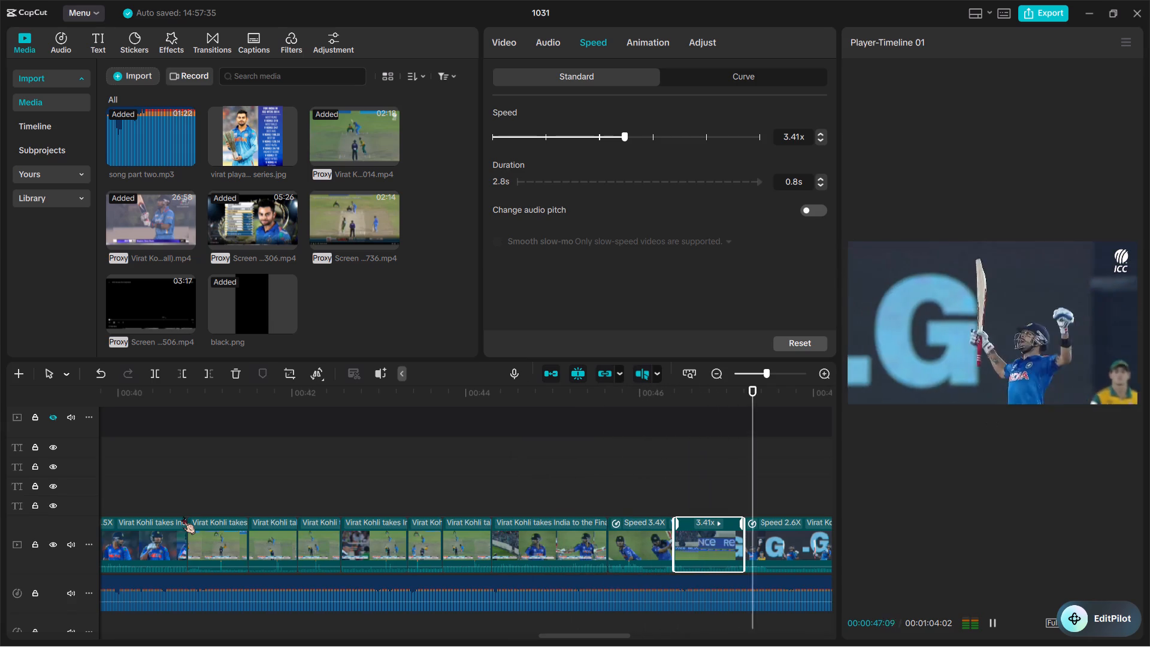
pyautogui.press('space')
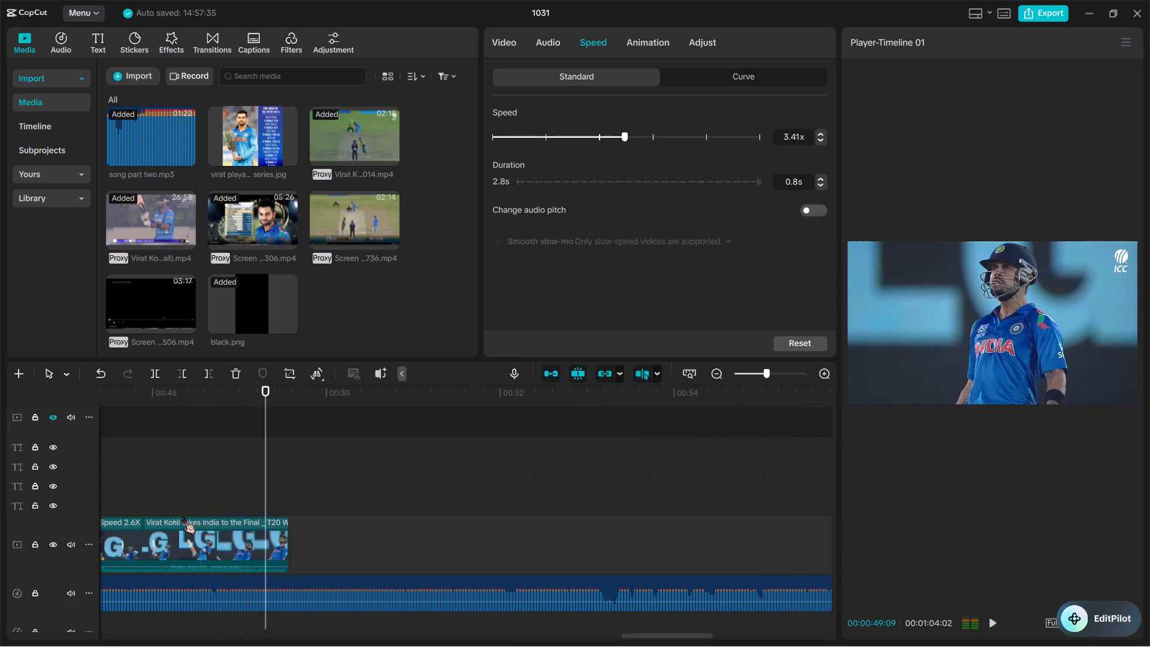
pyautogui.press('space')
pyautogui.press('space')
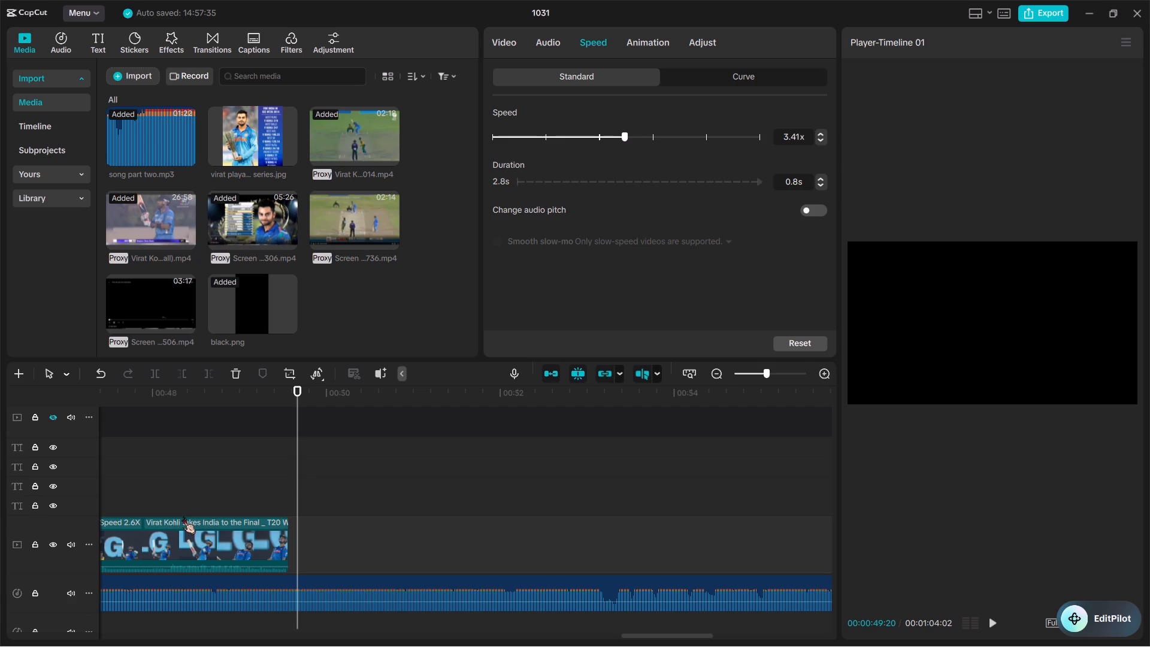
# Review the stretch from about 00:29:00 through the THAT DAY, HE WAS CROWNED THE and CHASE MASTER titles over black.png.
pyautogui.keyDown('ctrl'); pyautogui.scroll(-3, 183, 516); pyautogui.keyUp('ctrl')
pyautogui.hscroll(1, 183, 516)
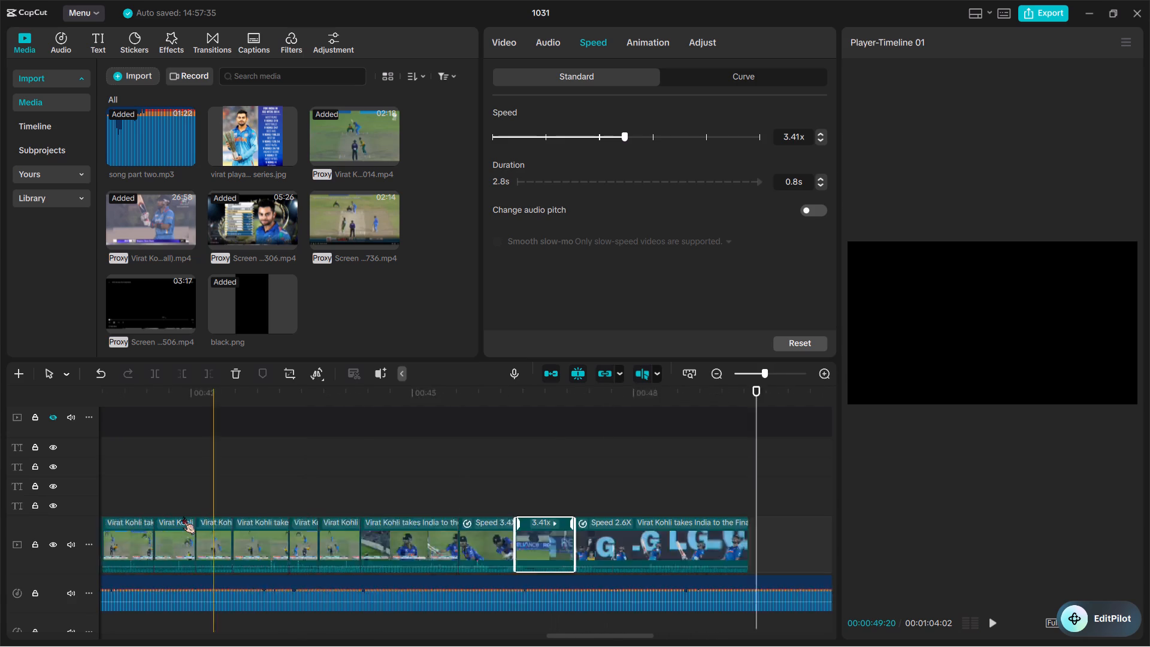
pyautogui.hscroll(1, 183, 516)
pyautogui.hscroll(-1, 183, 516)
pyautogui.hscroll(1, 183, 516)
pyautogui.keyDown('ctrl'); pyautogui.scroll(-2, 183, 516); pyautogui.keyUp('ctrl')
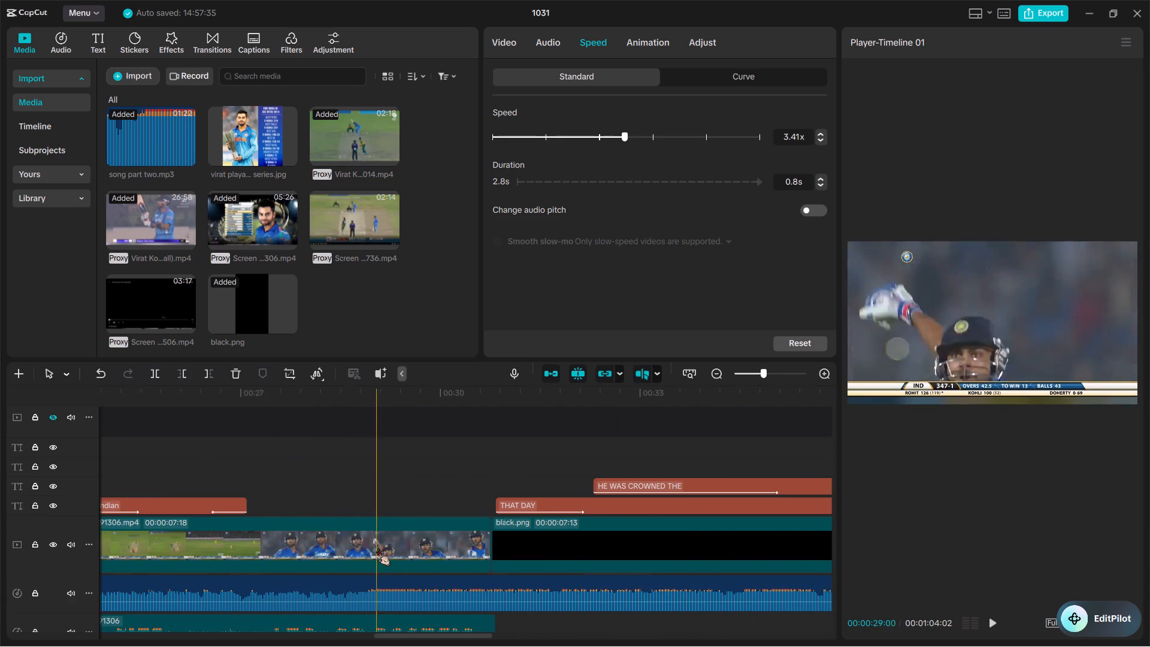
pyautogui.press('space')
pyautogui.hscroll(-1, 377, 548)
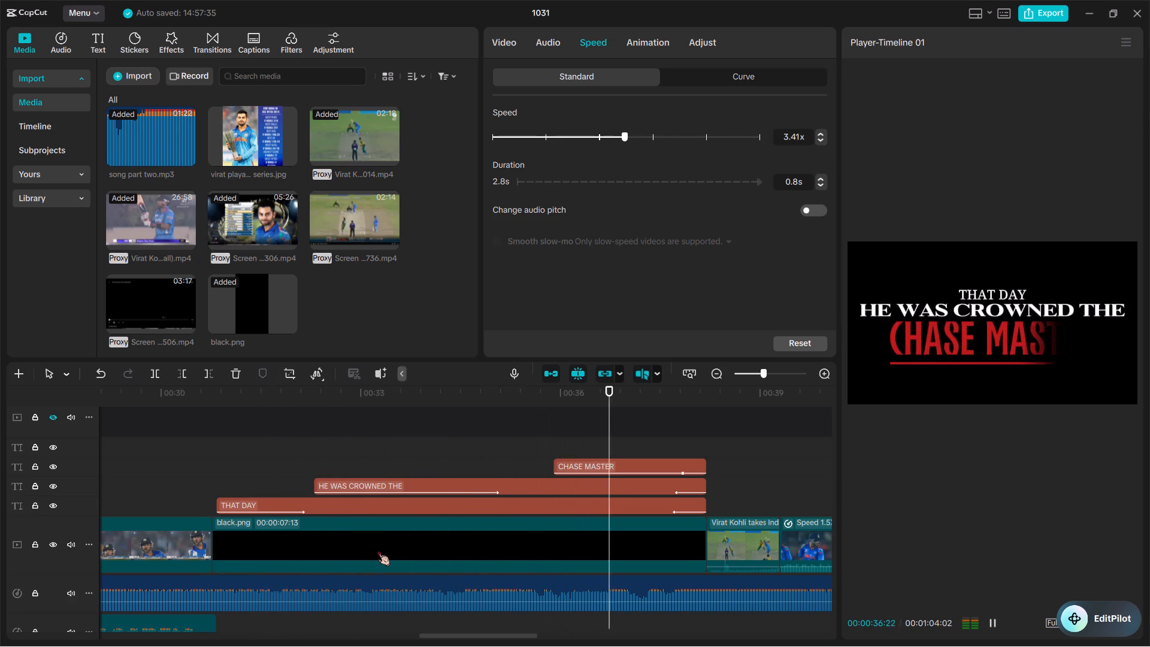
pyautogui.press('space')
pyautogui.press('space')
pyautogui.press('space')
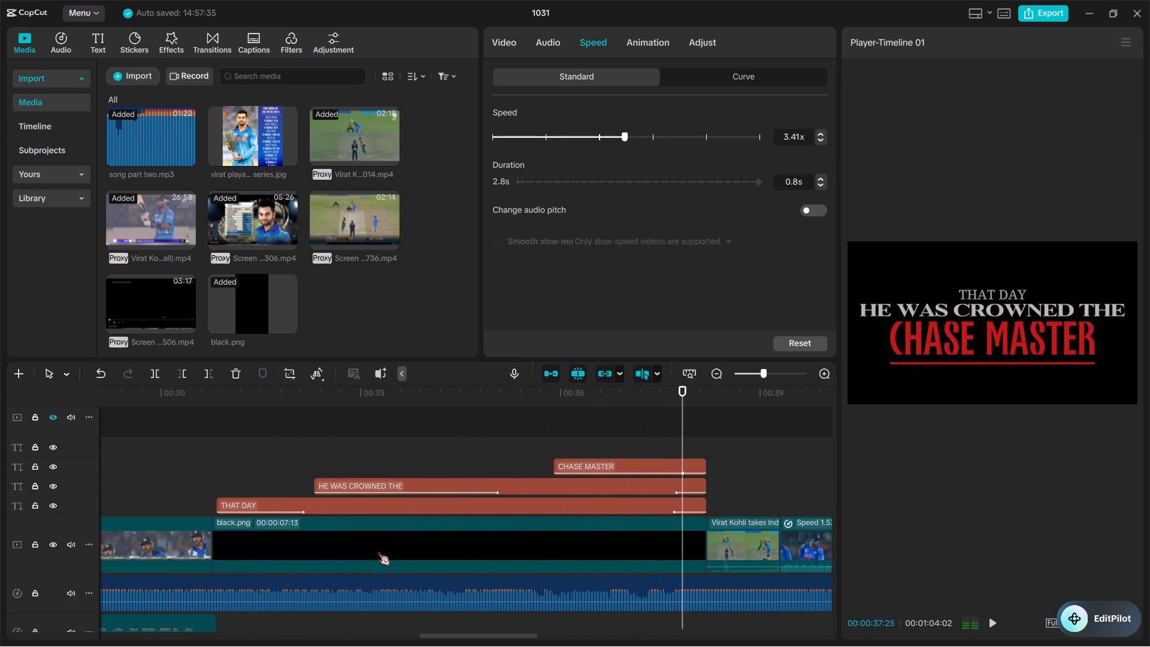
pyautogui.press('space')
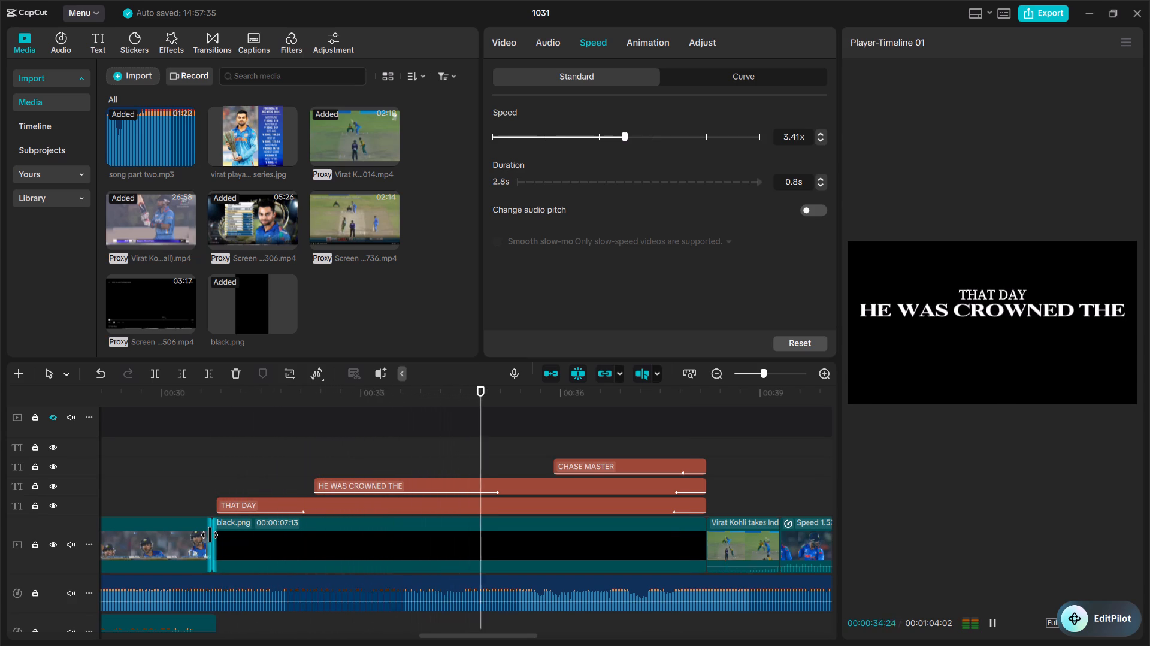
pyautogui.press('space')
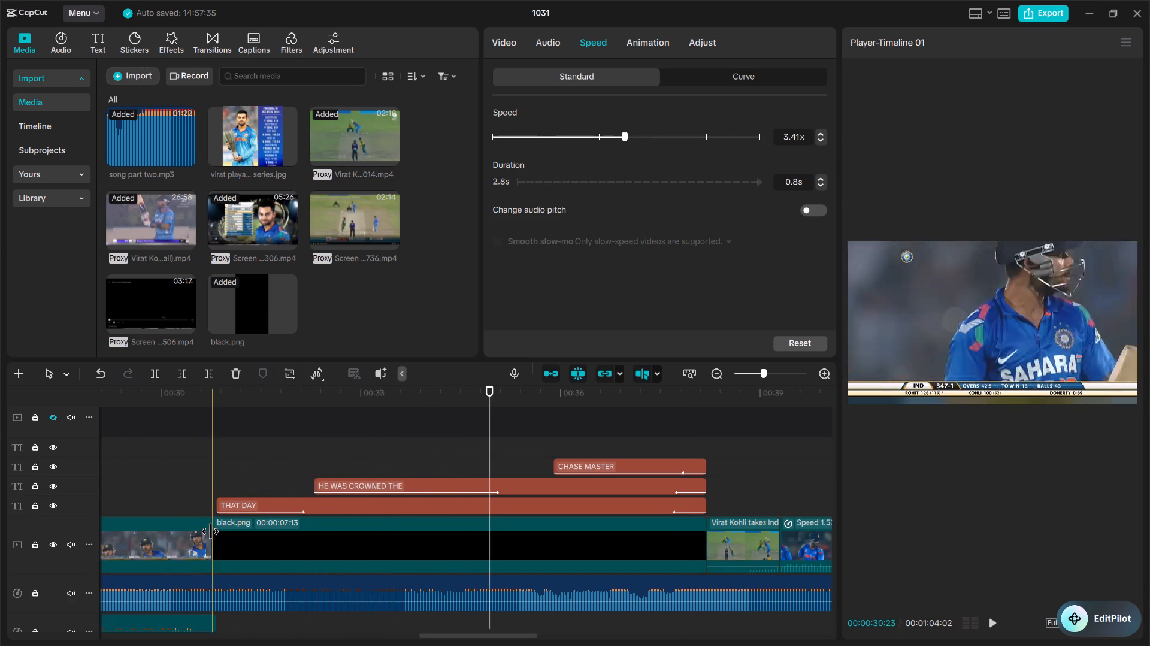
# Trim the ends of the THAT DAY and HE WAS CROWNED THE titles to the playhead at about 00:34:28.
pyautogui.click(249, 506)
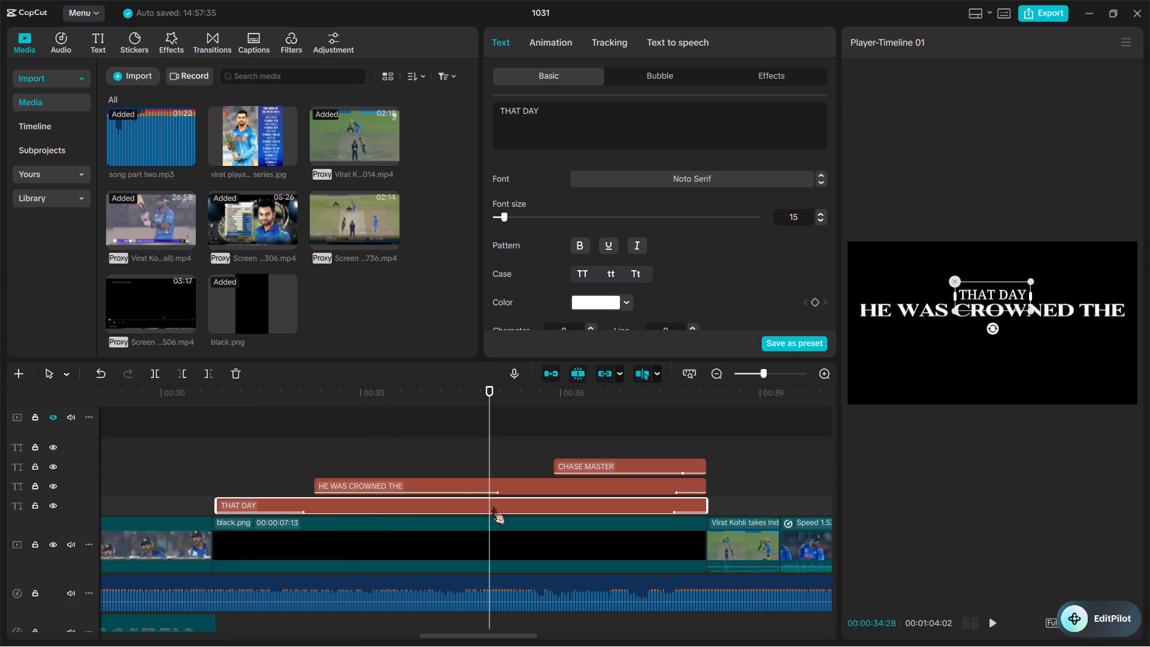
pyautogui.press('w')
pyautogui.click(500, 483)
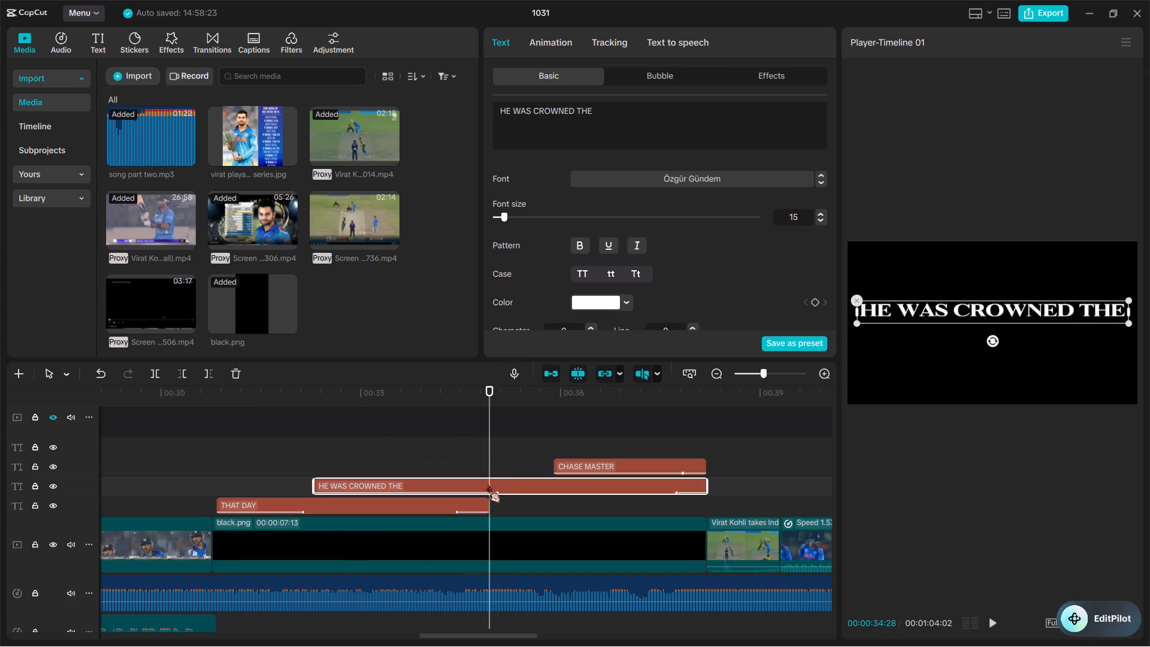
pyautogui.press('w')
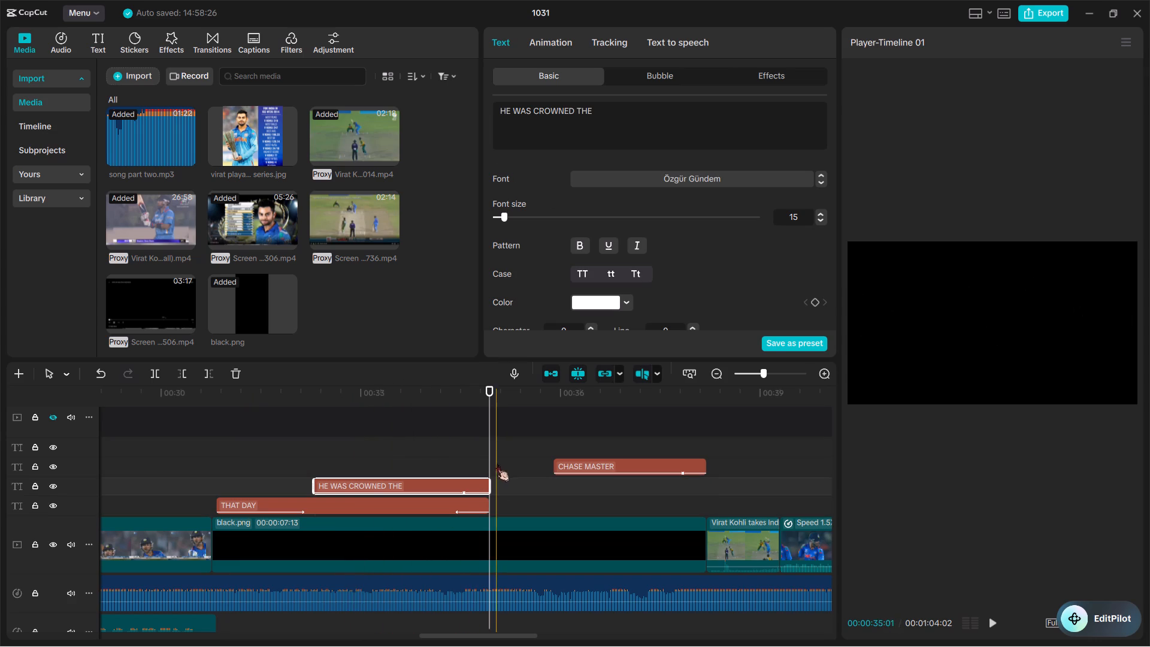
# Move the CHASE MASTER title earlier so it ends level with the other two titles, and replay the title sequence.
pyautogui.moveTo(630, 458); pyautogui.dragTo(551, 465)
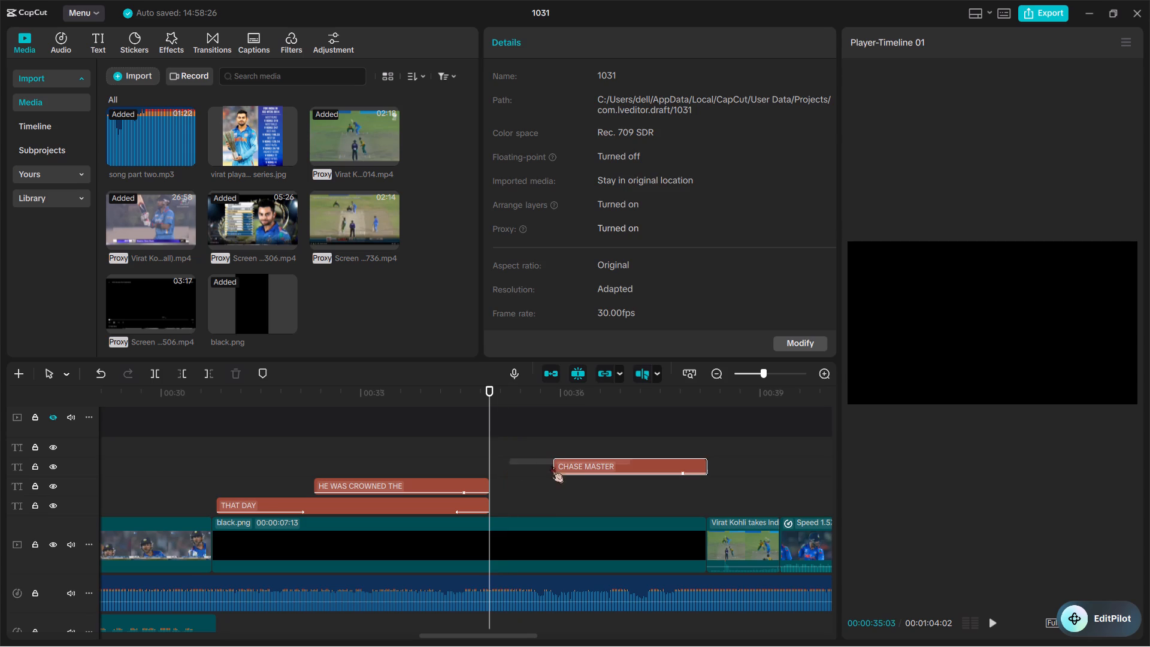
pyautogui.moveTo(551, 465); pyautogui.dragTo(597, 463)
pyautogui.moveTo(597, 463); pyautogui.dragTo(379, 463)
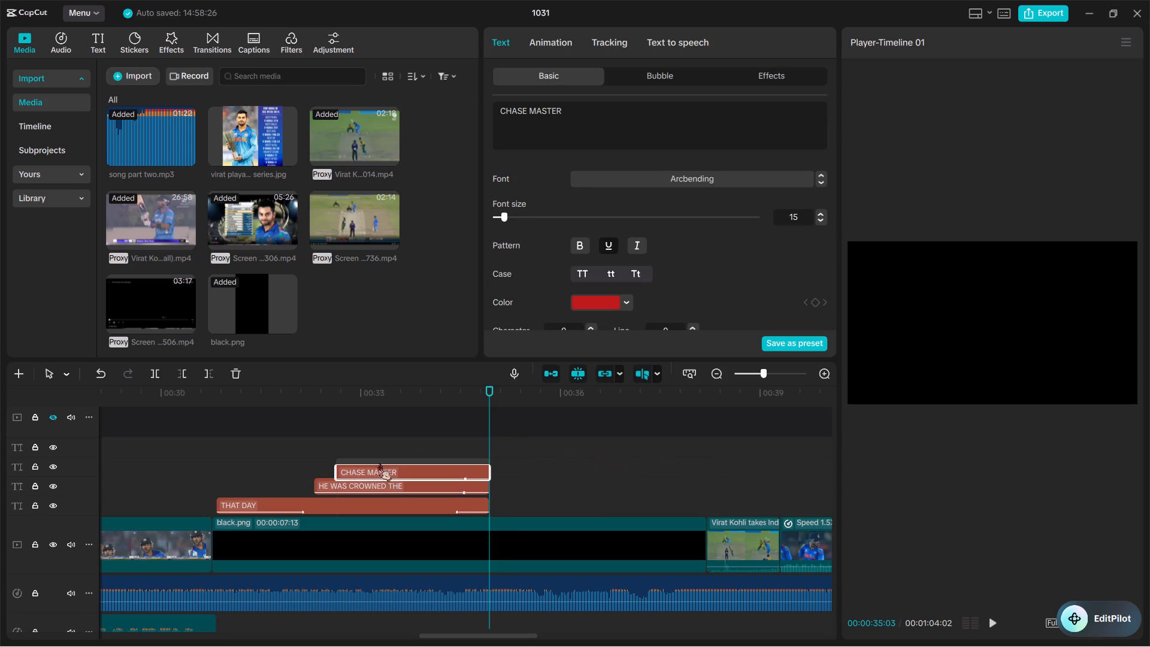
pyautogui.moveTo(379, 463); pyautogui.dragTo(378, 465)
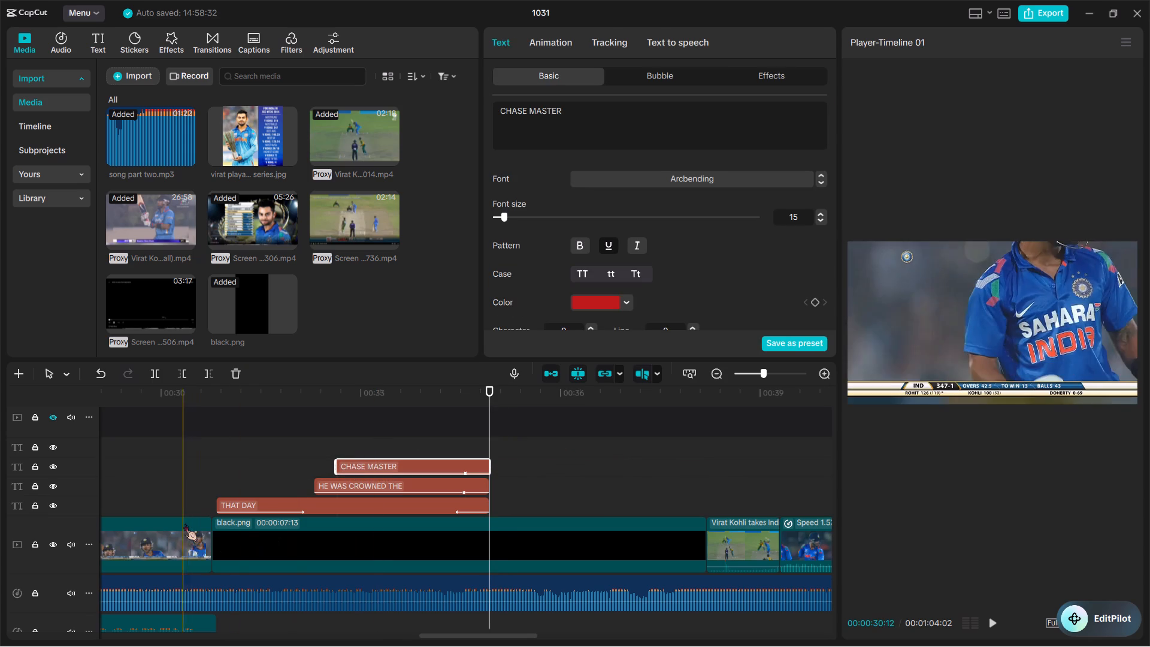
pyautogui.press('space')
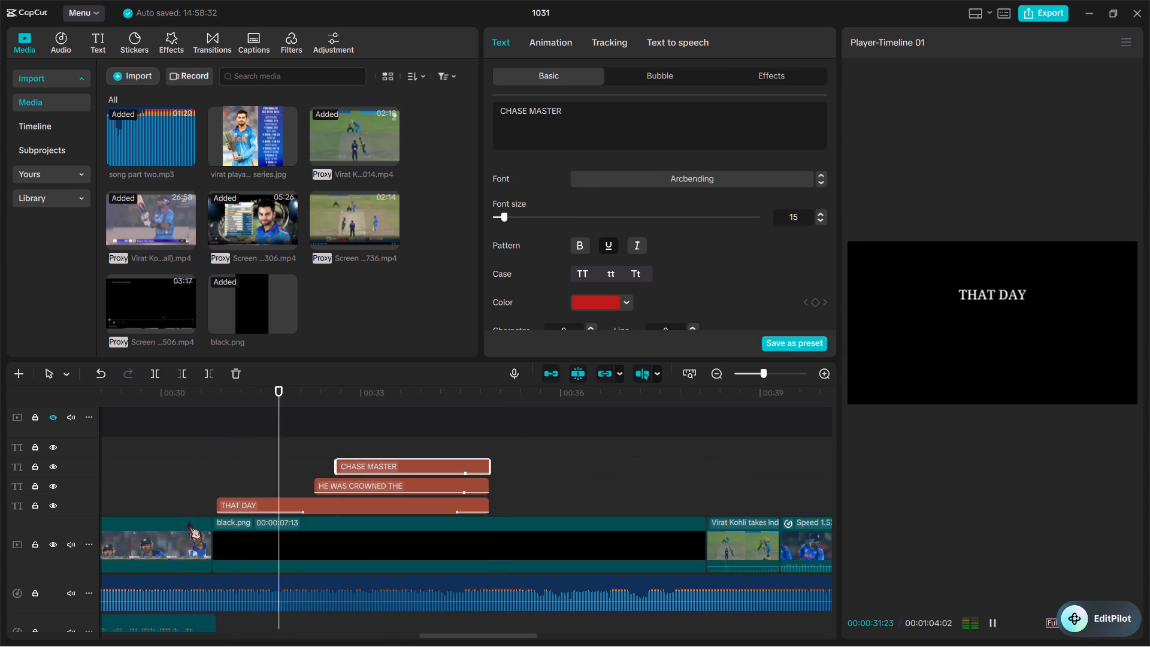
pyautogui.press('space')
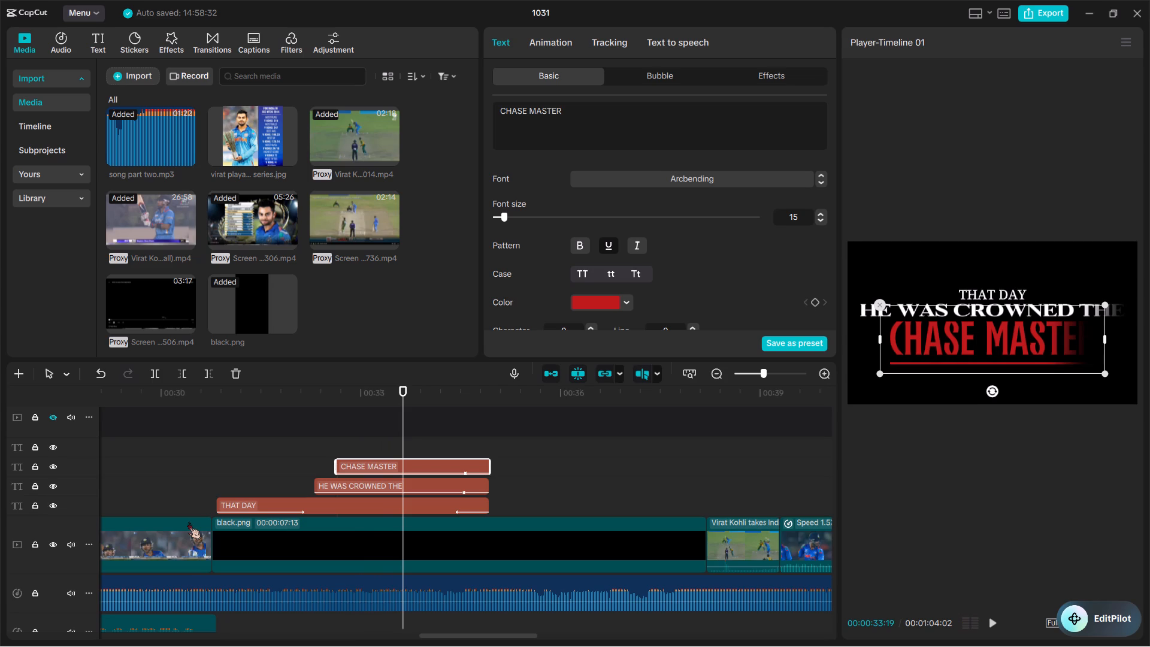
pyautogui.press('space')
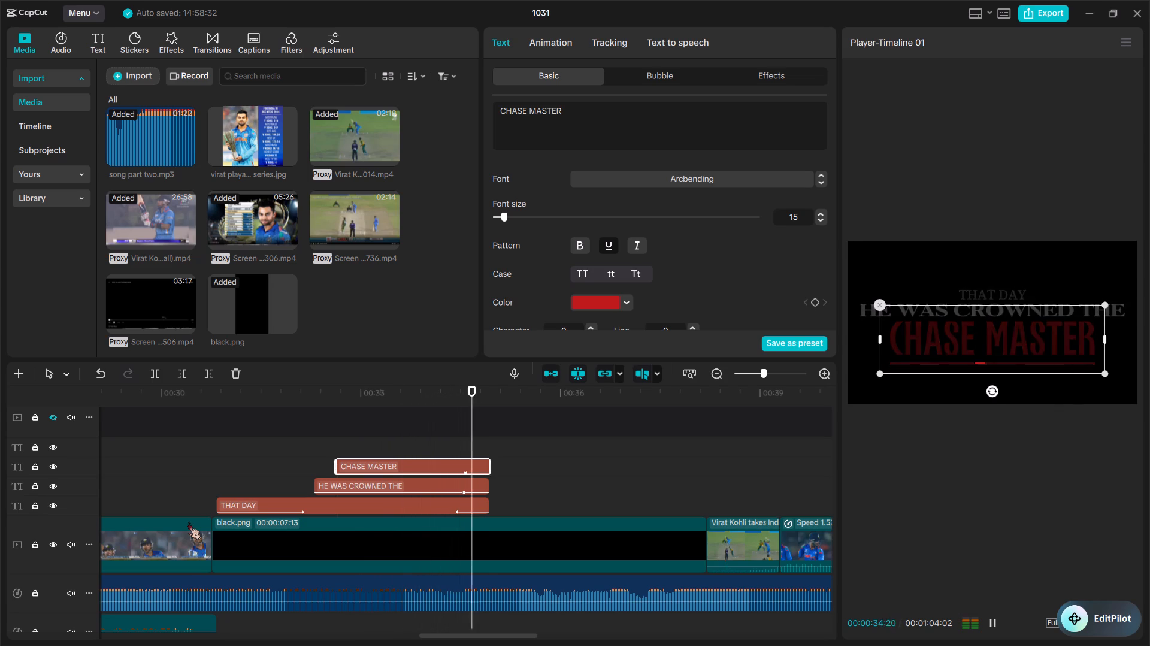
pyautogui.press('space')
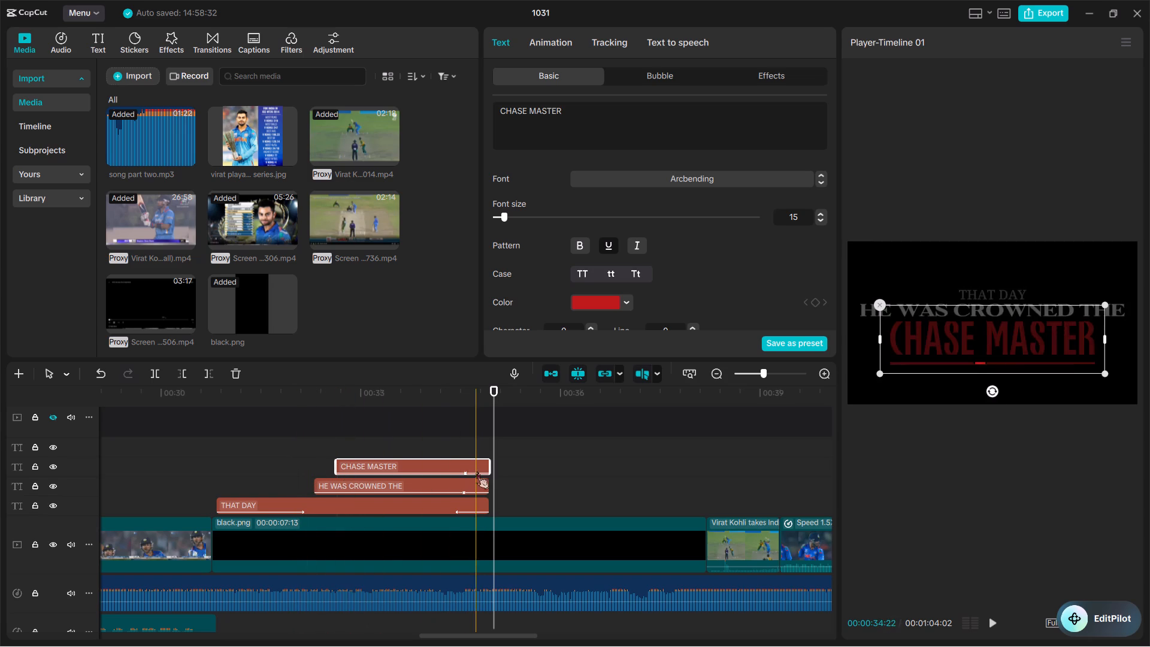
# Shorten the THAT DAY title's In animation duration to 0.6 s.
pyautogui.click(289, 501)
pyautogui.click(556, 47)
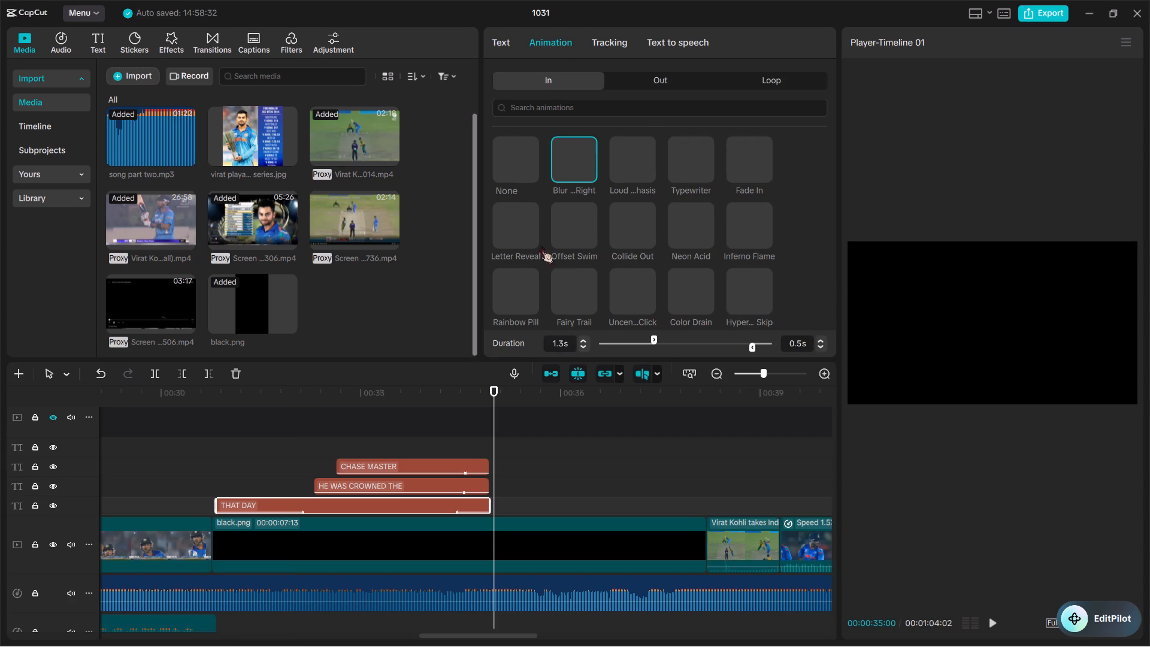
pyautogui.moveTo(655, 342); pyautogui.dragTo(624, 340)
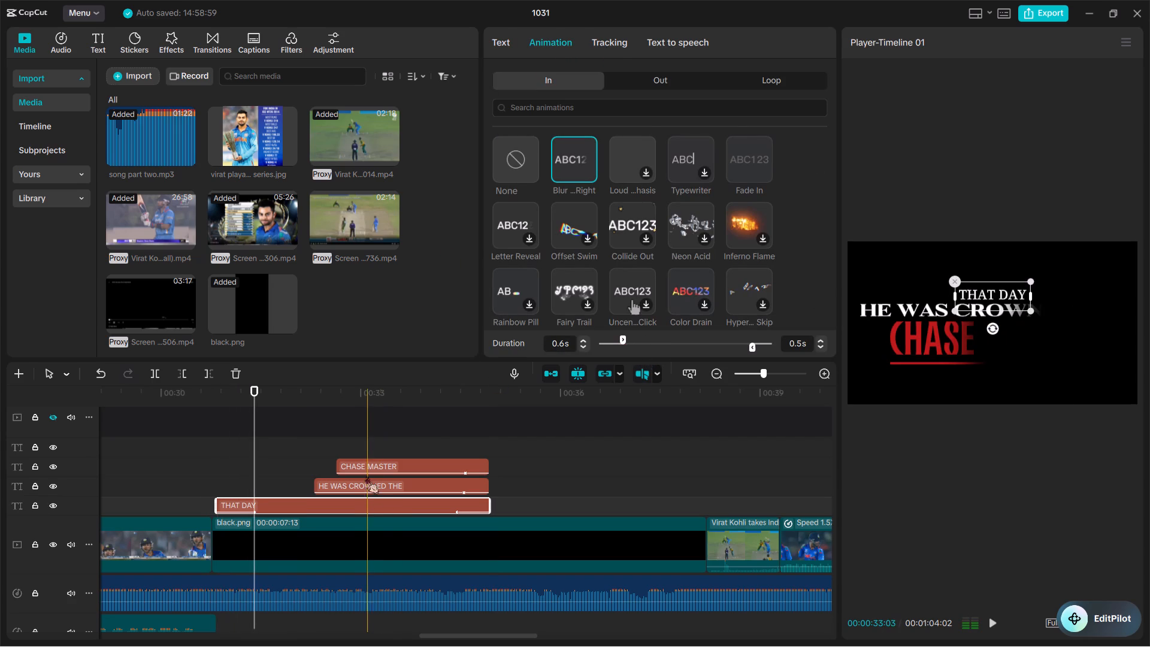
# Move the HE WAS CROWNED THE title earlier to start just after THAT DAY's In animation finishes, and replay the titles.
pyautogui.moveTo(363, 482); pyautogui.dragTo(314, 483)
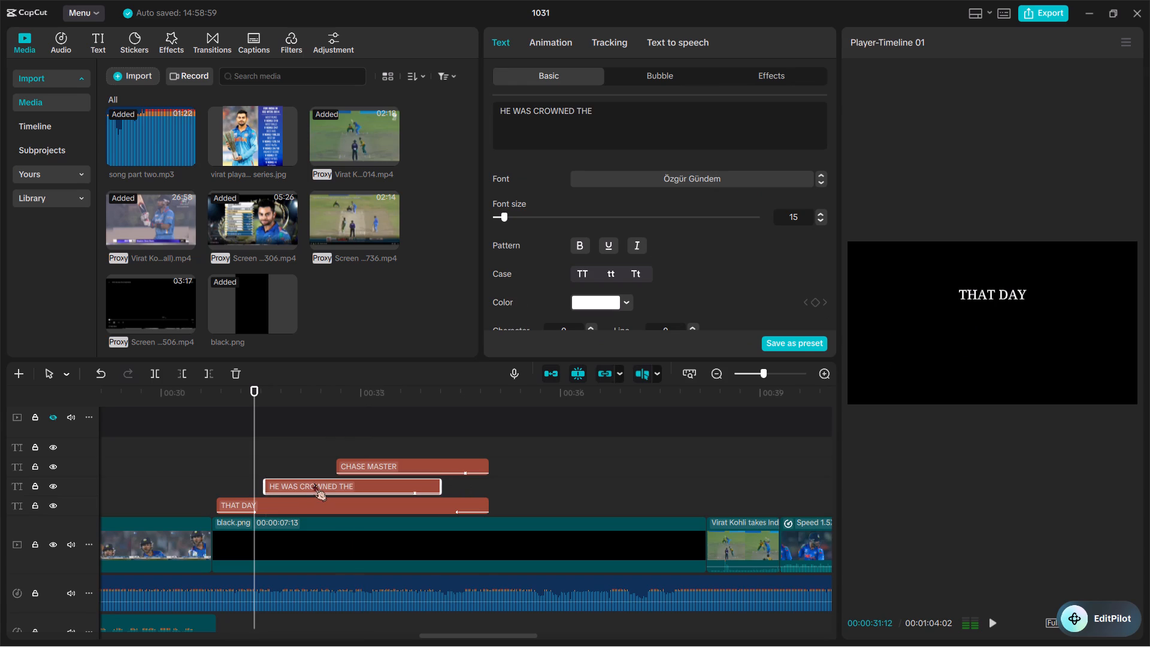
pyautogui.moveTo(314, 483); pyautogui.dragTo(308, 483)
pyautogui.press('space')
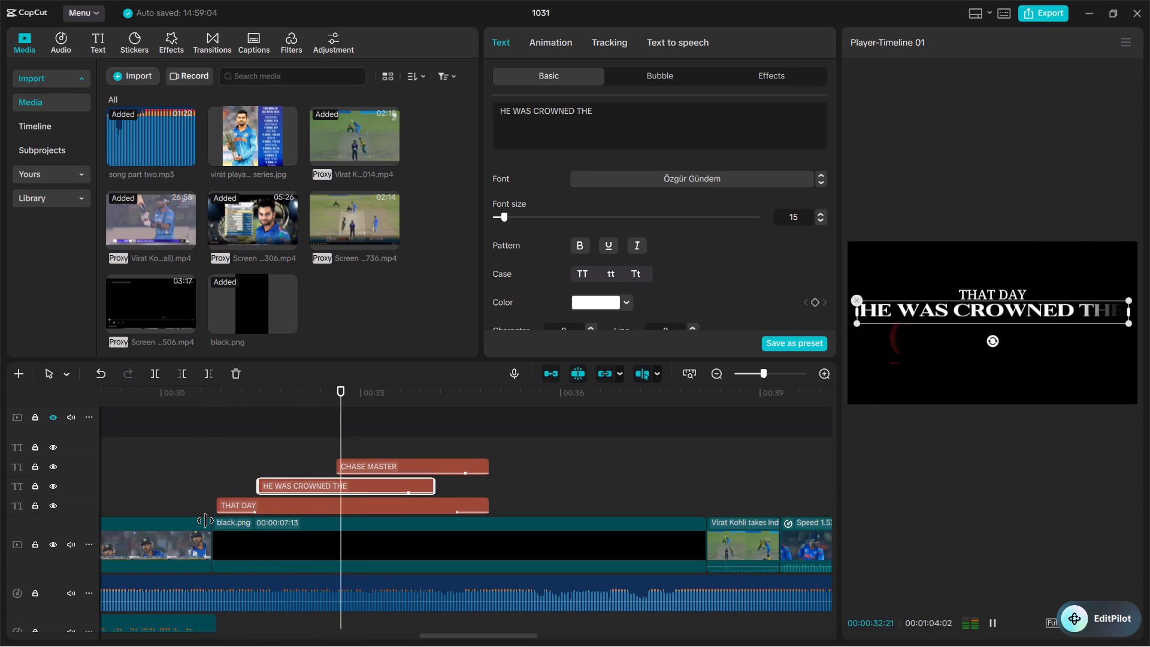
pyautogui.press('space')
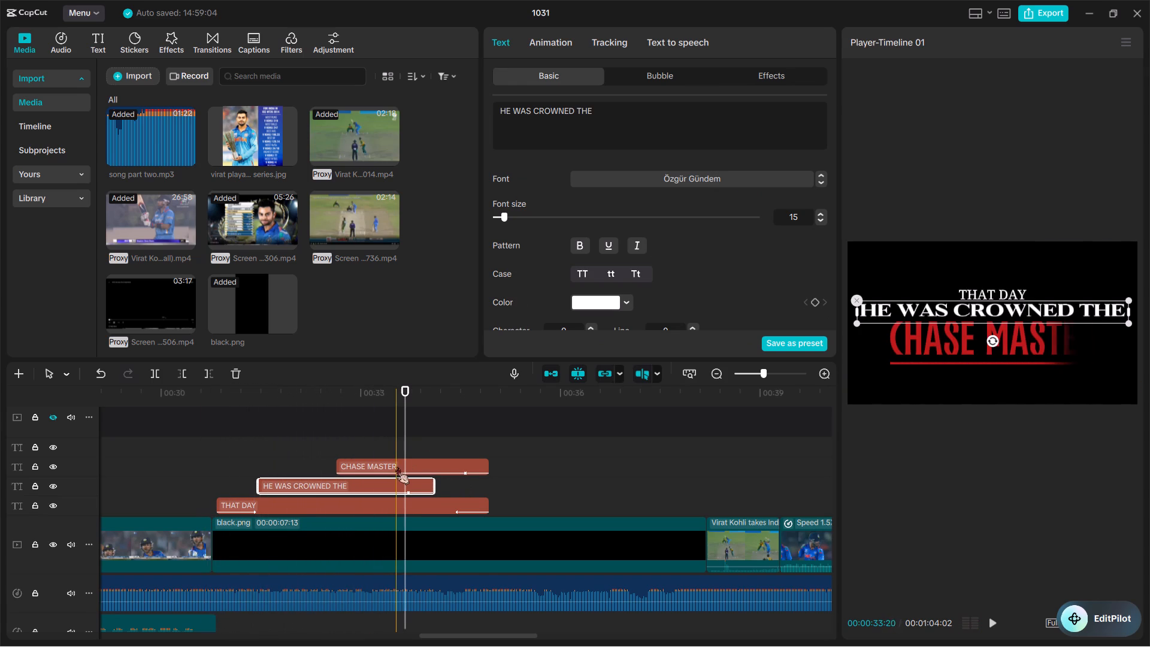
# Set the CHASE MASTER title's In animation duration to 1.6 s and replay the titles.
pyautogui.click(397, 467)
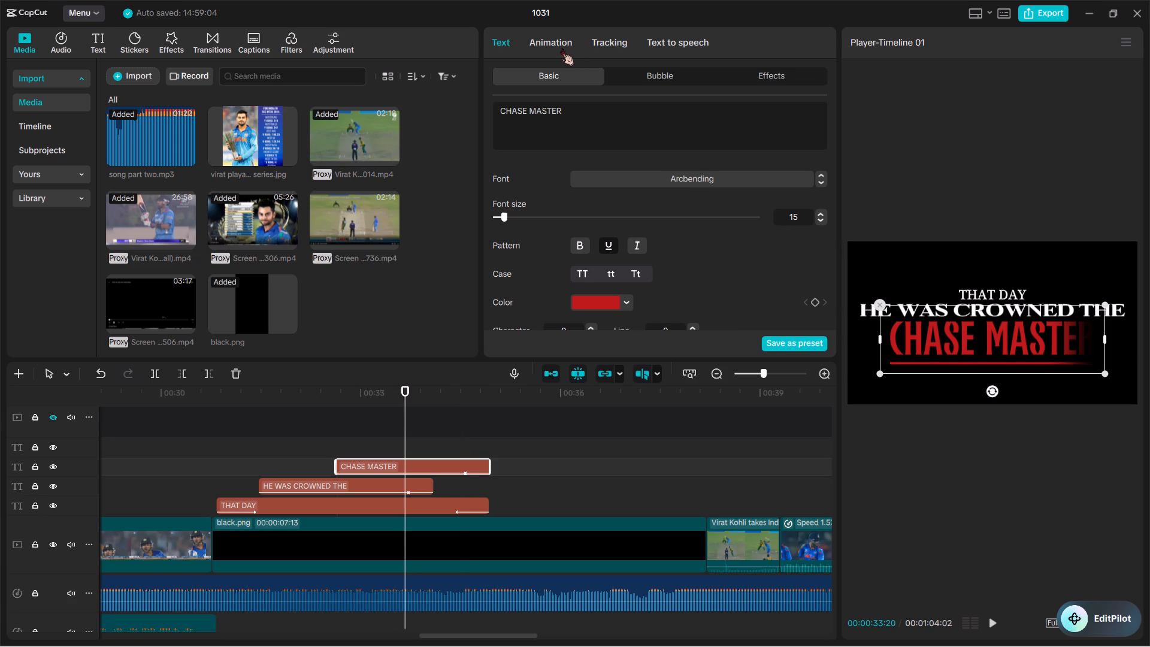
pyautogui.click(561, 48)
pyautogui.click(719, 337)
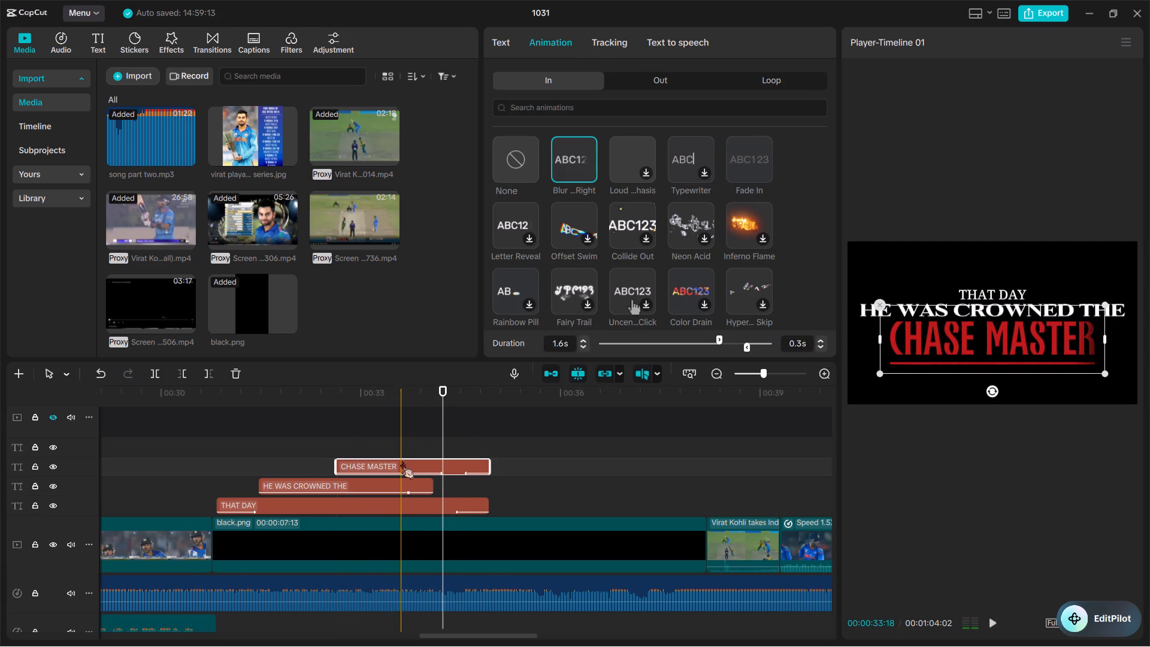
pyautogui.press('space')
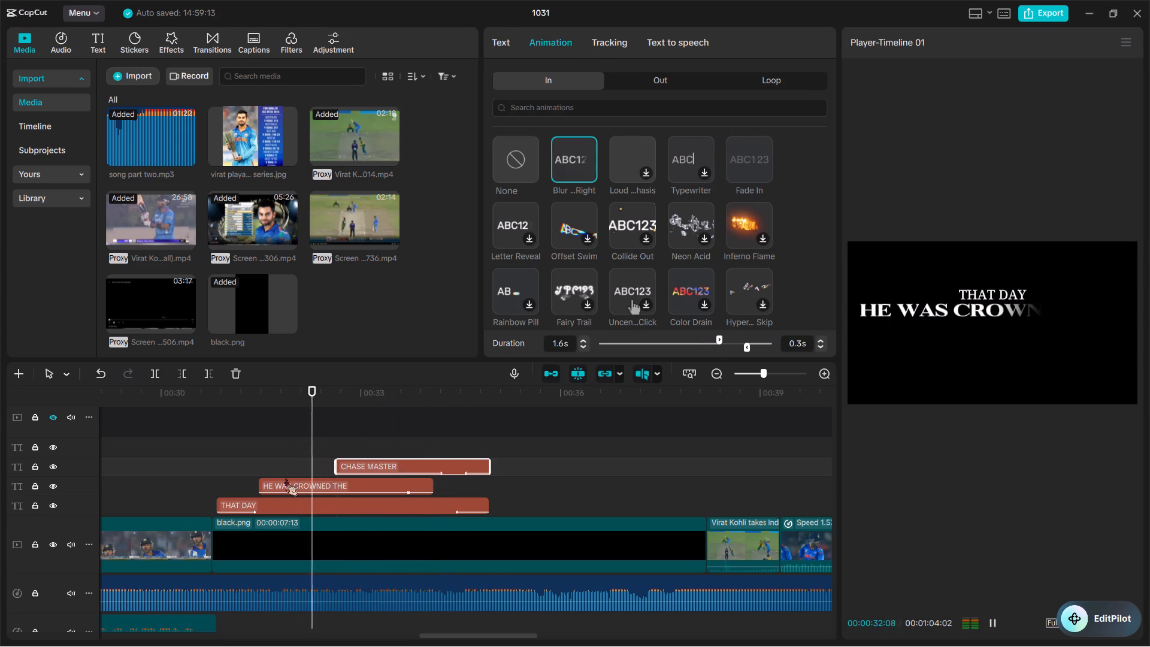
pyautogui.press('space')
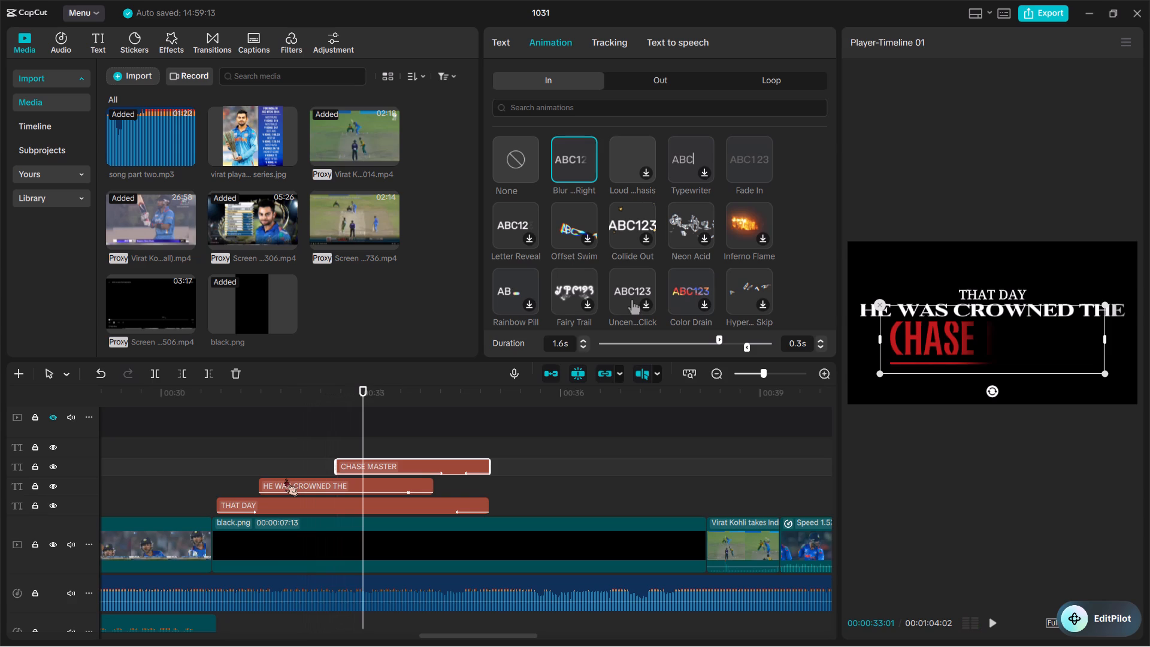
# Set the HE WAS CROWNED THE title's In animation duration to 1.6 s.
pyautogui.click(290, 484)
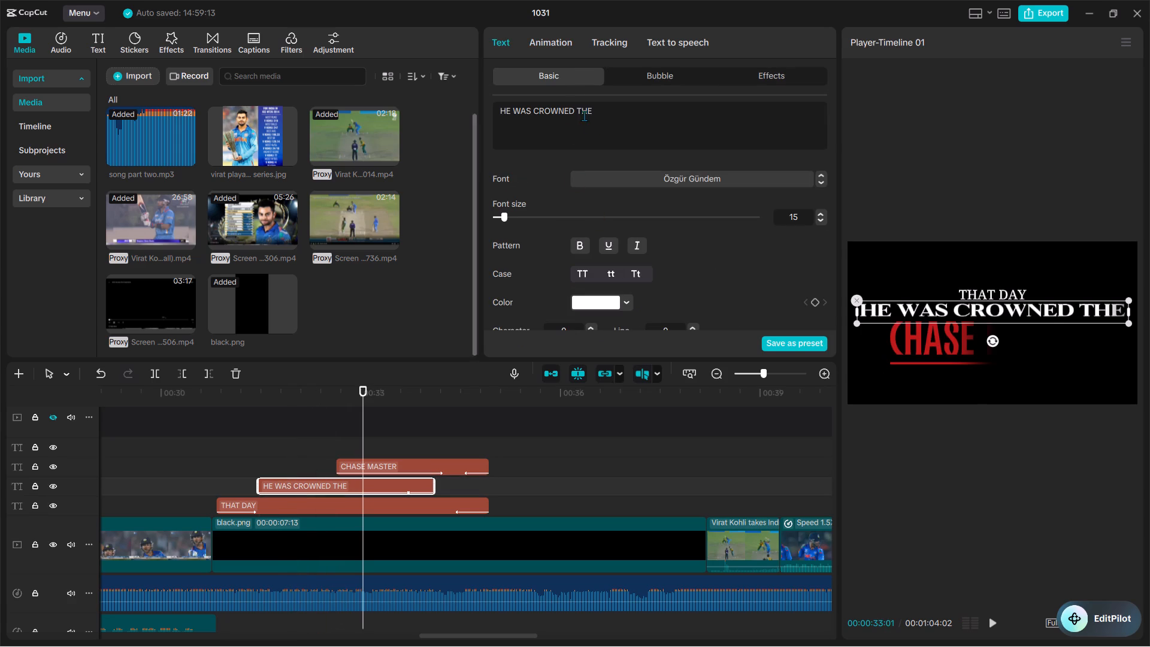
pyautogui.click(564, 55)
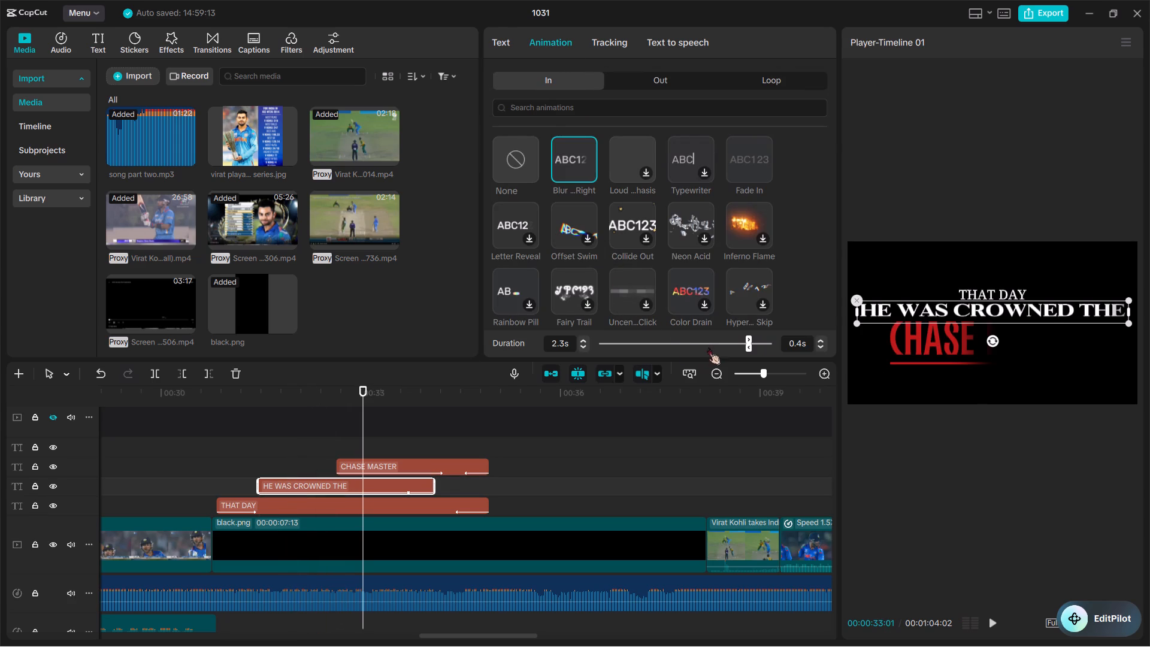
pyautogui.click(703, 338)
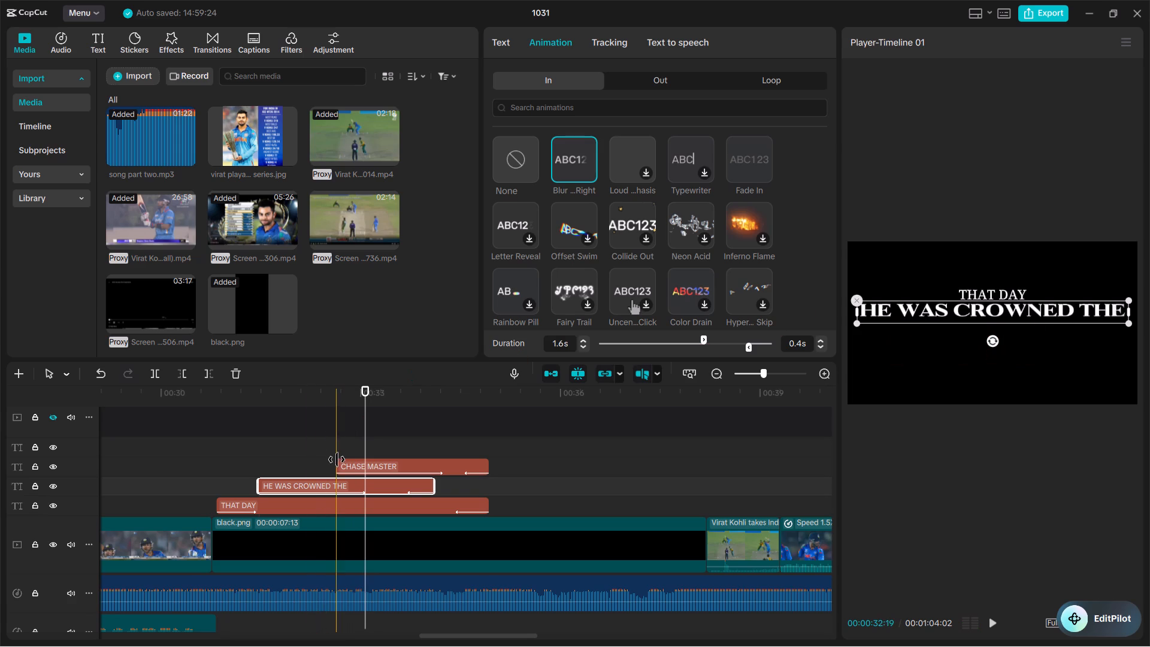
# Trim the CHASE MASTER title's start to where HE WAS CROWNED THE finishes animating in, and replay the titles.
pyautogui.moveTo(338, 465); pyautogui.dragTo(370, 465)
pyautogui.press('space')
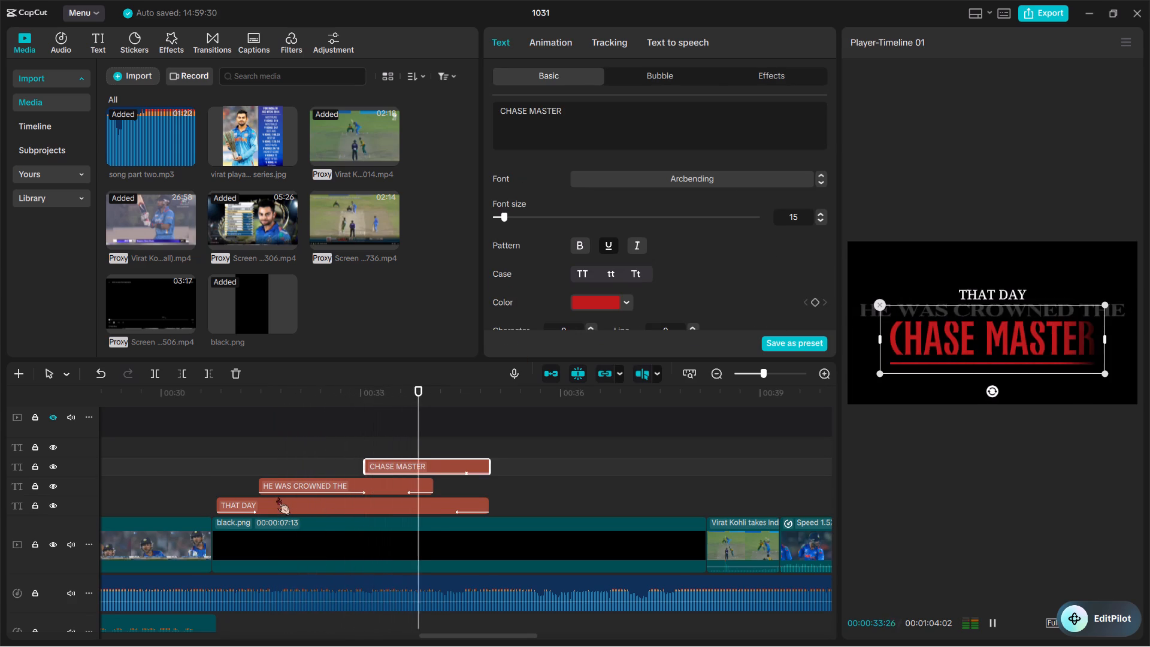
pyautogui.press('space')
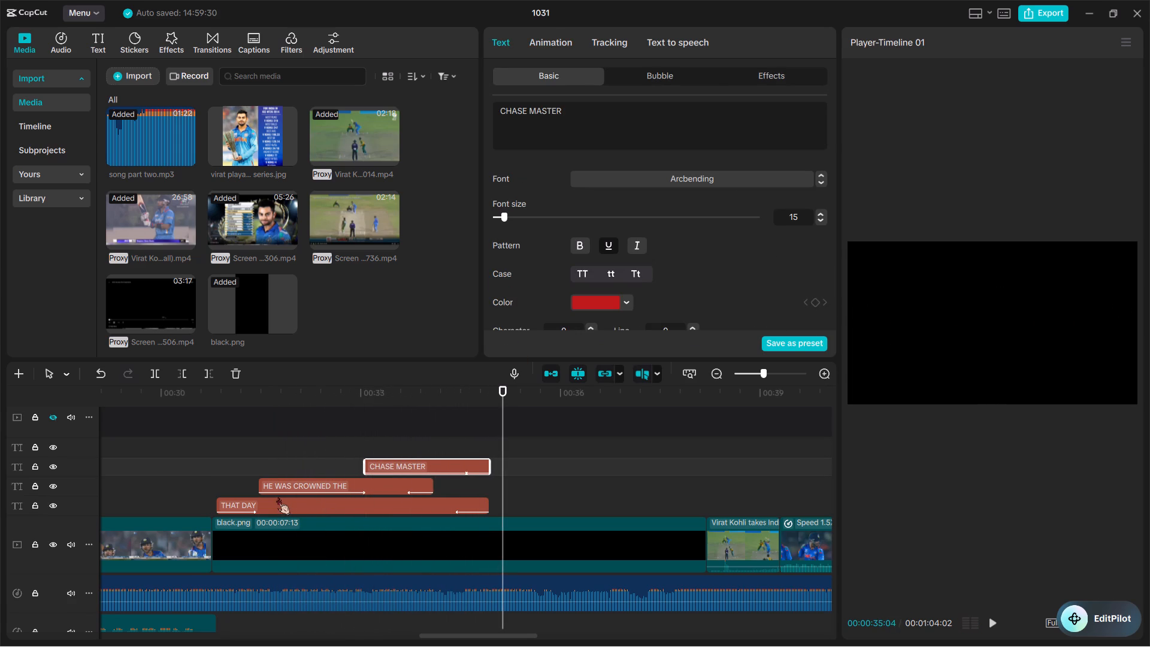
# Trim the end of the black.png clip under the titles to their end, making it 00:00:04:05 long, and play into the next clips.
pyautogui.click(486, 547)
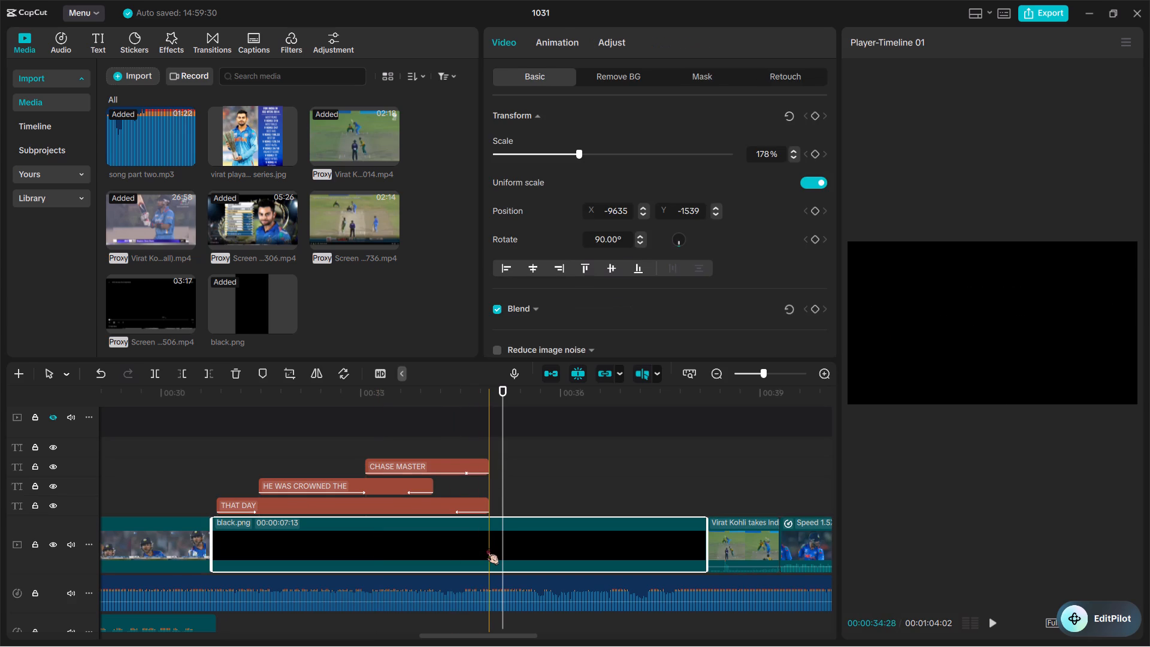
pyautogui.write('w')
pyautogui.press('space')
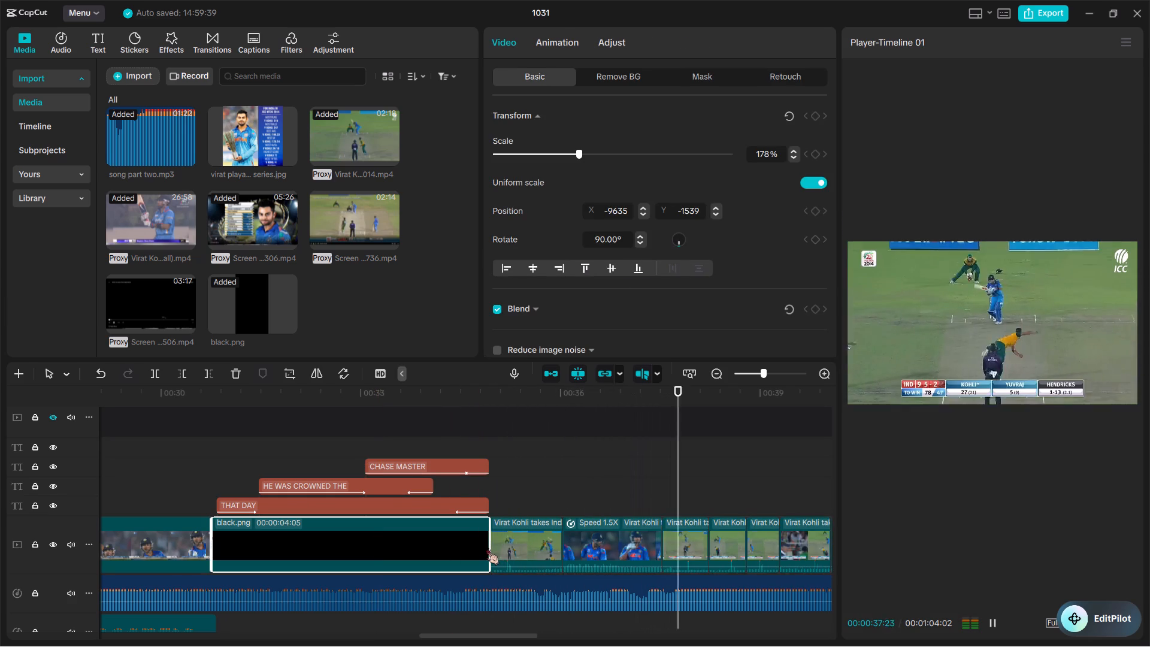
pyautogui.press('space')
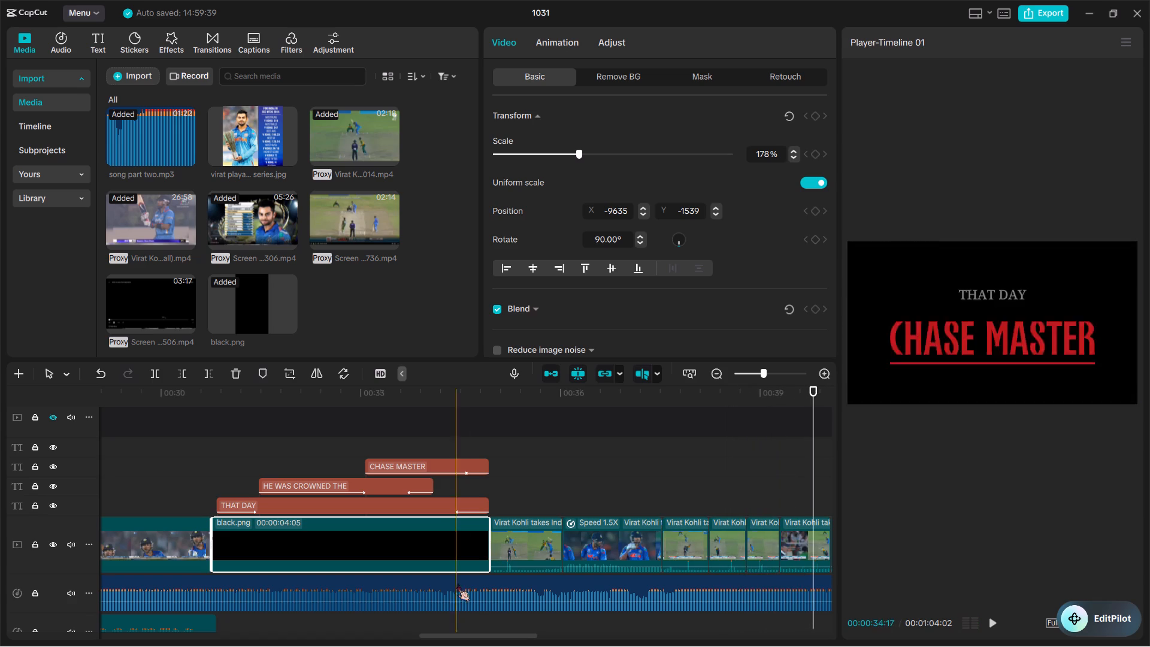
# Play from the end of the CHASE MASTER title through the batting clips to the end of the final clip to check pacing.
pyautogui.press('space')
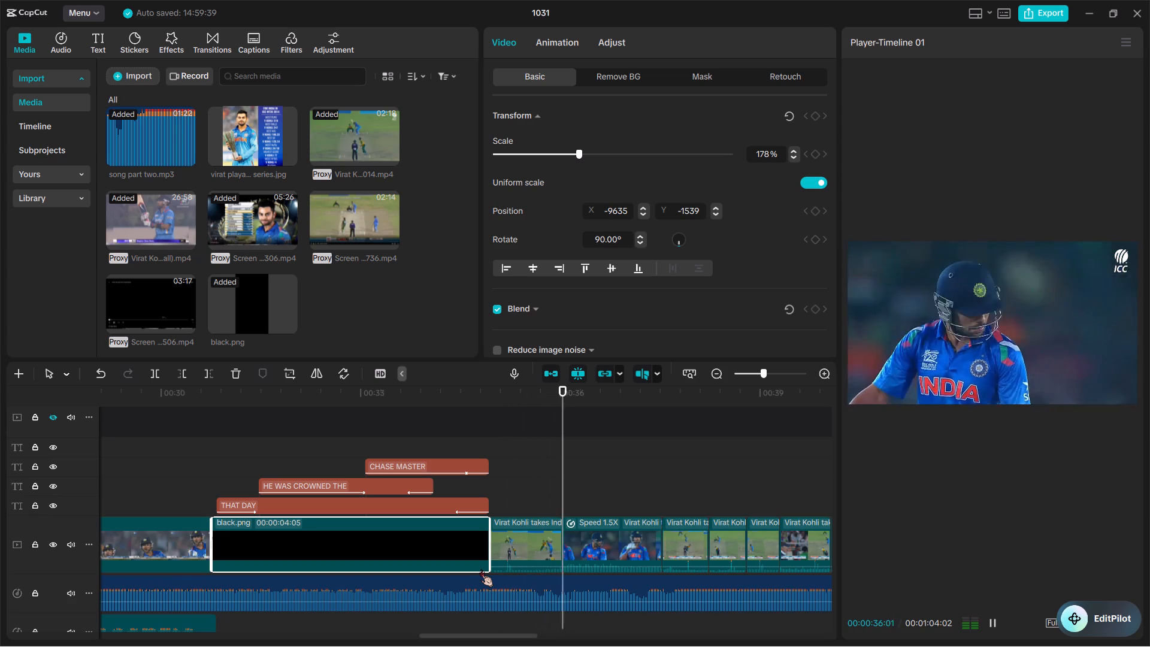
pyautogui.keyDown('ctrl'); pyautogui.scroll(-3, 480, 569); pyautogui.keyUp('ctrl')
pyautogui.hscroll(-2, 480, 569)
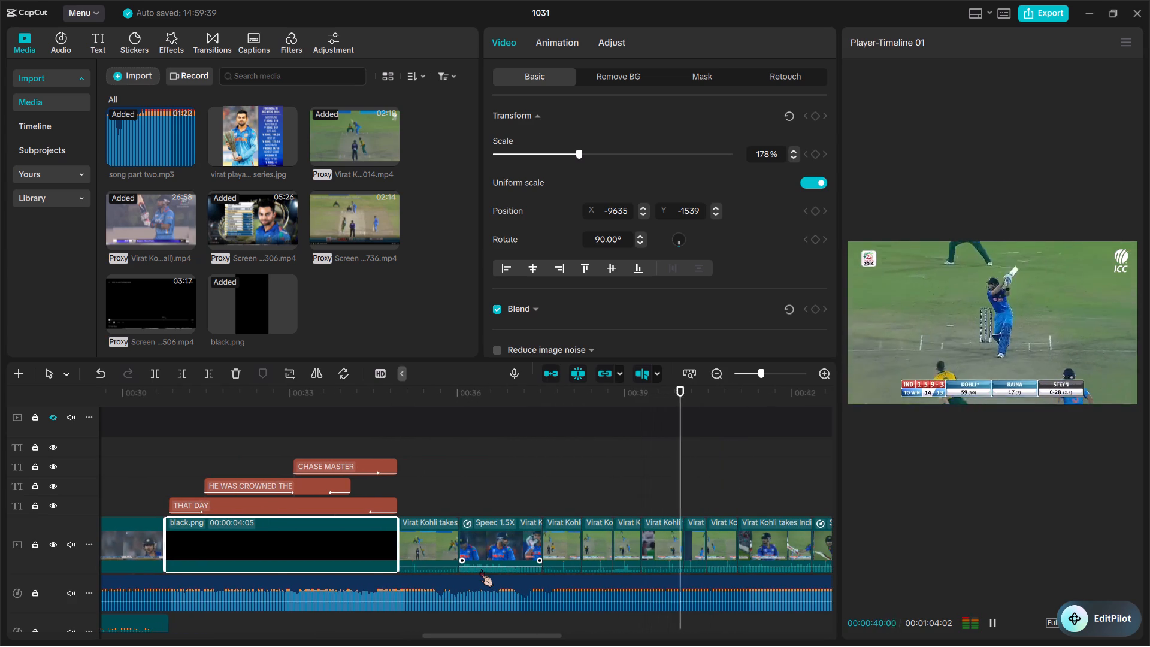
pyautogui.hscroll(-1, 480, 569)
pyautogui.keyDown('ctrl'); pyautogui.scroll(-1, 480, 569); pyautogui.keyUp('ctrl')
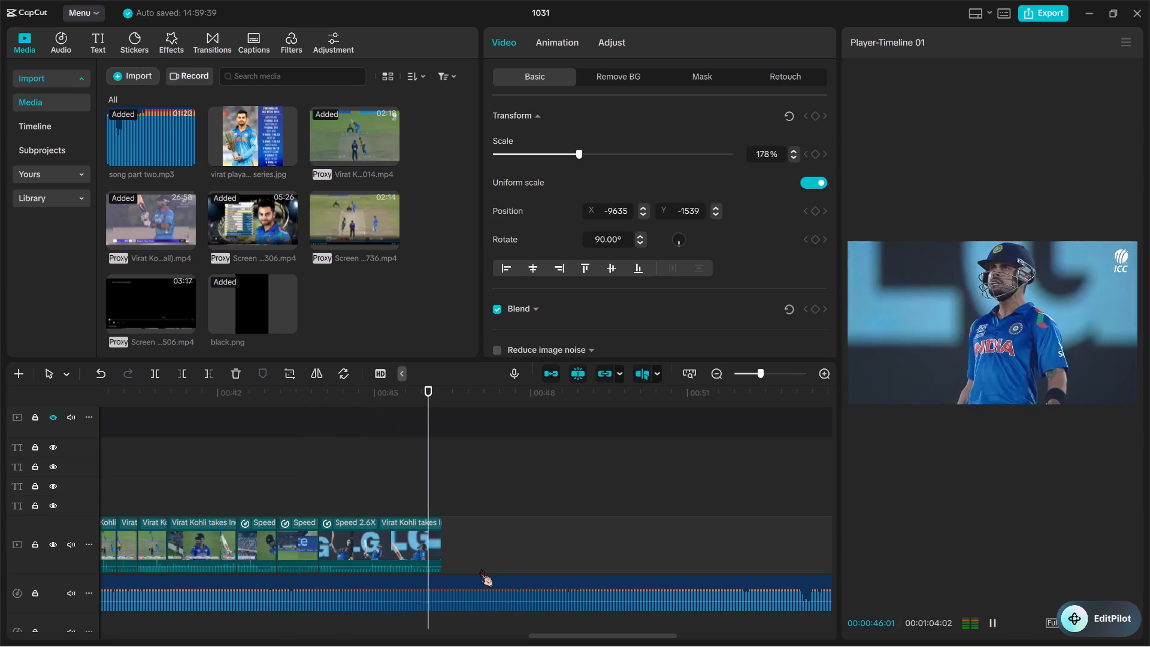
pyautogui.press('space')
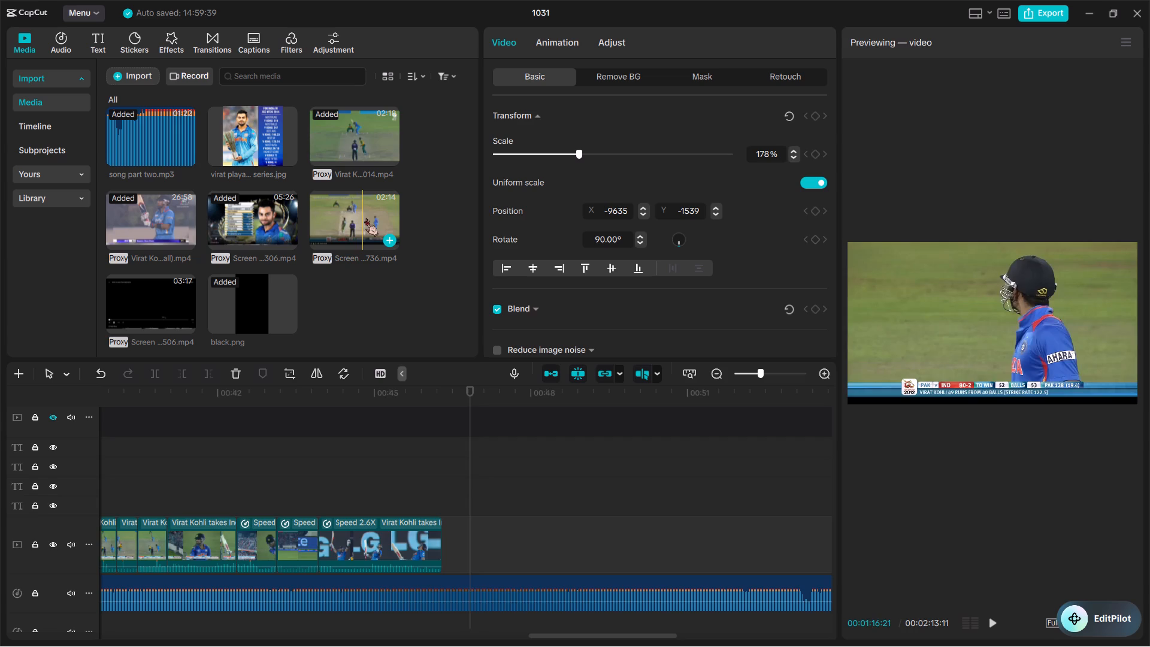
# Return to the opening titles and review the edit from the FATHER OF PAKISTAN title at about 00:03:20.
pyautogui.hscroll(1, 334, 349)
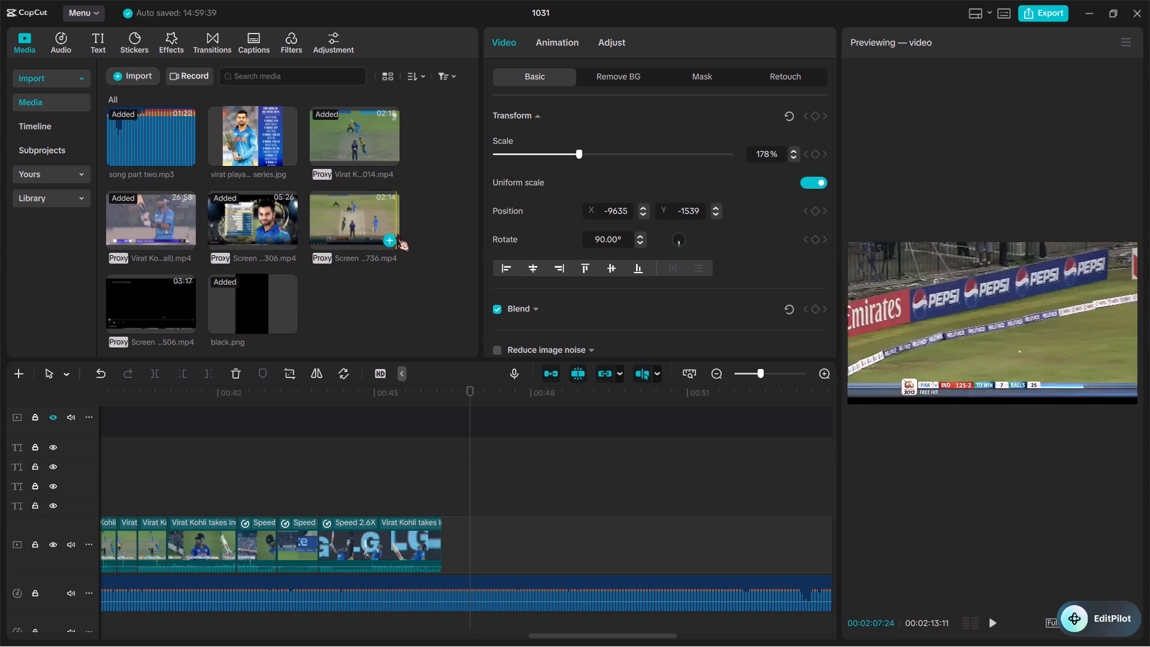
pyautogui.hscroll(3, 318, 391)
pyautogui.hscroll(2, 347, 525)
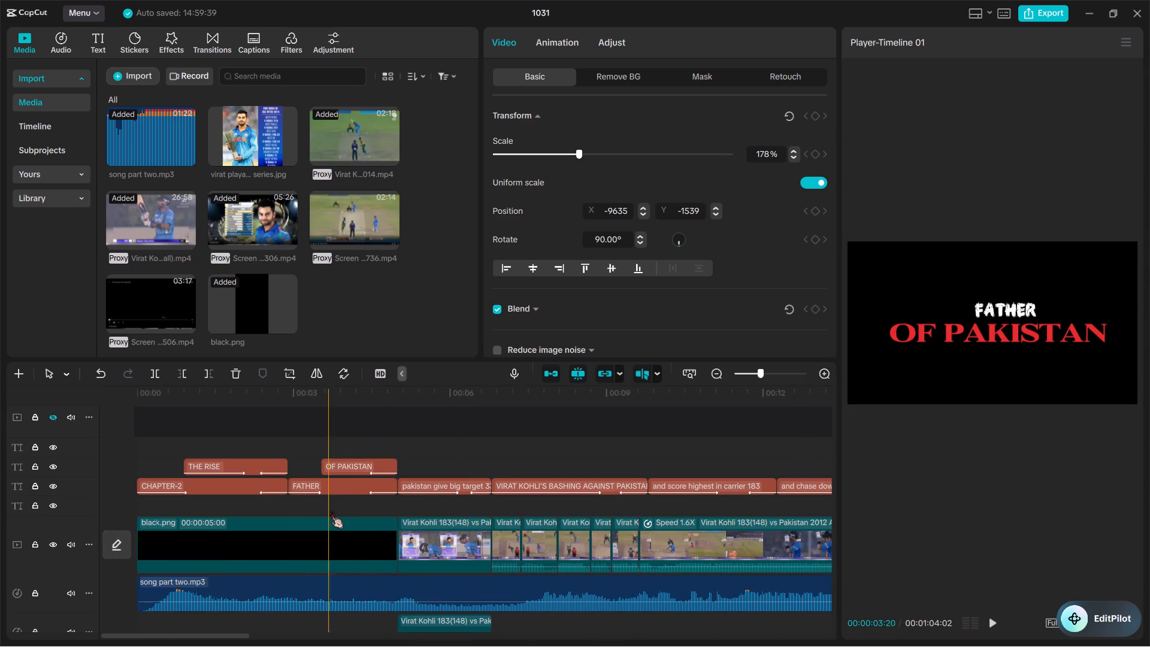
pyautogui.press('space')
pyautogui.hscroll(-1, 331, 510)
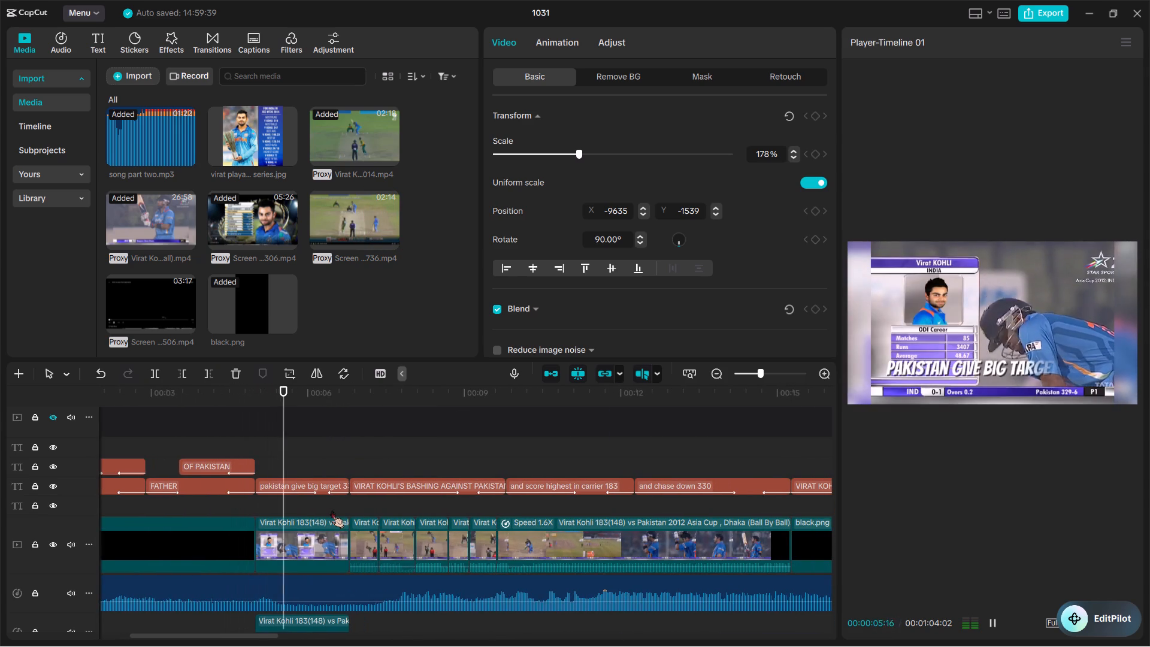
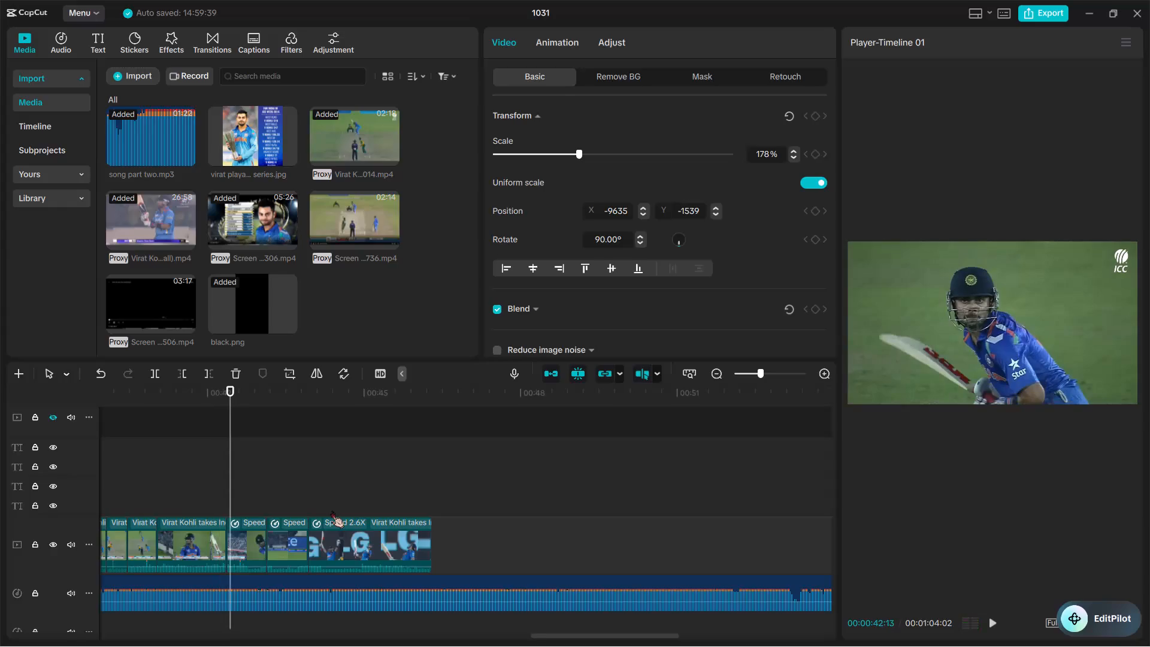
# Play the final clips past the end of the footage, and return to the CHASE MASTER titles.
pyautogui.hscroll(1, 331, 510)
pyautogui.hscroll(-1, 331, 510)
pyautogui.press('space')
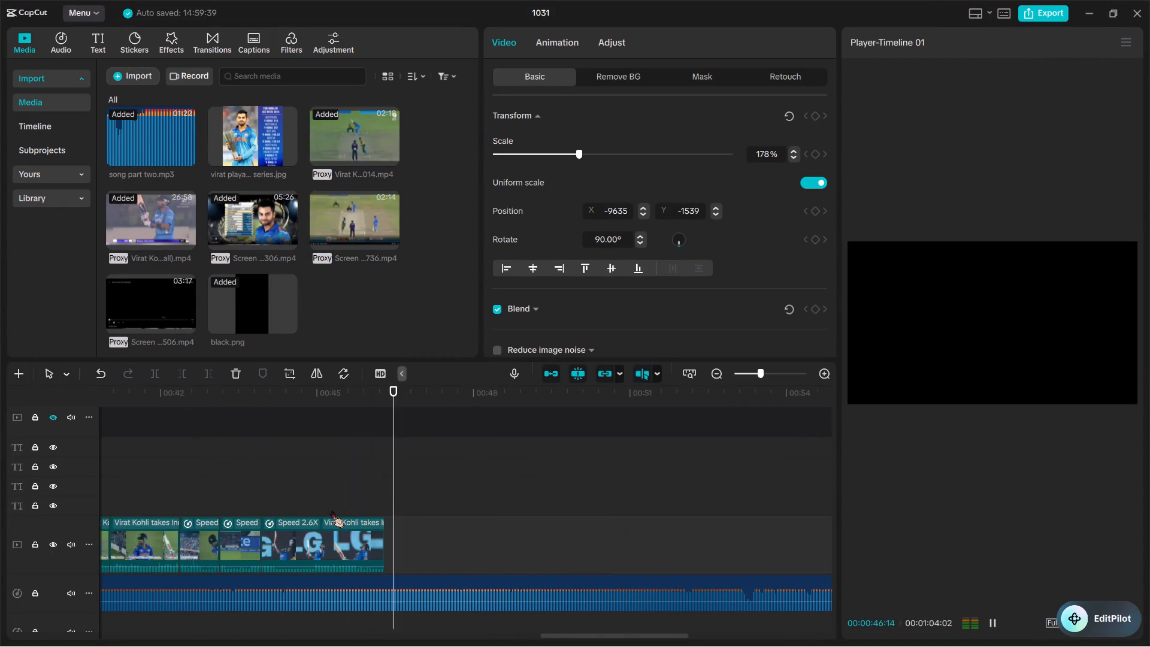
pyautogui.press('space')
pyautogui.hscroll(2, 331, 510)
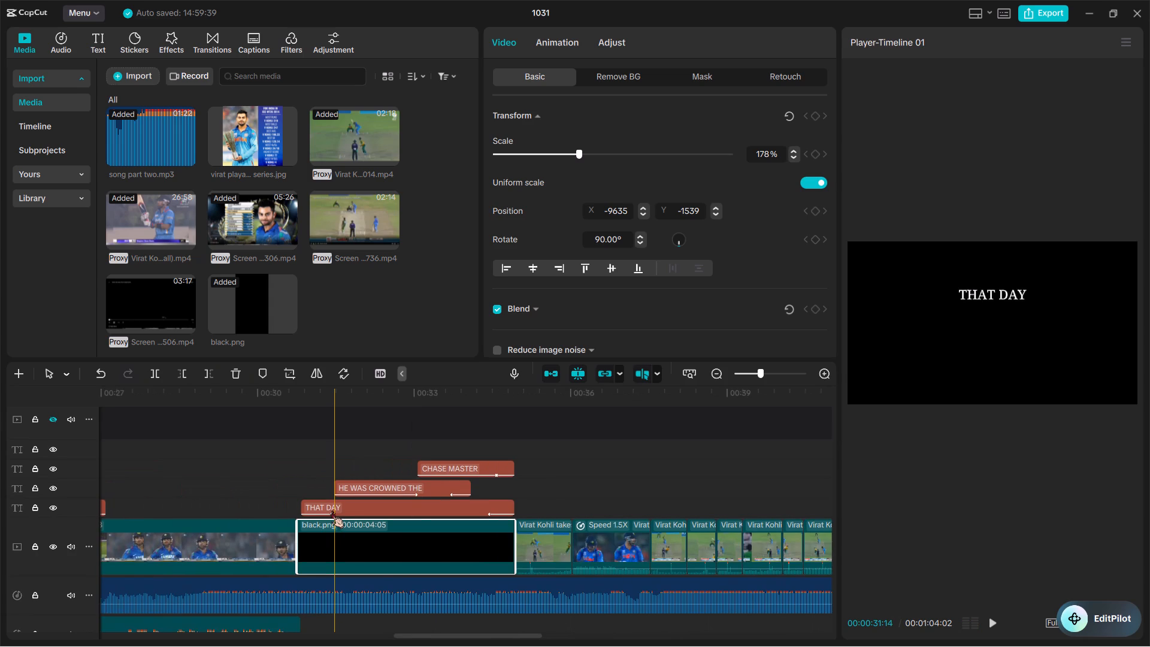
pyautogui.keyDown('ctrl'); pyautogui.scroll(-1, 331, 510); pyautogui.keyUp('ctrl')
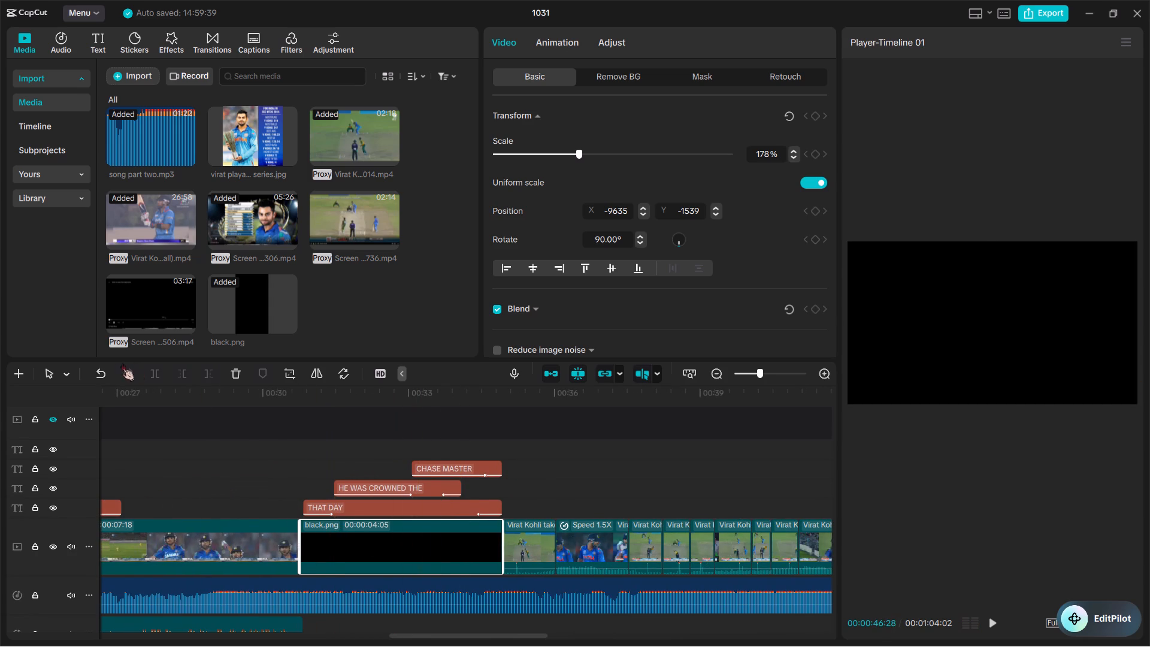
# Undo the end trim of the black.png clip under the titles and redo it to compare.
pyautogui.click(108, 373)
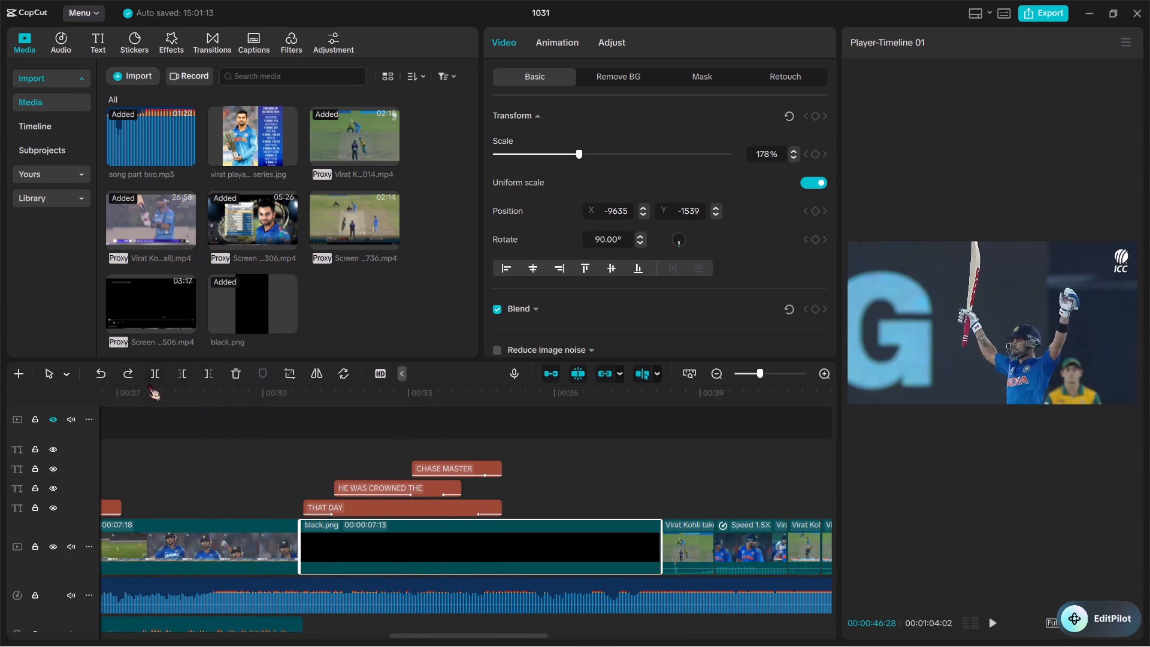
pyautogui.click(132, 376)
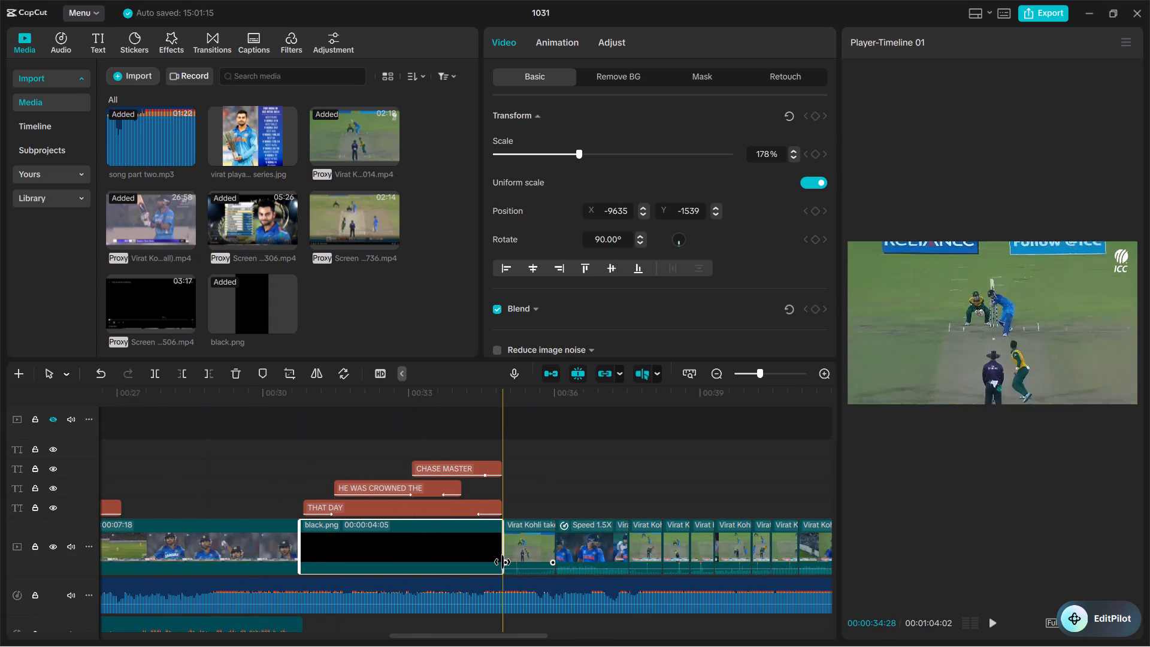
# Review the batting clips following the CHASE MASTER title, and the song's closing section beyond the last clip.
pyautogui.press('space')
pyautogui.hscroll(-1, 482, 554)
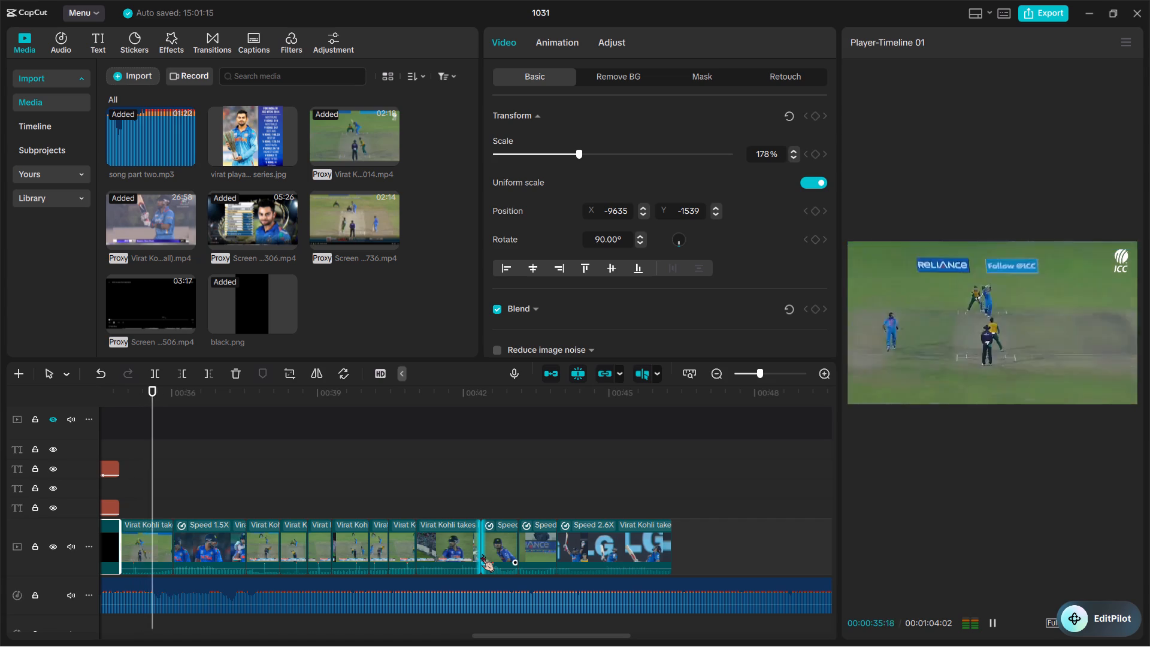
pyautogui.press('space')
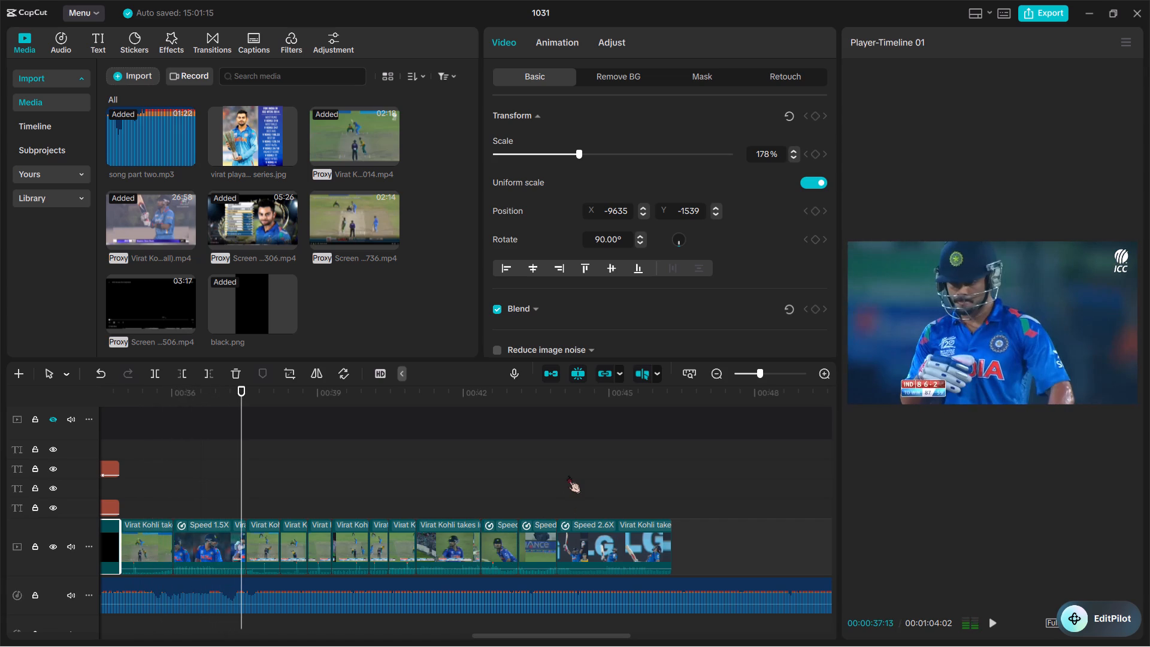
pyautogui.keyDown('ctrl'); pyautogui.scroll(19, 568, 474); pyautogui.keyUp('ctrl')
pyautogui.hscroll(-1, 568, 474)
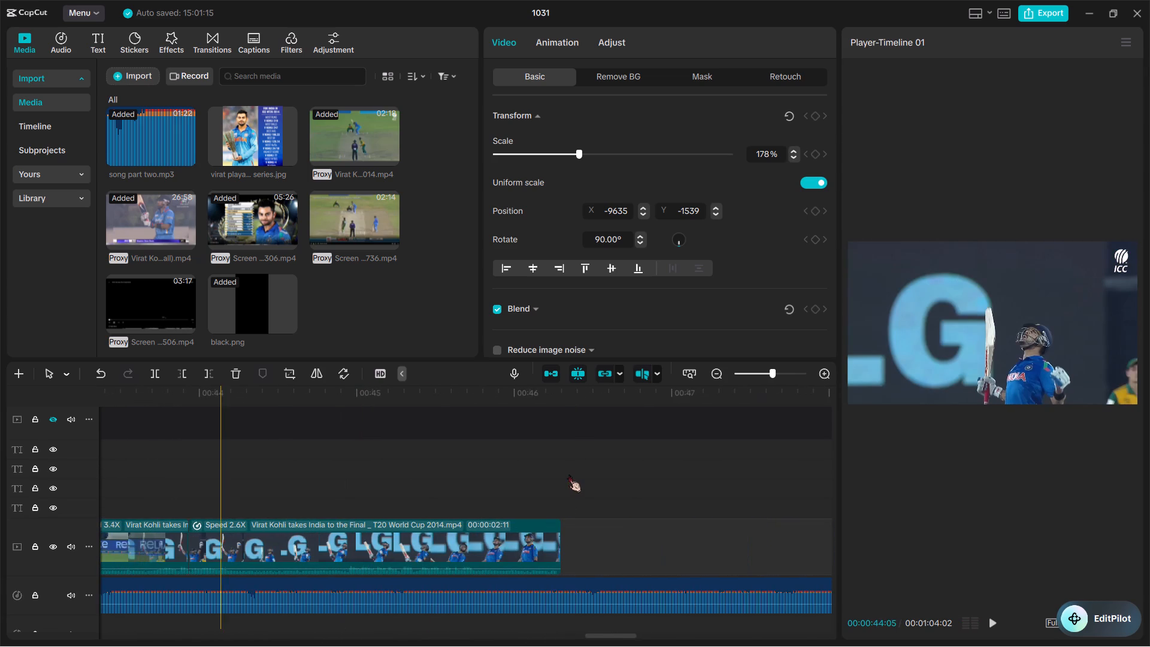
pyautogui.keyDown('ctrl'); pyautogui.scroll(-11, 573, 492); pyautogui.keyUp('ctrl')
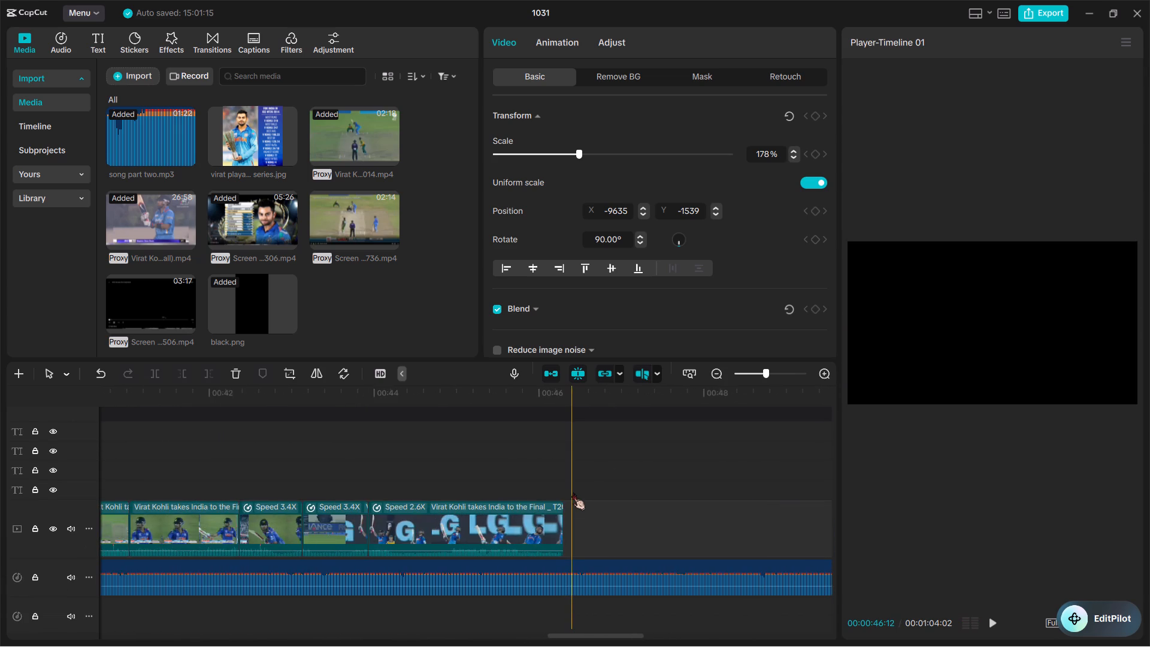
pyautogui.keyDown('ctrl'); pyautogui.scroll(-4, 573, 492); pyautogui.keyUp('ctrl')
pyautogui.hscroll(-1, 573, 492)
pyautogui.keyDown('ctrl'); pyautogui.scroll(-7, 573, 492); pyautogui.keyUp('ctrl')
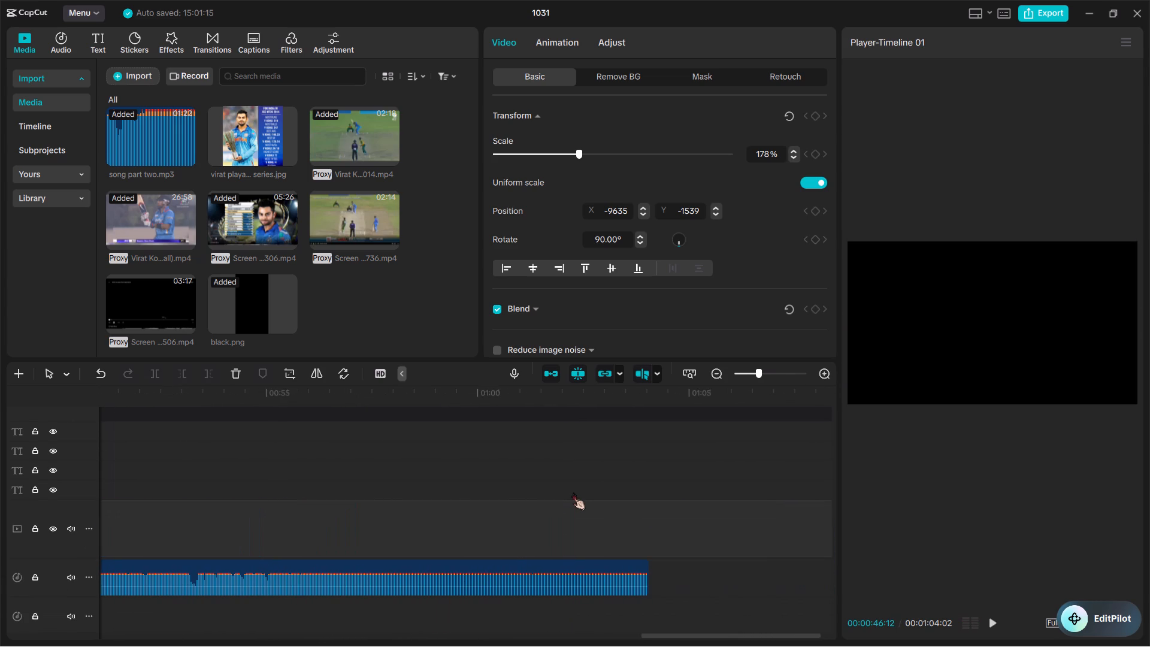
pyautogui.press('space')
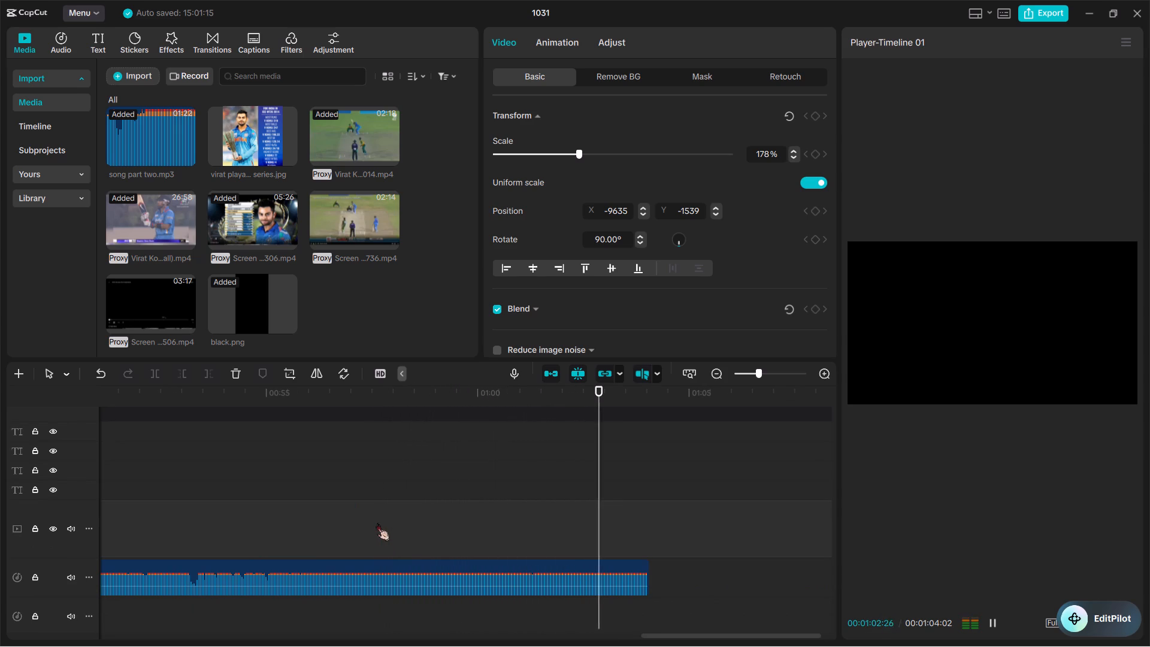
pyautogui.press('space')
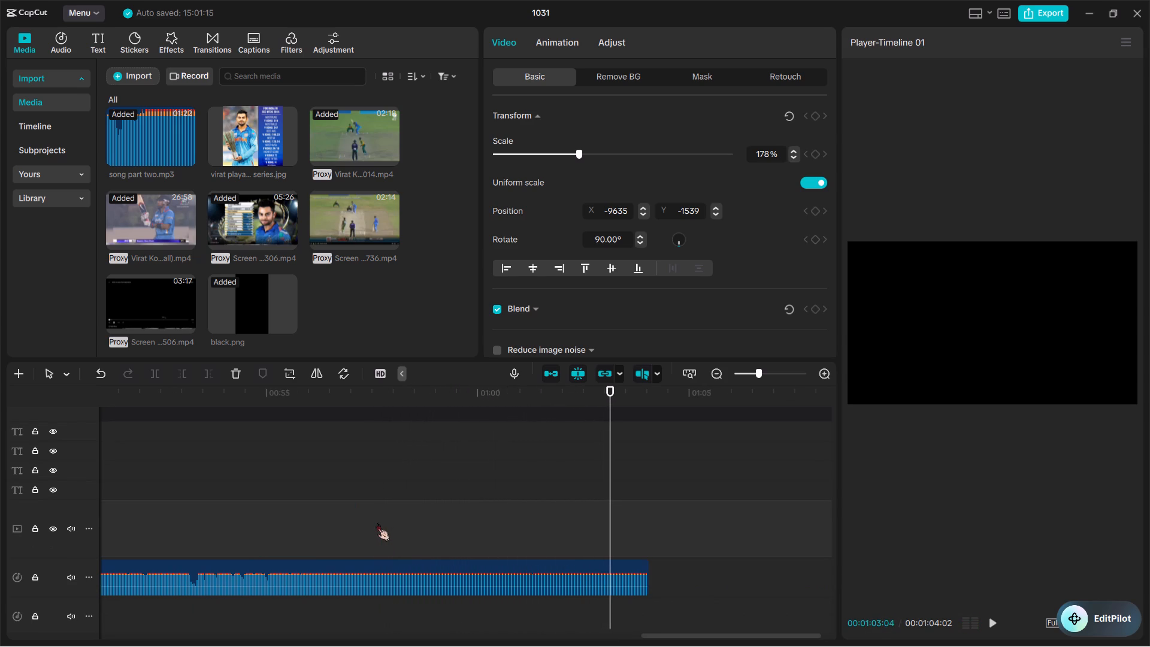
pyautogui.hscroll(2, 377, 523)
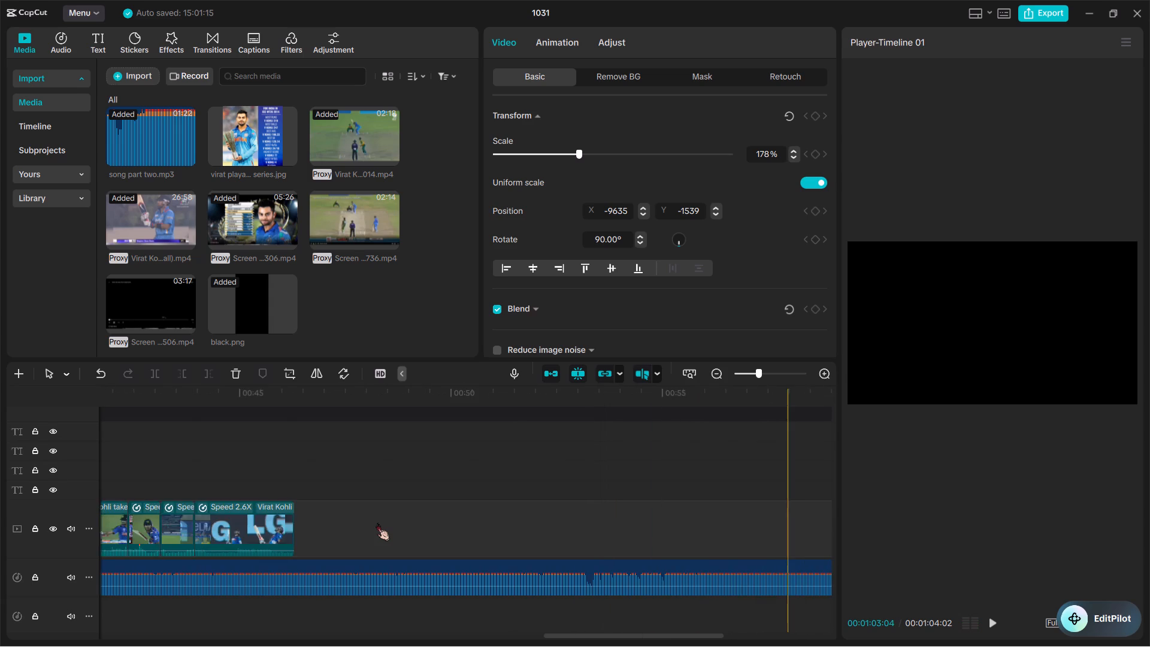
pyautogui.hscroll(1, 377, 523)
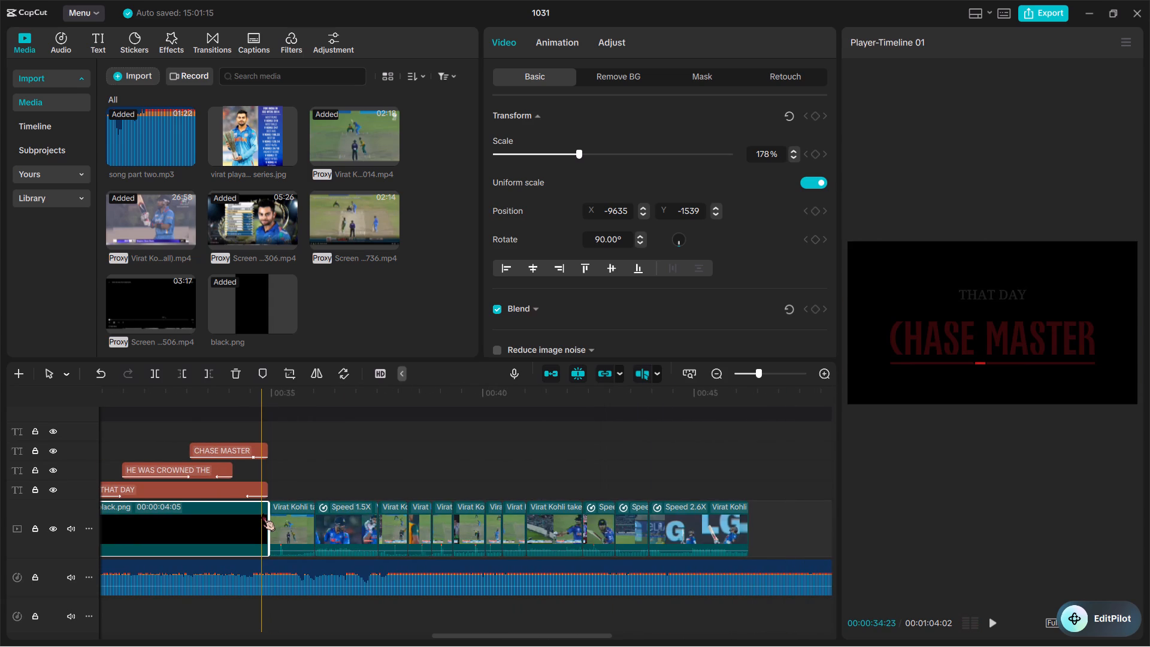
pyautogui.press('space')
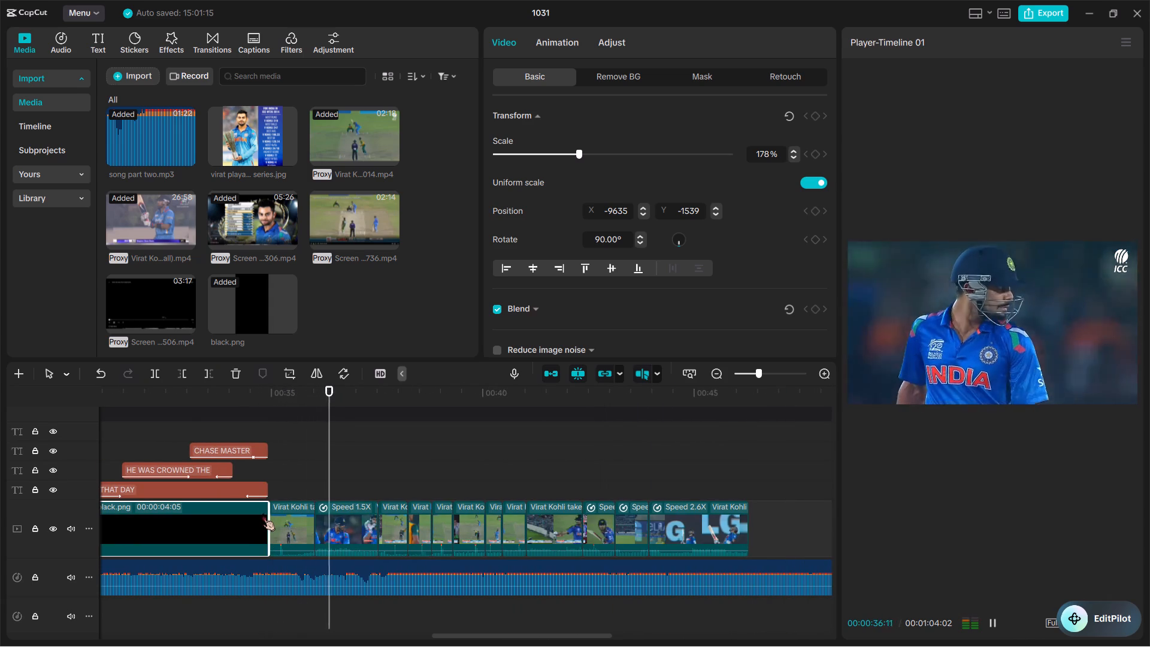
pyautogui.press('space')
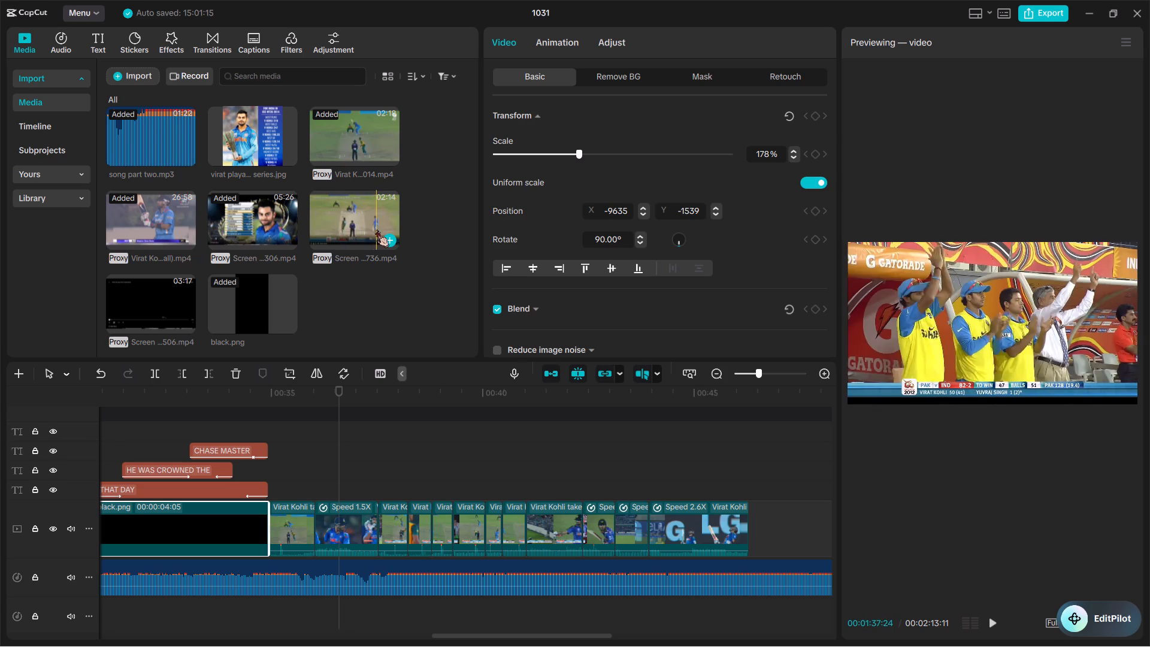
# Add Screen Recording 2026-10-31 092736.mp4 to the main video track directly after the final Virat Kohli clip.
pyautogui.moveTo(374, 228); pyautogui.dragTo(778, 524)
# Examine the added Screen Recording footage from its start up to about 00:01:00 for usable batting shots.
pyautogui.hscroll(-1, 778, 524)
pyautogui.press('space')
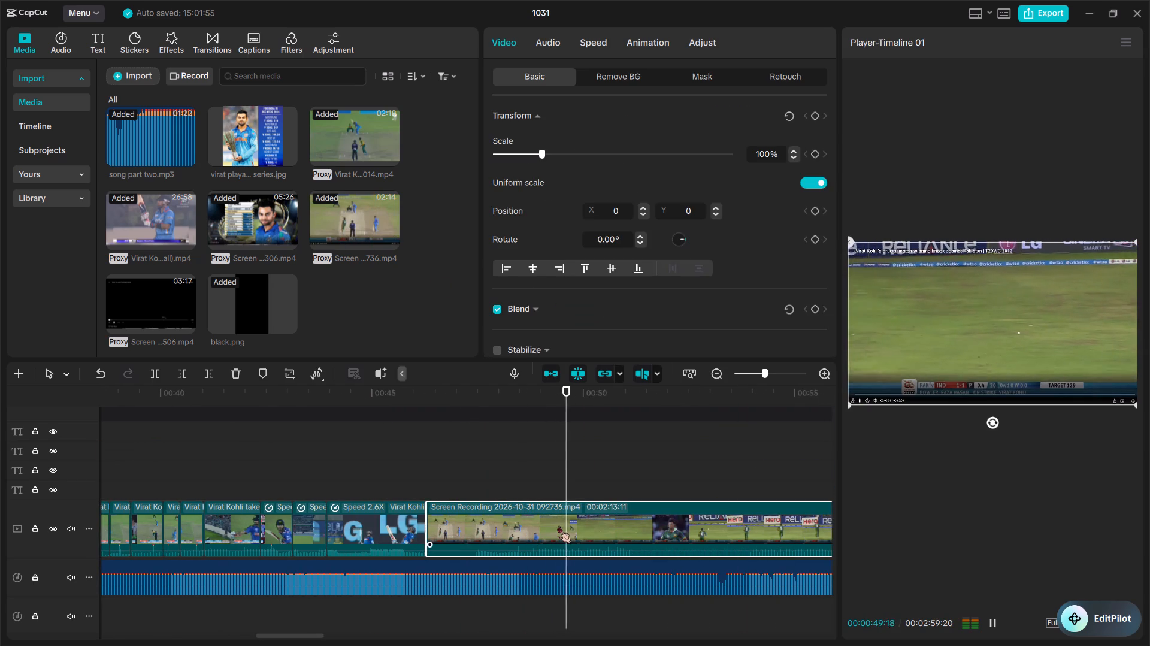
pyautogui.hscroll(-1, 558, 525)
pyautogui.press('space')
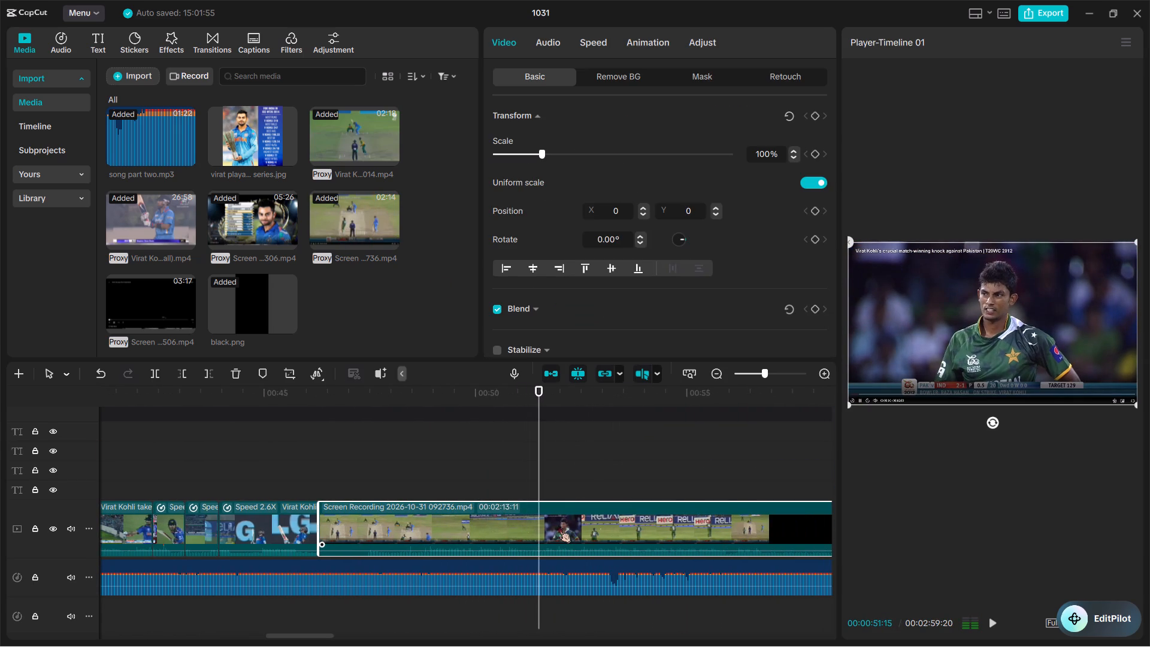
pyautogui.keyDown('ctrl'); pyautogui.scroll(17, 558, 525); pyautogui.keyUp('ctrl')
pyautogui.hscroll(1, 558, 525)
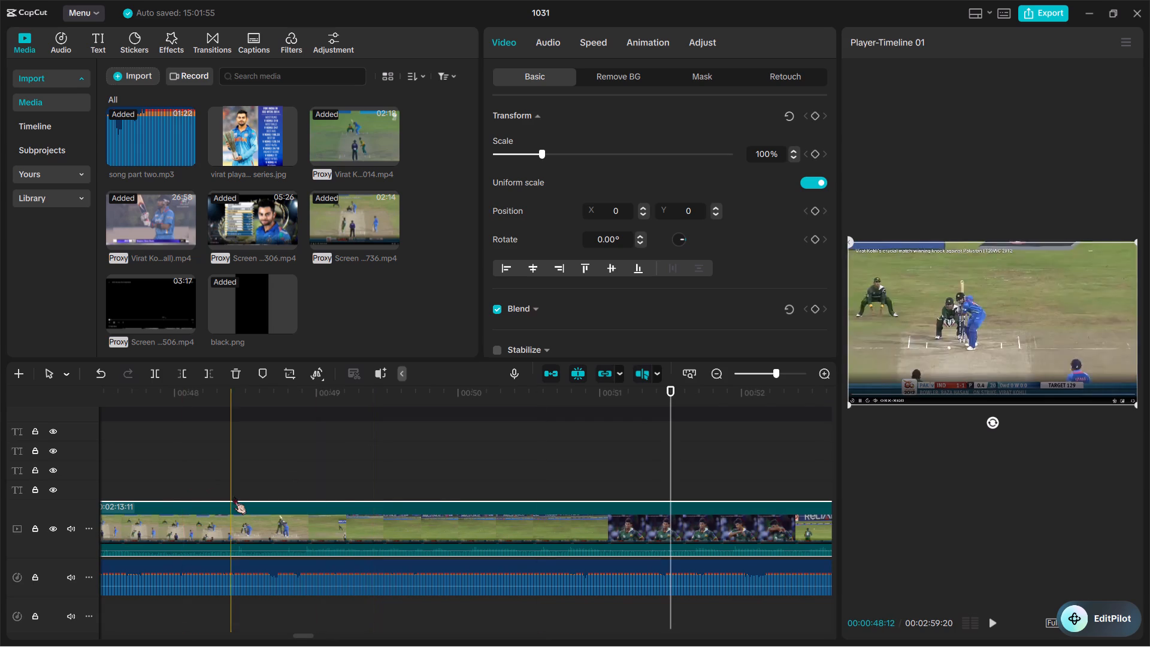
pyautogui.hscroll(1, 234, 497)
pyautogui.press('space')
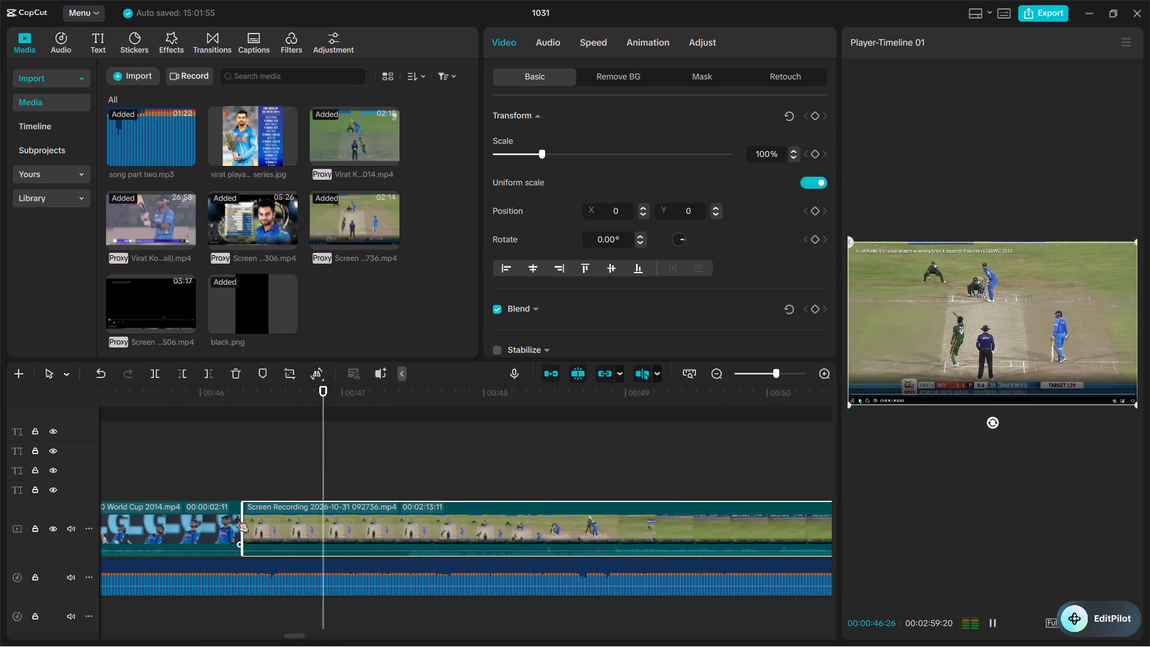
pyautogui.press('space')
pyautogui.press('space')
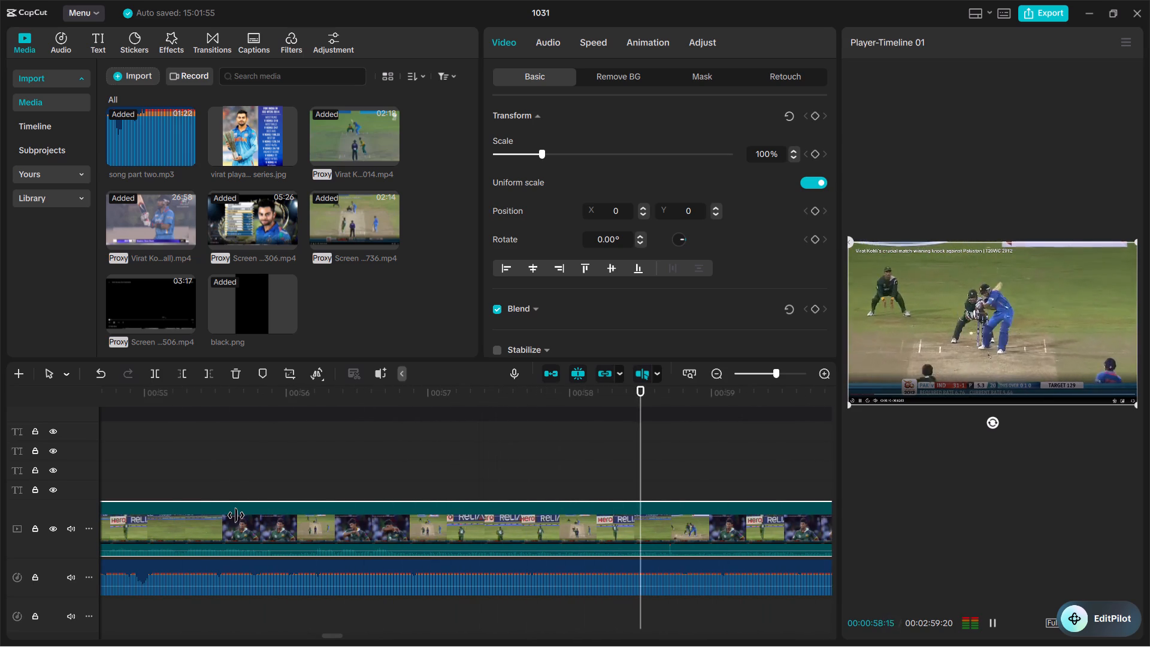
pyautogui.press('space')
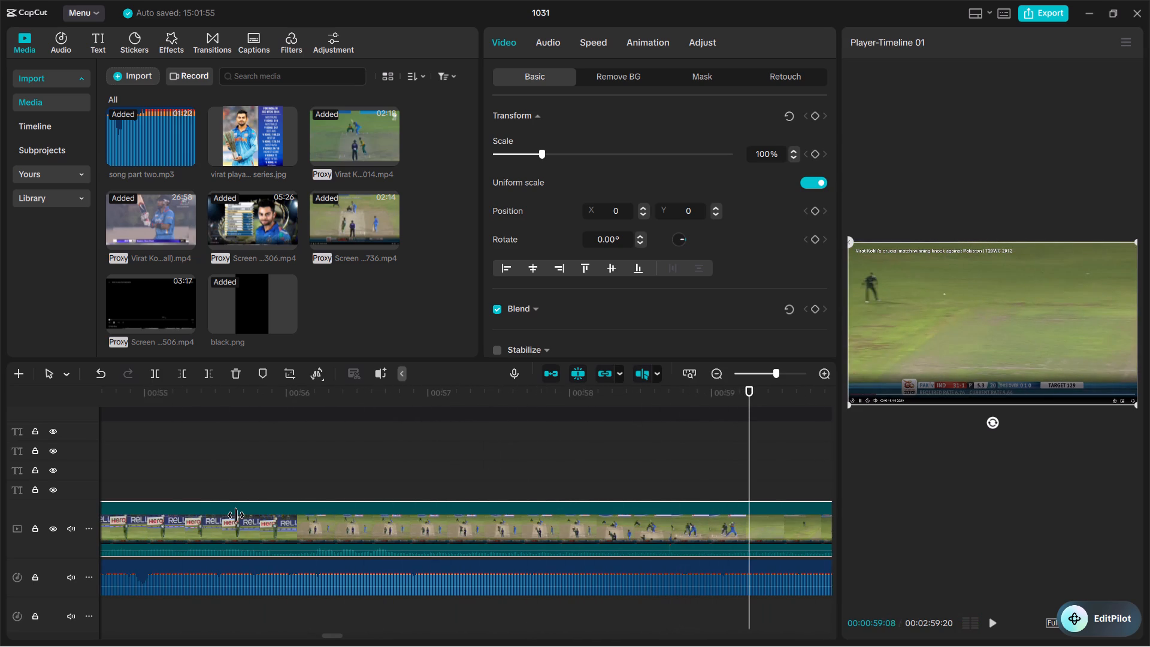
pyautogui.press('space')
pyautogui.press('space')
pyautogui.hscroll(1, 236, 515)
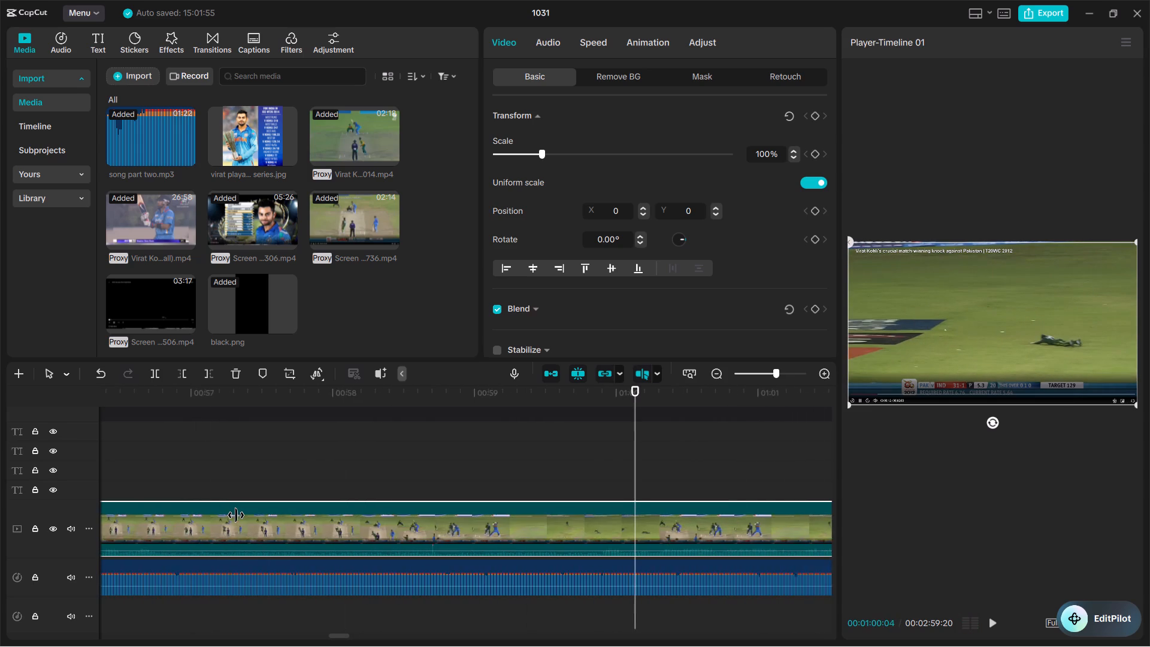
pyautogui.keyDown('ctrl'); pyautogui.scroll(-16, 236, 515); pyautogui.keyUp('ctrl')
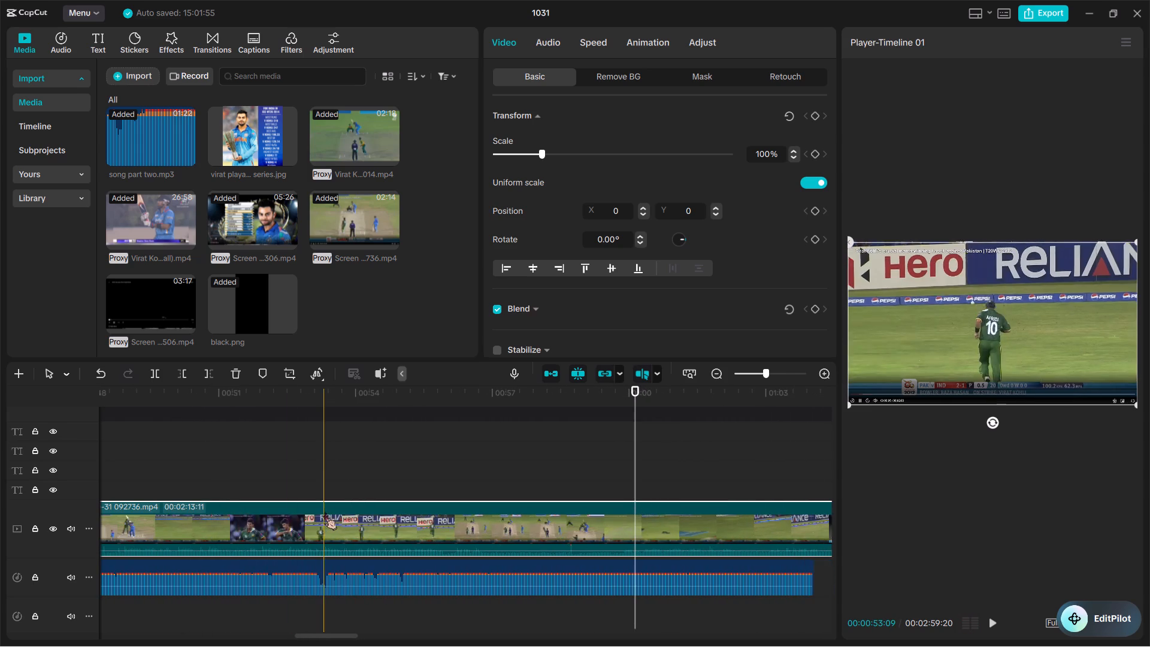
# Trim the Screen Recording clip's start up to 00:00:48:07, and play the first batting shot up to 00:00:47:13.
pyautogui.hscroll(1, 324, 512)
pyautogui.hscroll(-1, 670, 502)
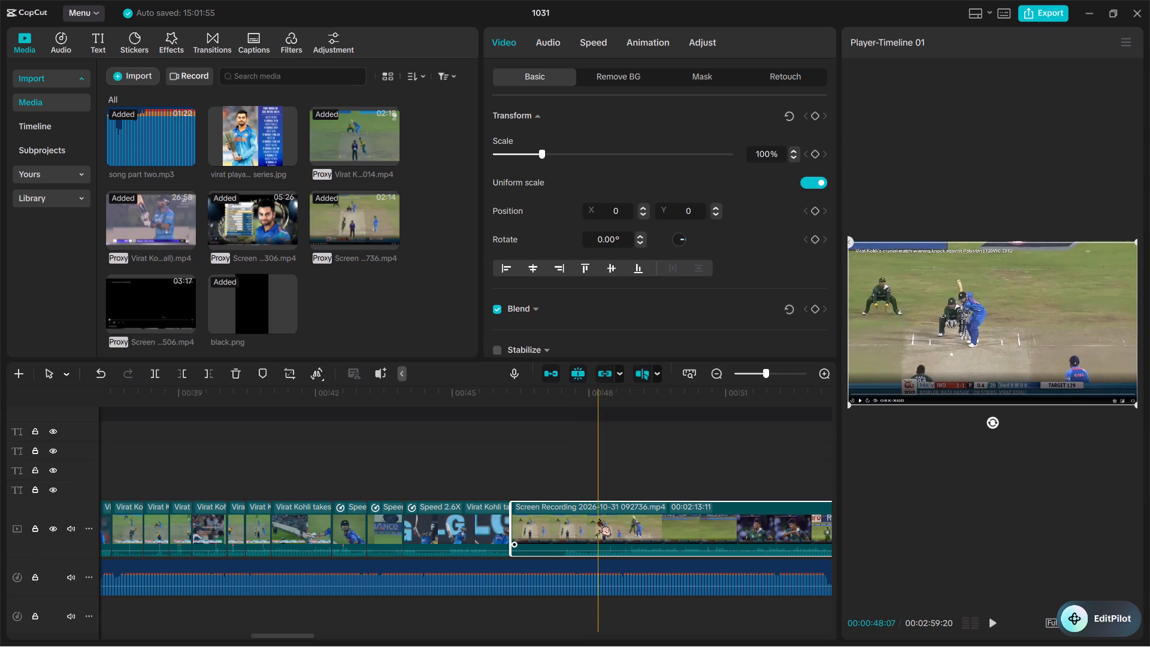
pyautogui.press('q')
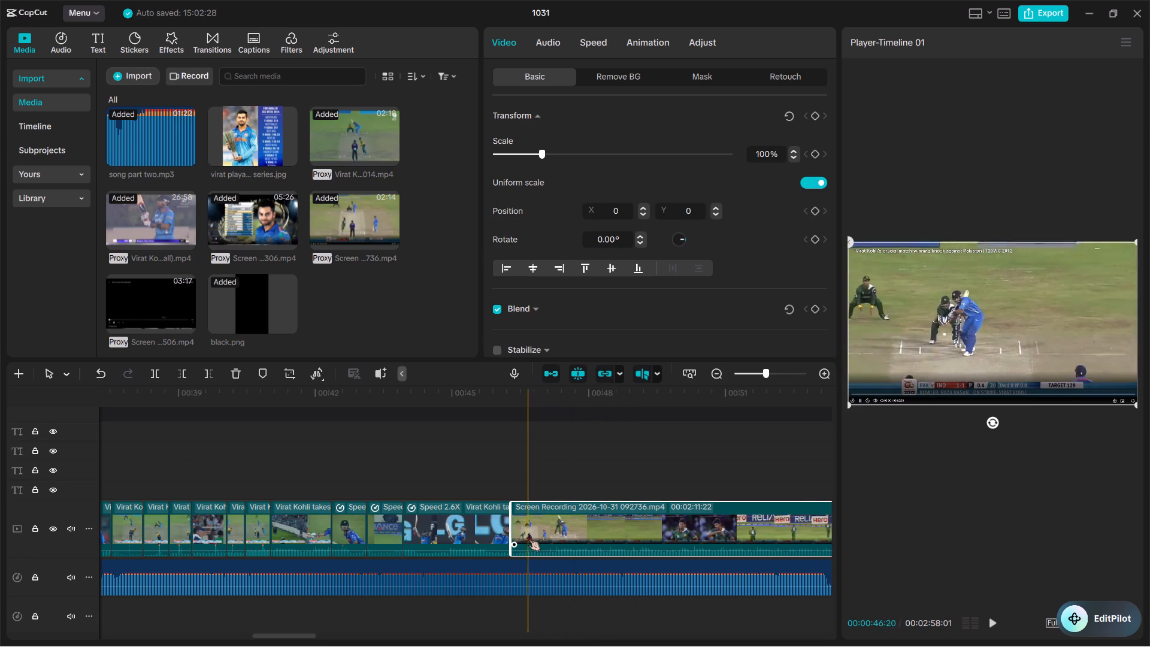
pyautogui.press('space')
pyautogui.press('space')
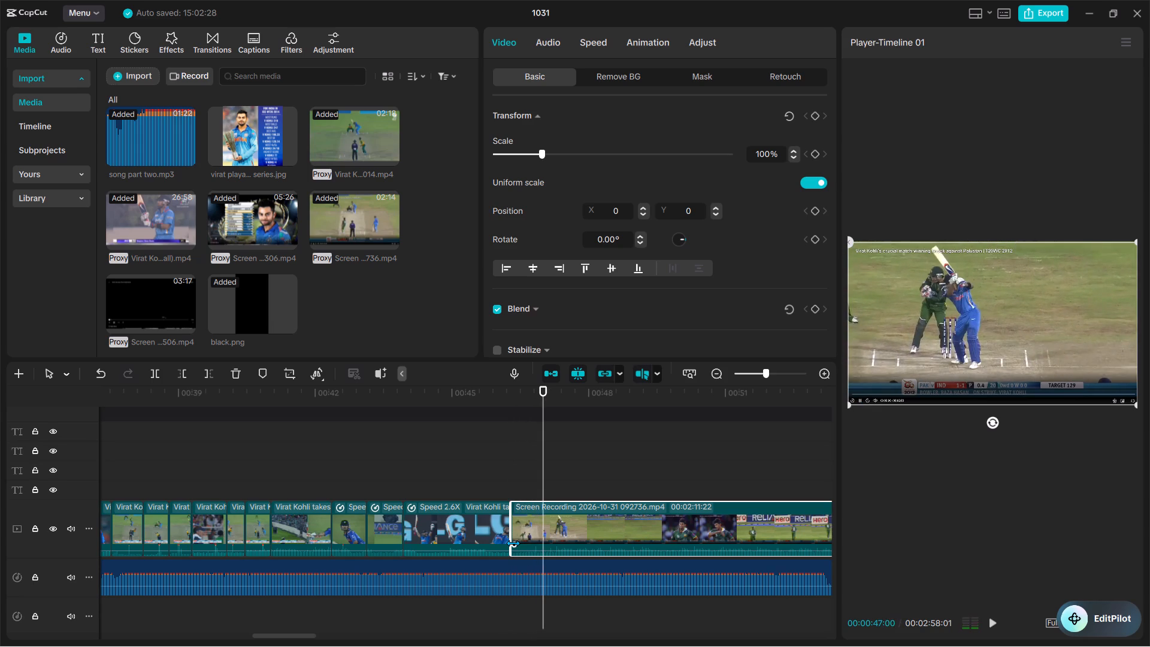
pyautogui.press('space')
pyautogui.press('space')
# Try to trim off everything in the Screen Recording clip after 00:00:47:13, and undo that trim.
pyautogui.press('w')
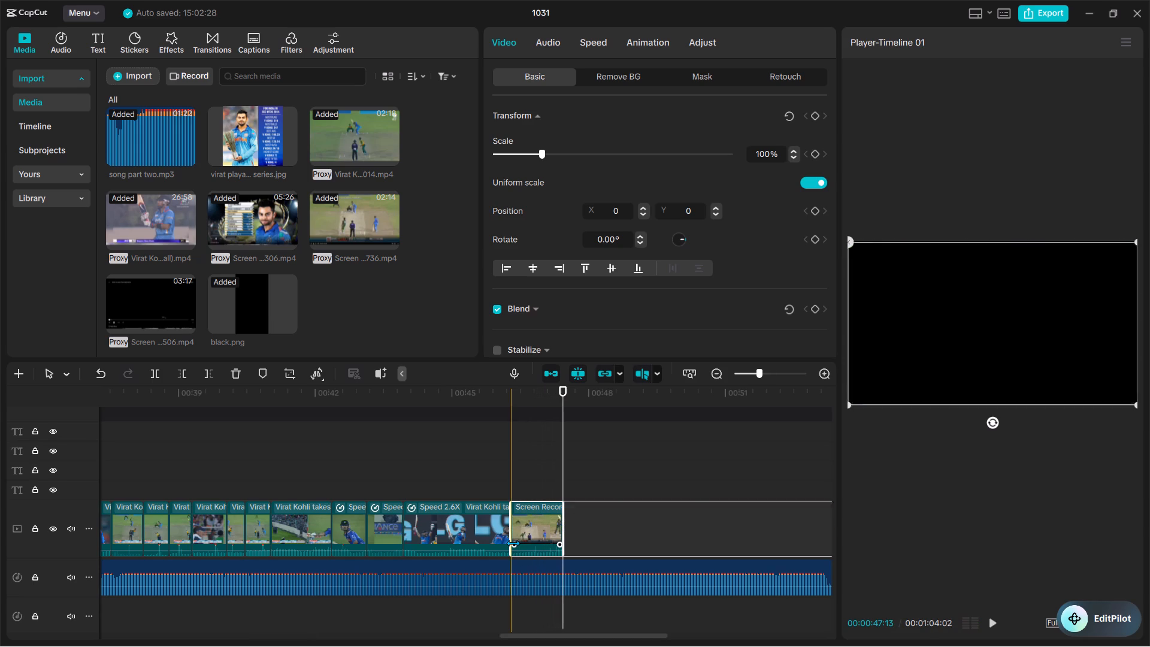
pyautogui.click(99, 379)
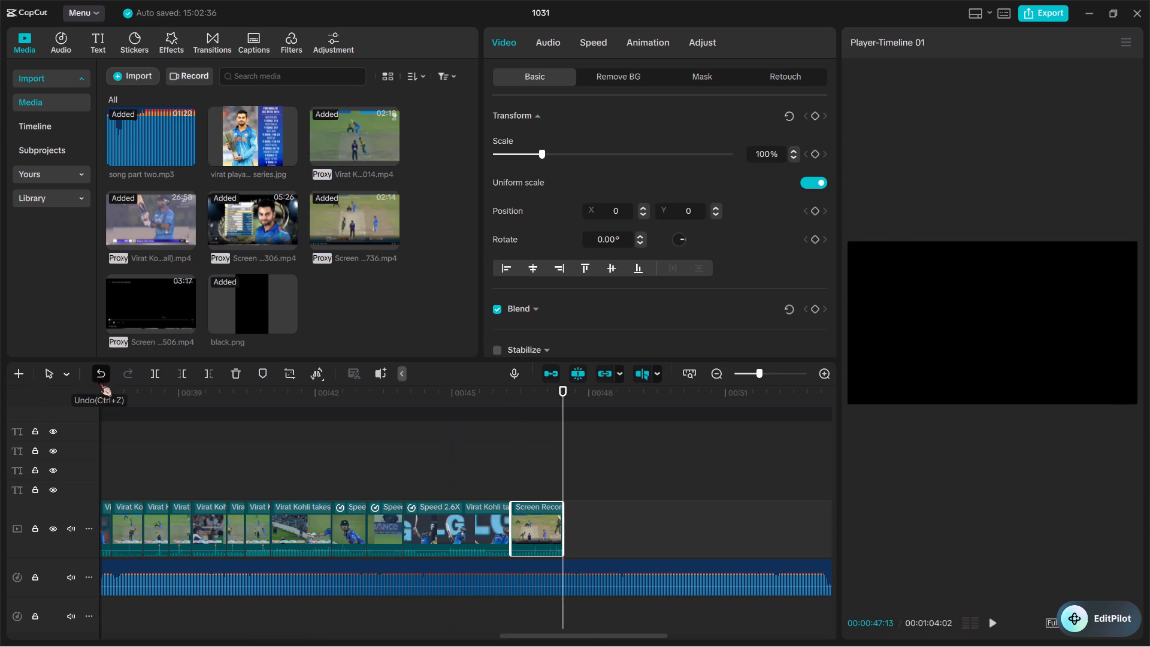
# Cut the section between 00:00:47:13 and 00:00:49:19 out of the Screen Recording clip, closing the gap.
pyautogui.hotkey('ctrl', 'b')
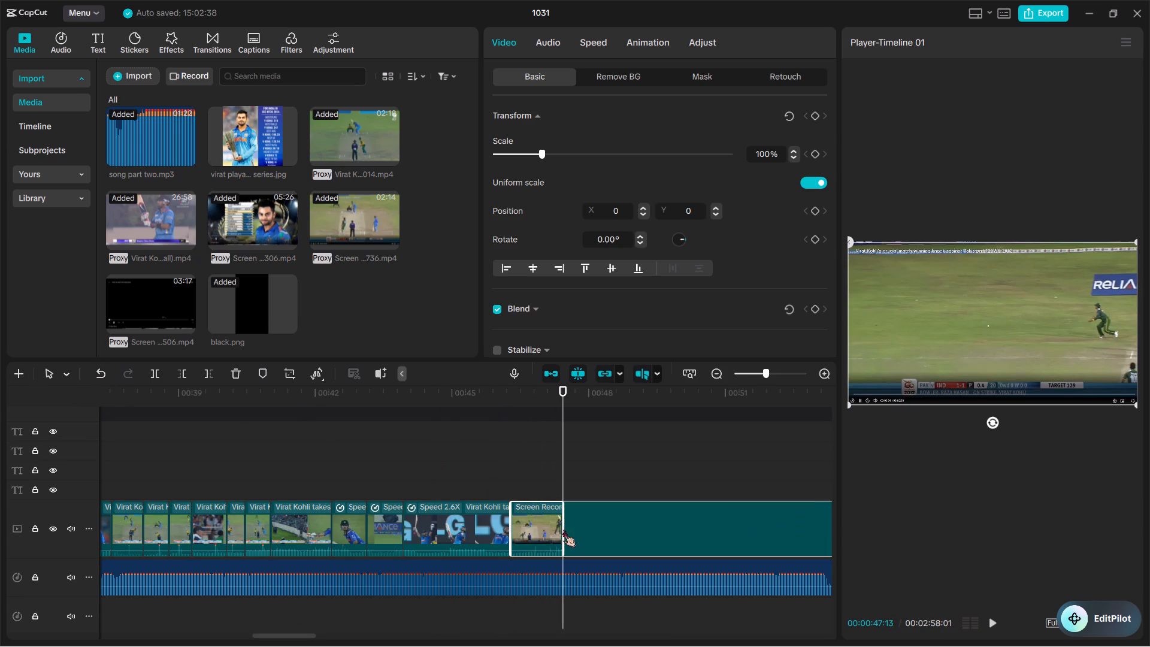
pyautogui.hscroll(-1, 692, 536)
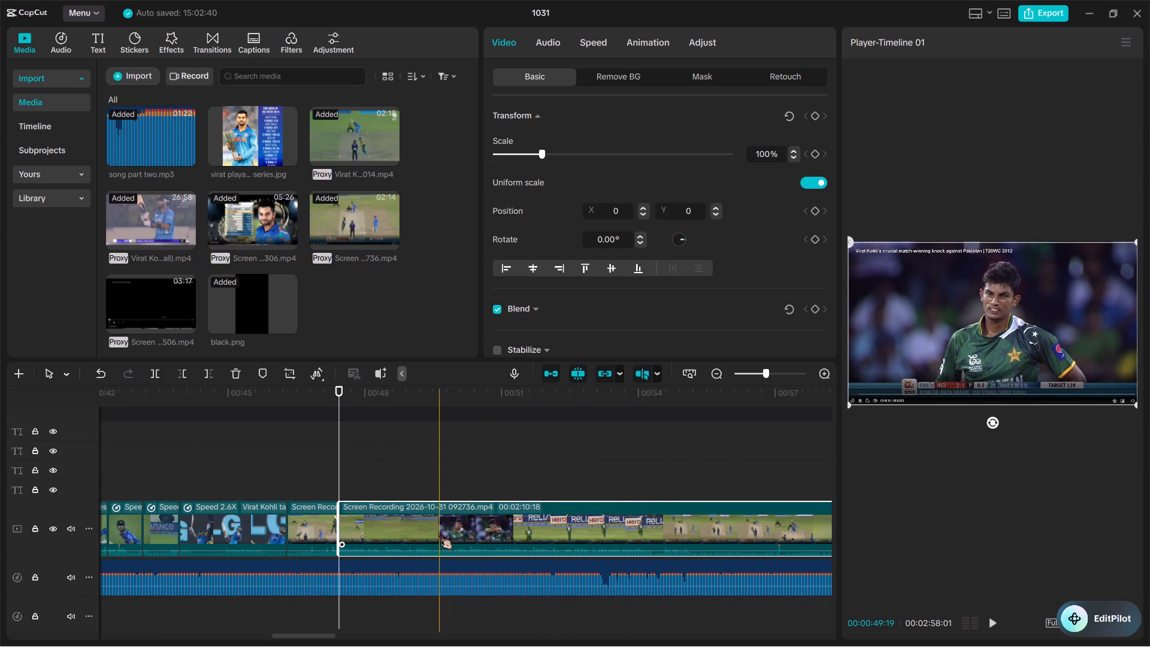
pyautogui.hotkey('ctrl', 'b')
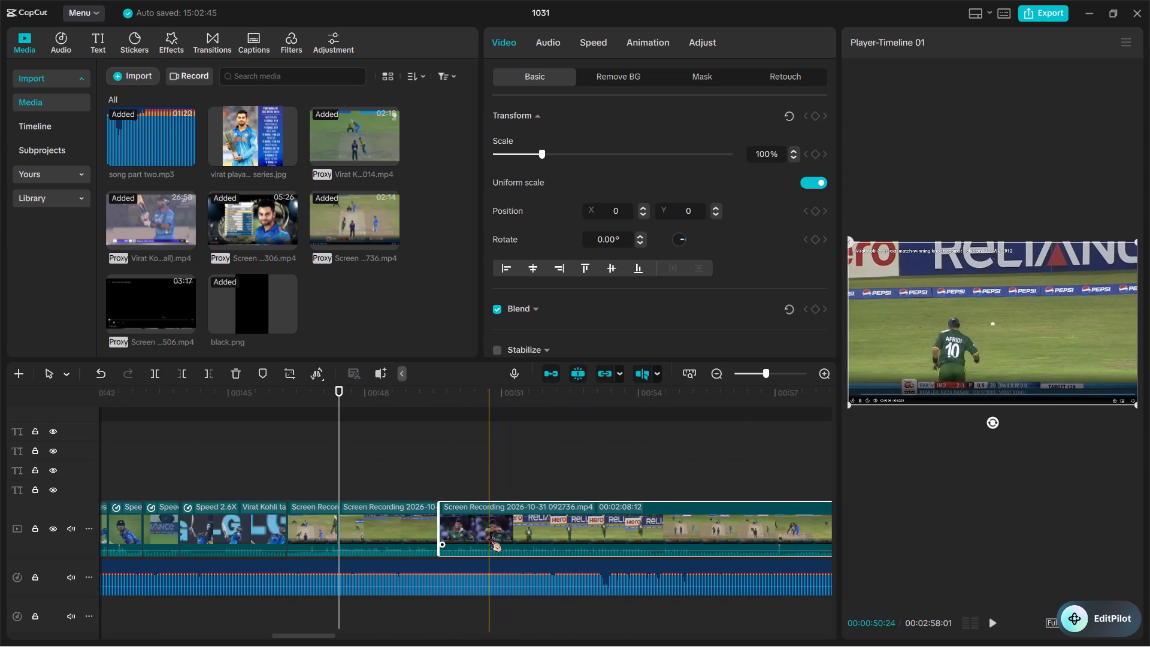
pyautogui.click(392, 533)
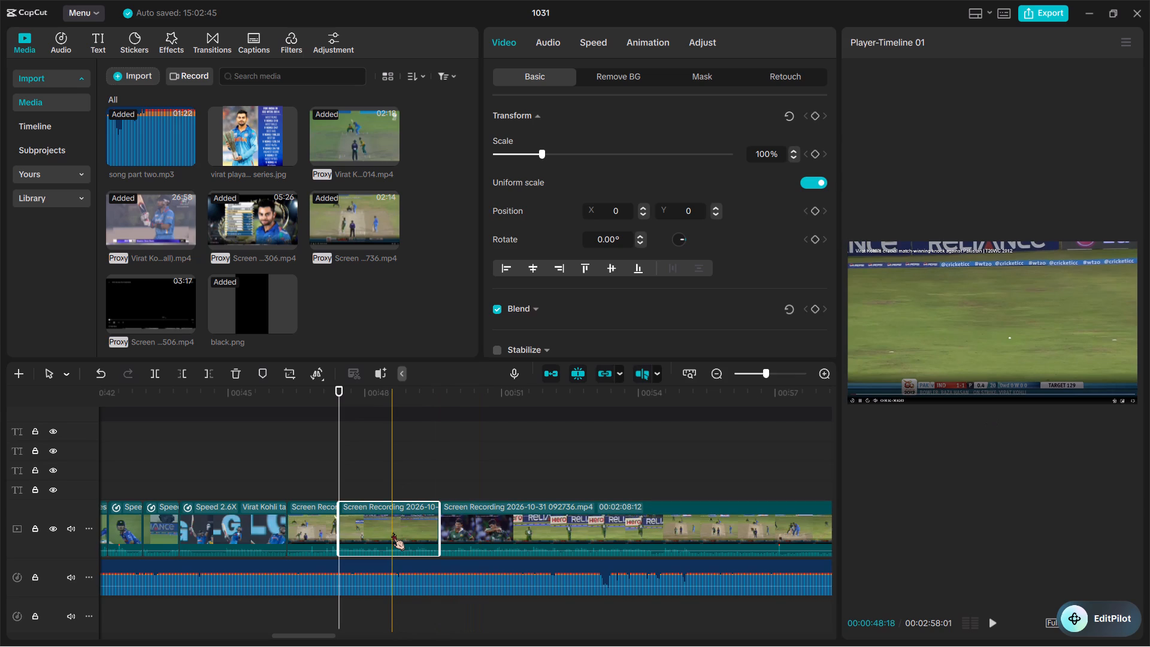
pyautogui.click(398, 533)
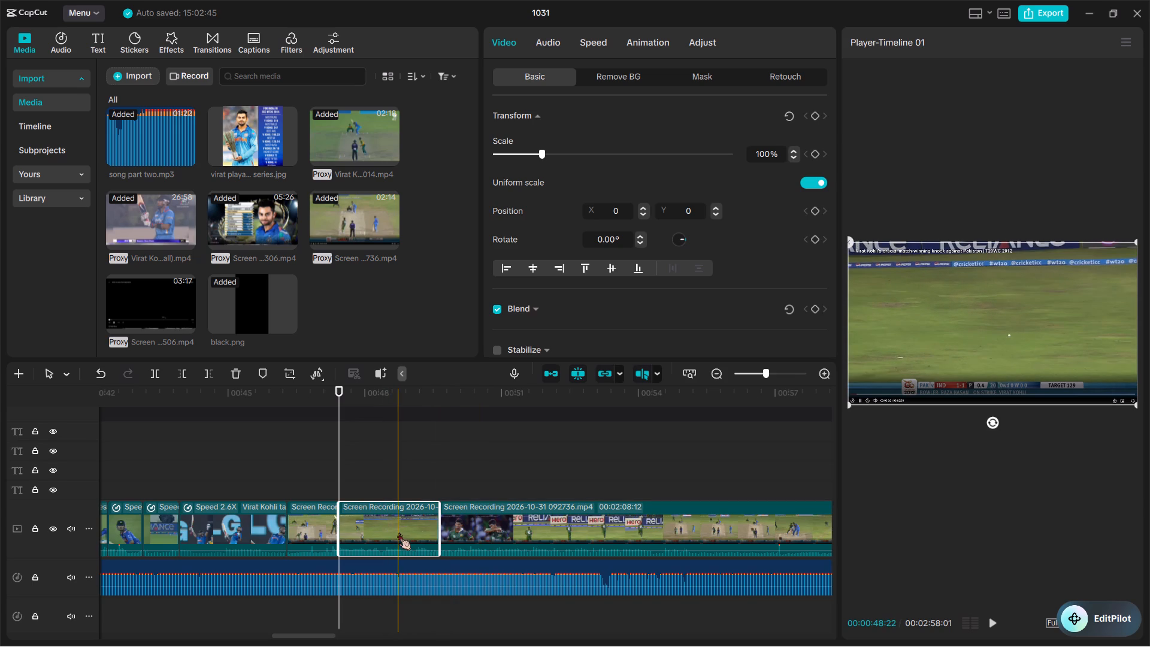
pyautogui.press('BackSpace')
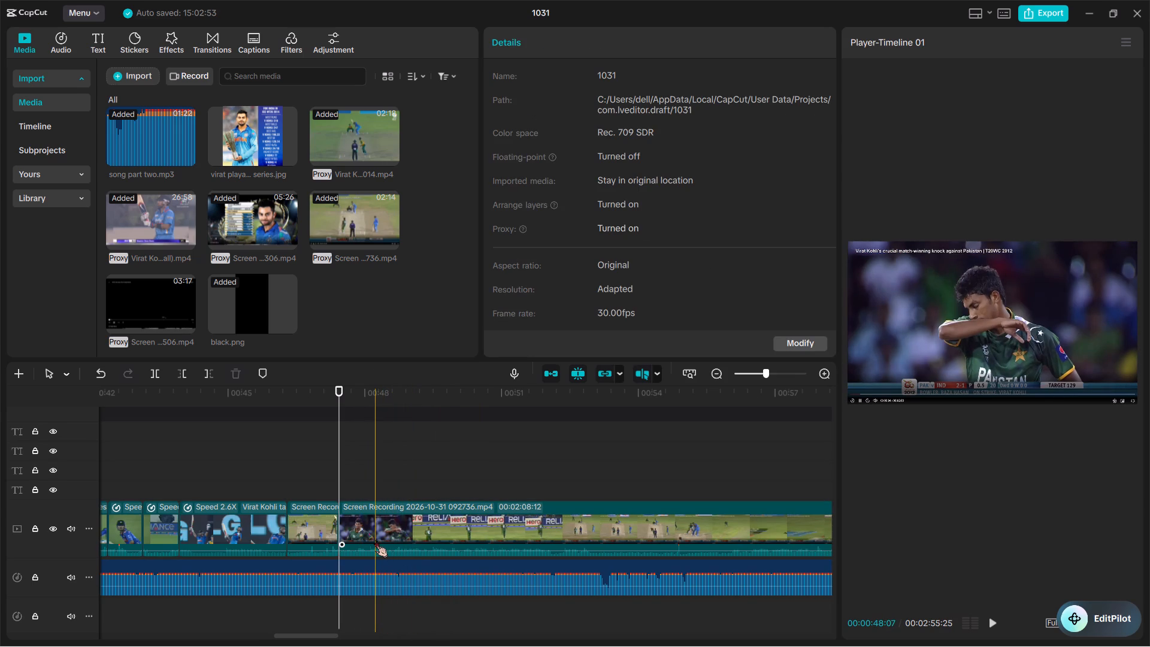
# Split the Screen Recording clip at 00:00:48:07 after the bowler's reaction and trim the remainder's start up to about 00:00:54, before the shot.
pyautogui.hotkey('ctrl', 'b')
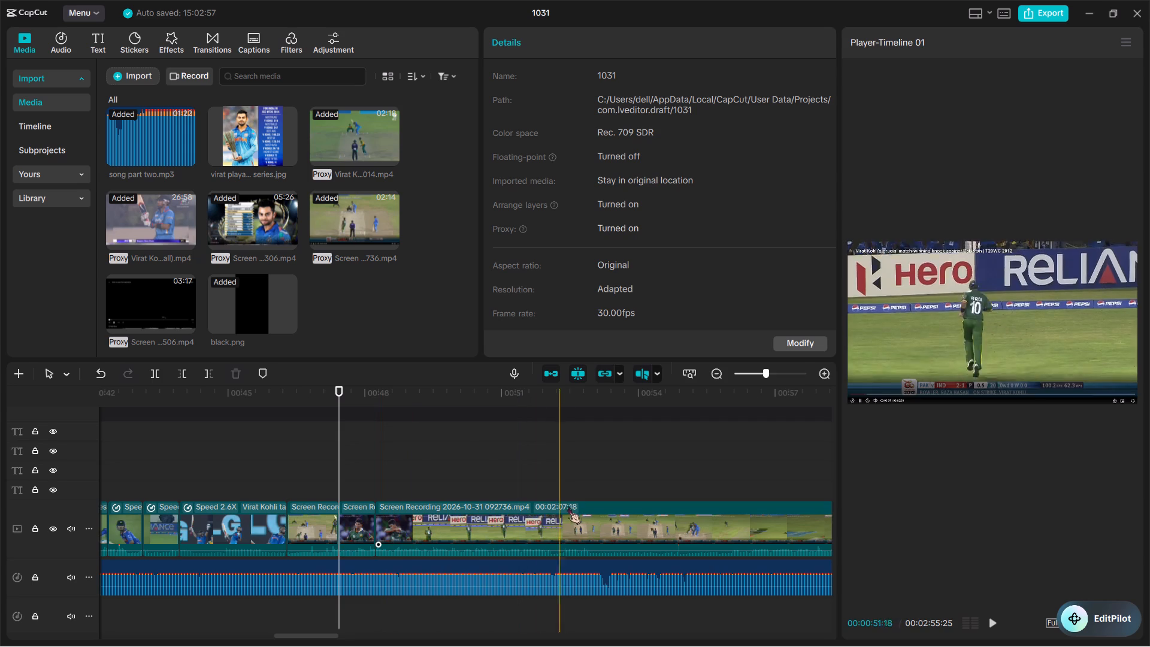
pyautogui.rightClick(685, 509)
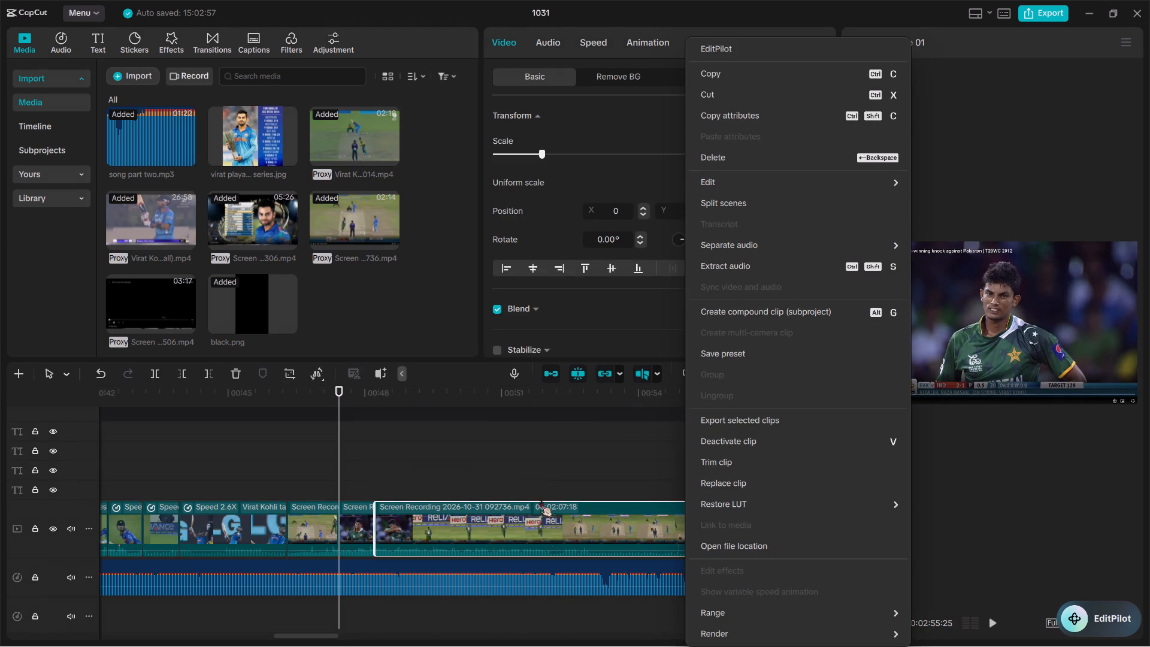
pyautogui.click(514, 434)
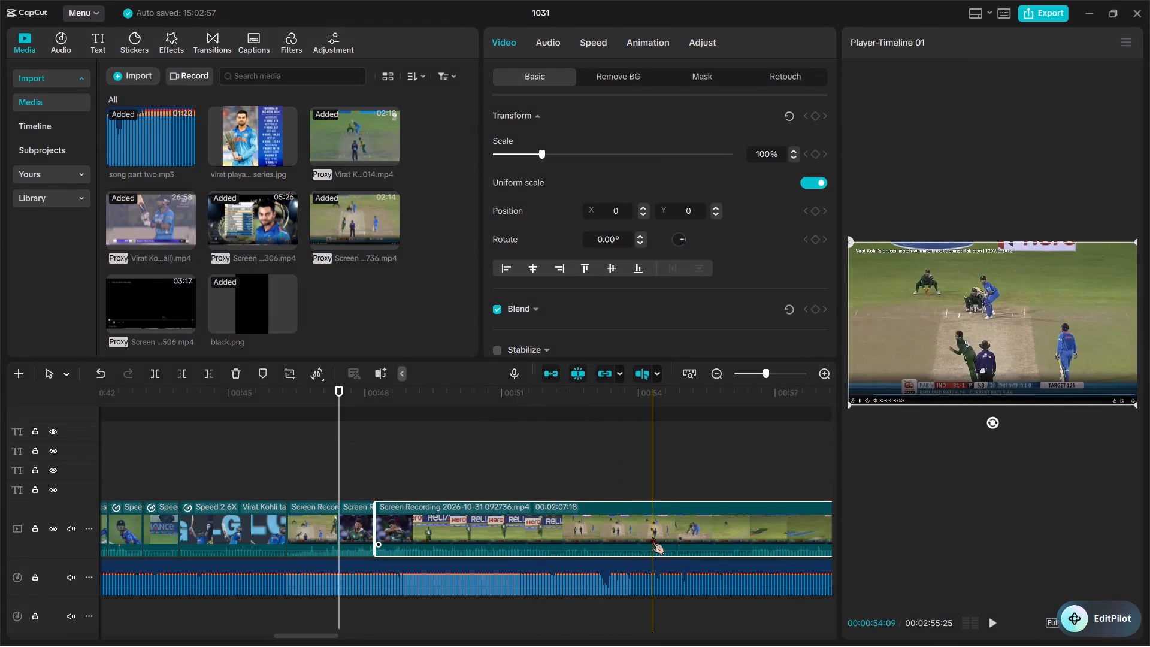
pyautogui.press('q')
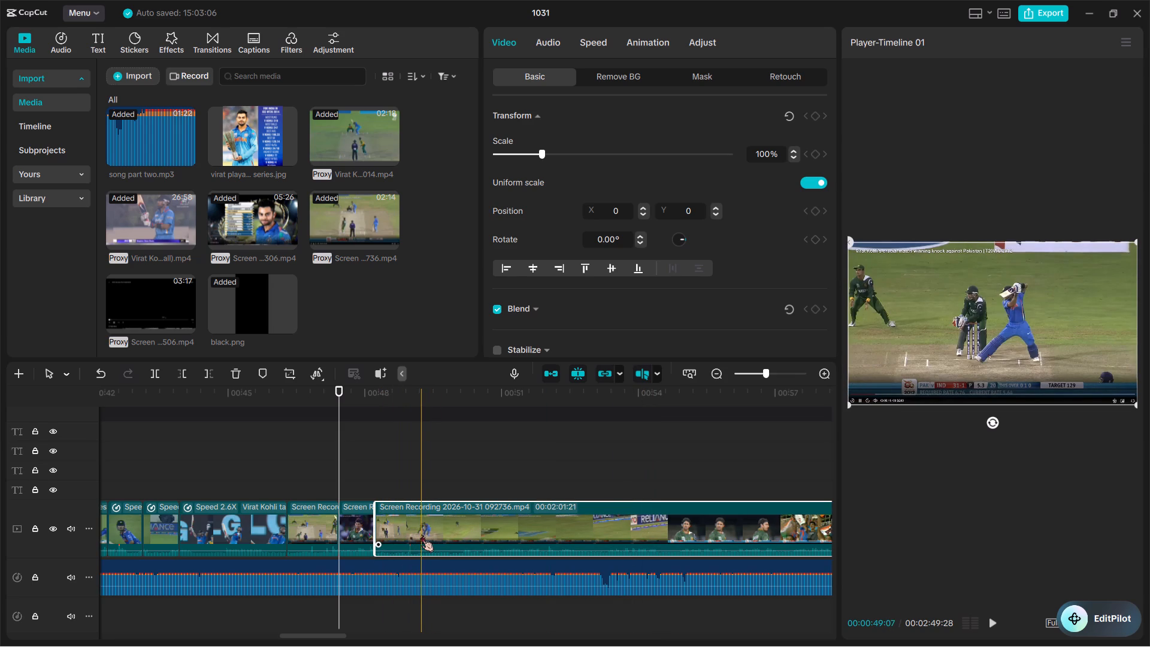
# Split the Screen Recording clip at 00:00:49:07, play the boundary footage that follows, and split again at about 00:00:54:08, where the bowler's close-up starts.
pyautogui.hotkey('ctrl', 'b')
pyautogui.keyDown('ctrl'); pyautogui.scroll(10, 421, 534); pyautogui.keyUp('ctrl')
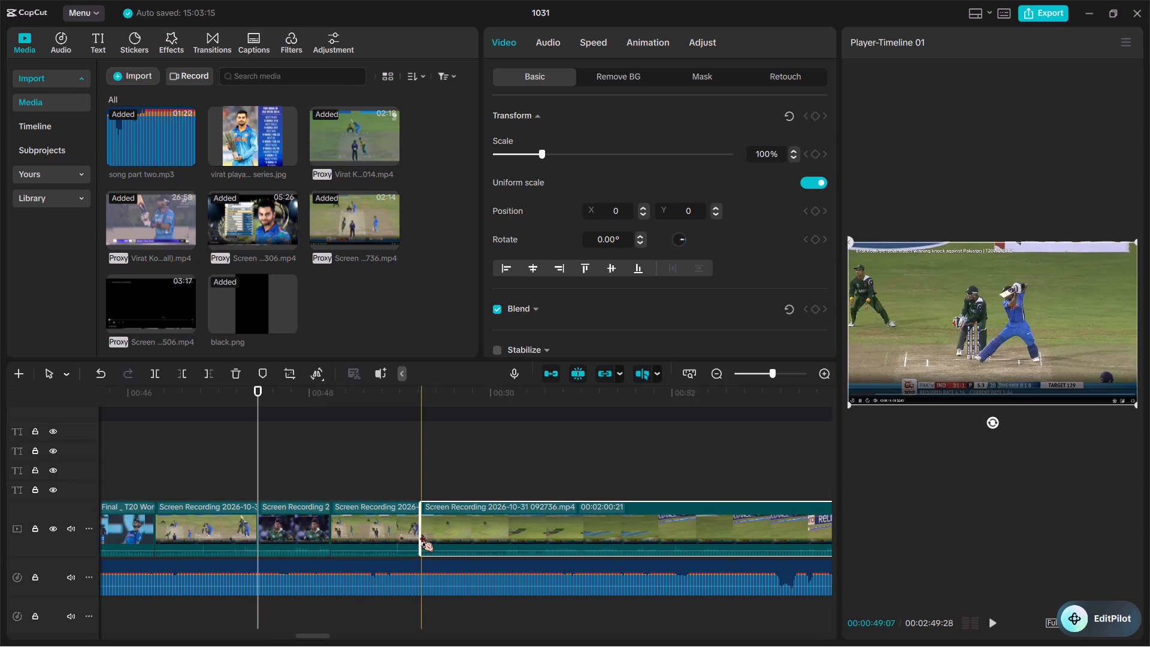
pyautogui.press('space')
pyautogui.hscroll(-1, 434, 534)
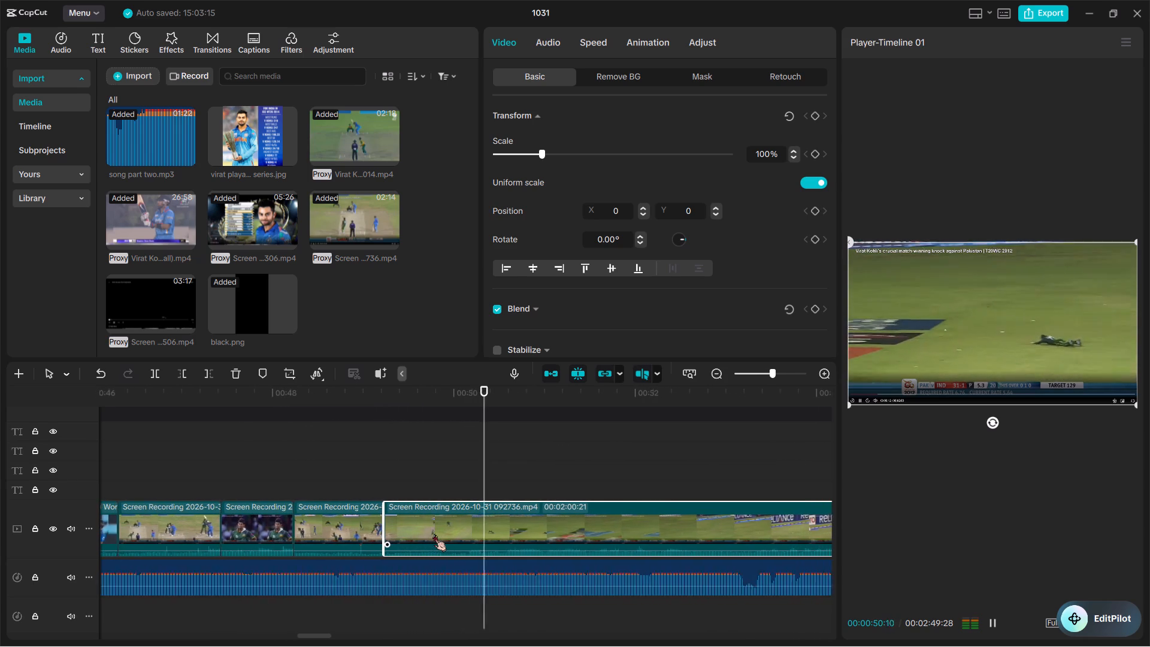
pyautogui.hscroll(-1, 434, 534)
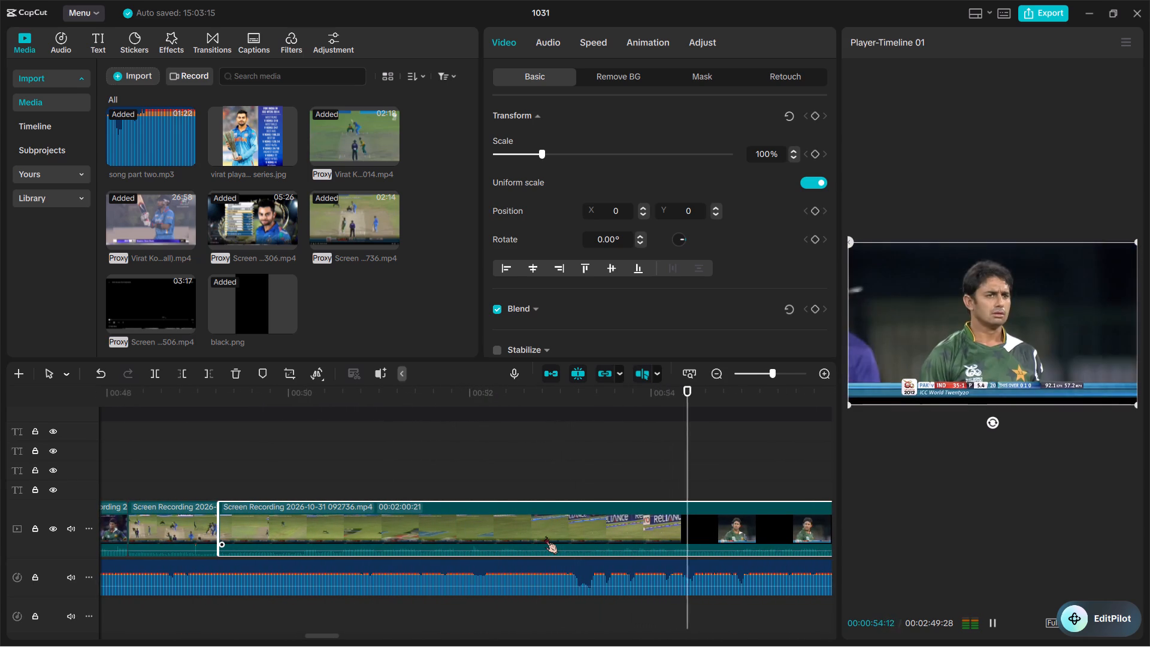
pyautogui.press('space')
pyautogui.hscroll(-1, 545, 536)
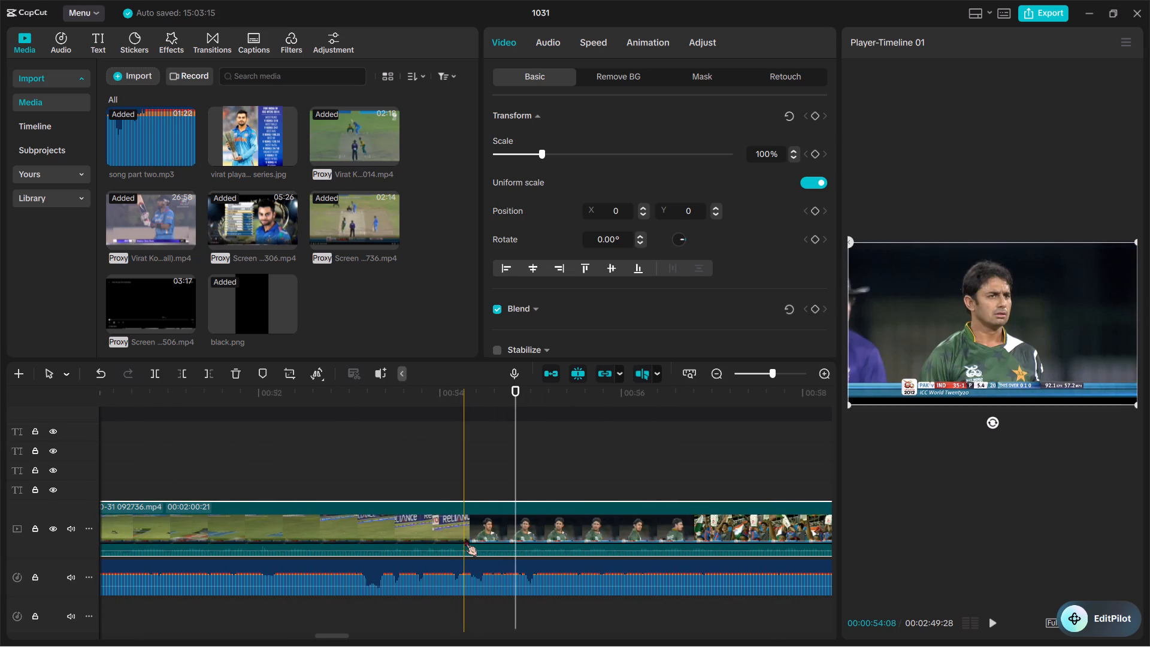
pyautogui.hotkey('ctrl', 'b')
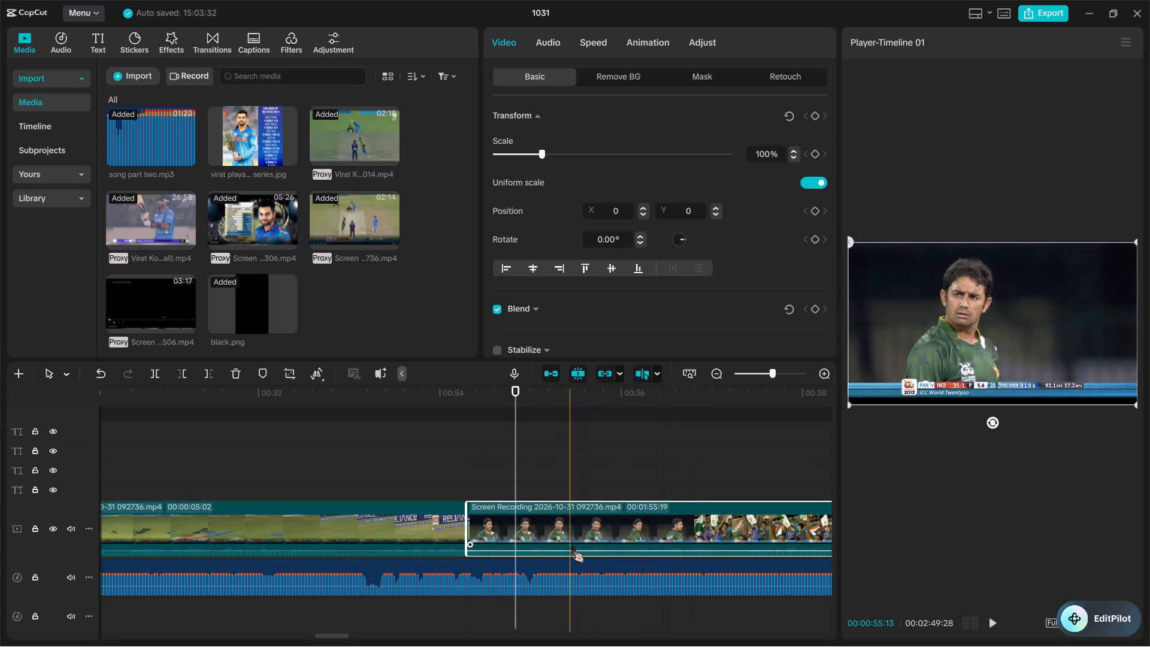
# Cut the section between 00:00:55:13 and 00:00:59:09 out of the Screen Recording clip, closing the gap before the batting shot.
pyautogui.hotkey('ctrl', 'b')
pyautogui.hscroll(-1, 658, 536)
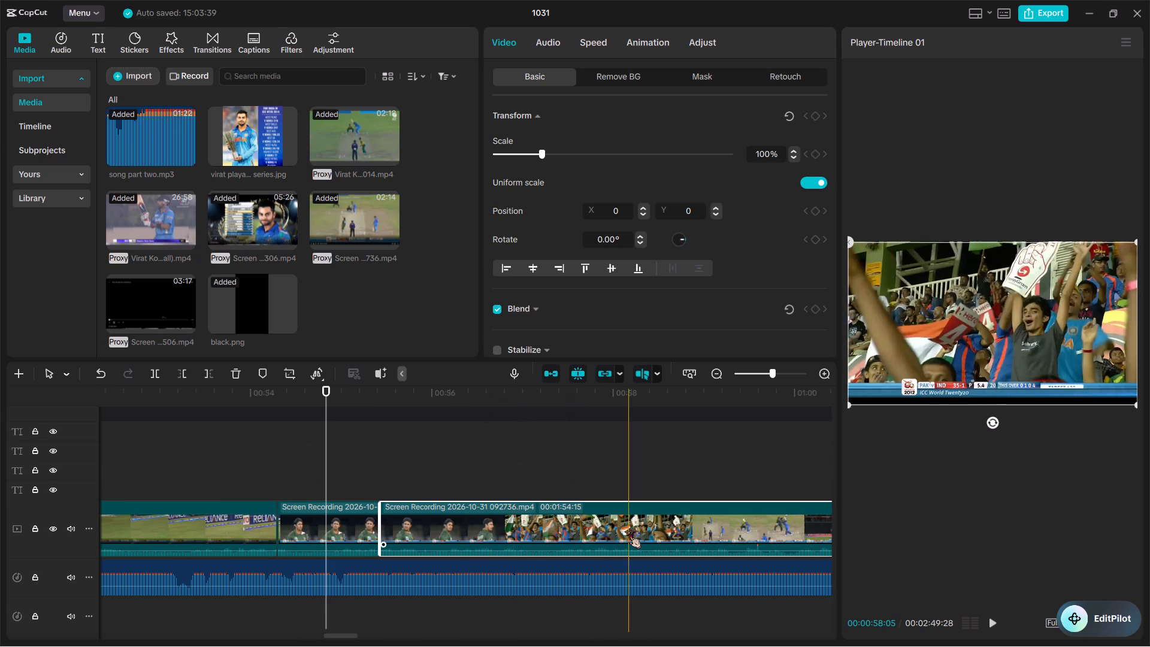
pyautogui.hscroll(-1, 628, 531)
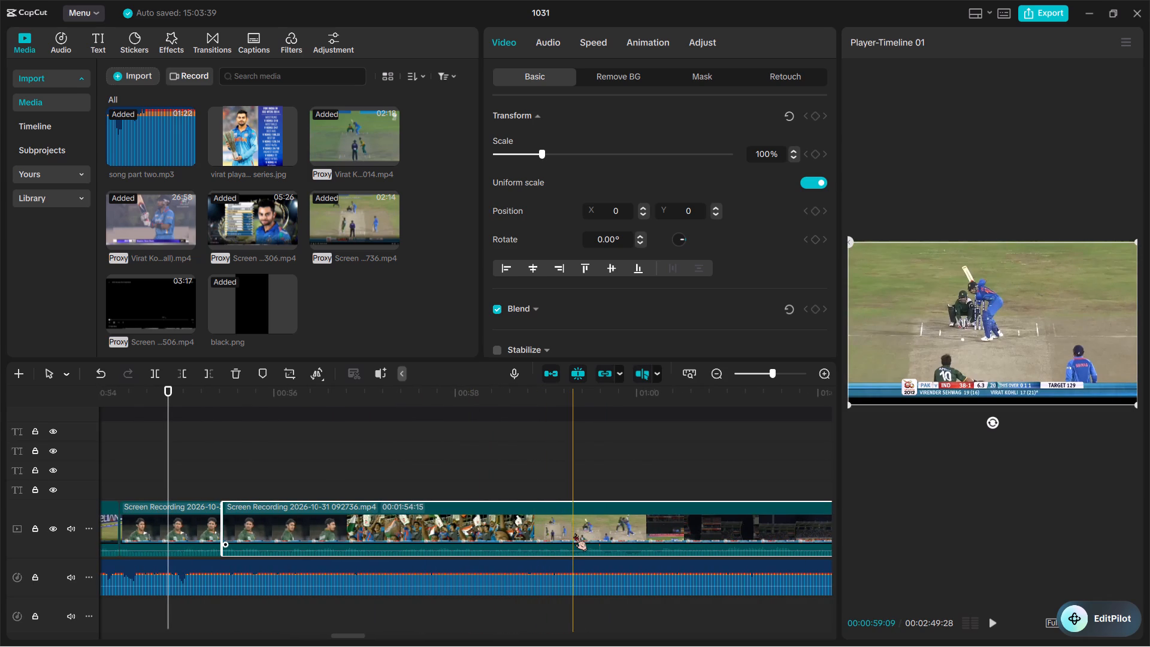
pyautogui.press('q')
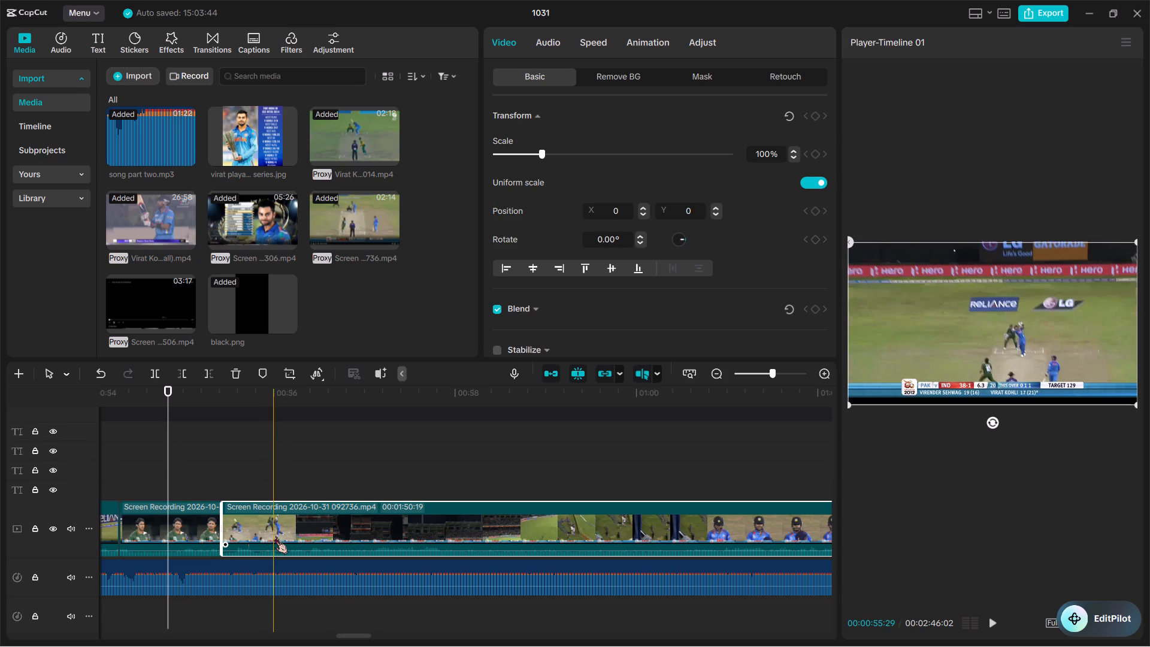
# Extend the start of the batting-shot clip after the bowler's close-up about 6 frames earlier.
pyautogui.keyDown('ctrl'); pyautogui.scroll(7, 271, 534); pyautogui.keyUp('ctrl')
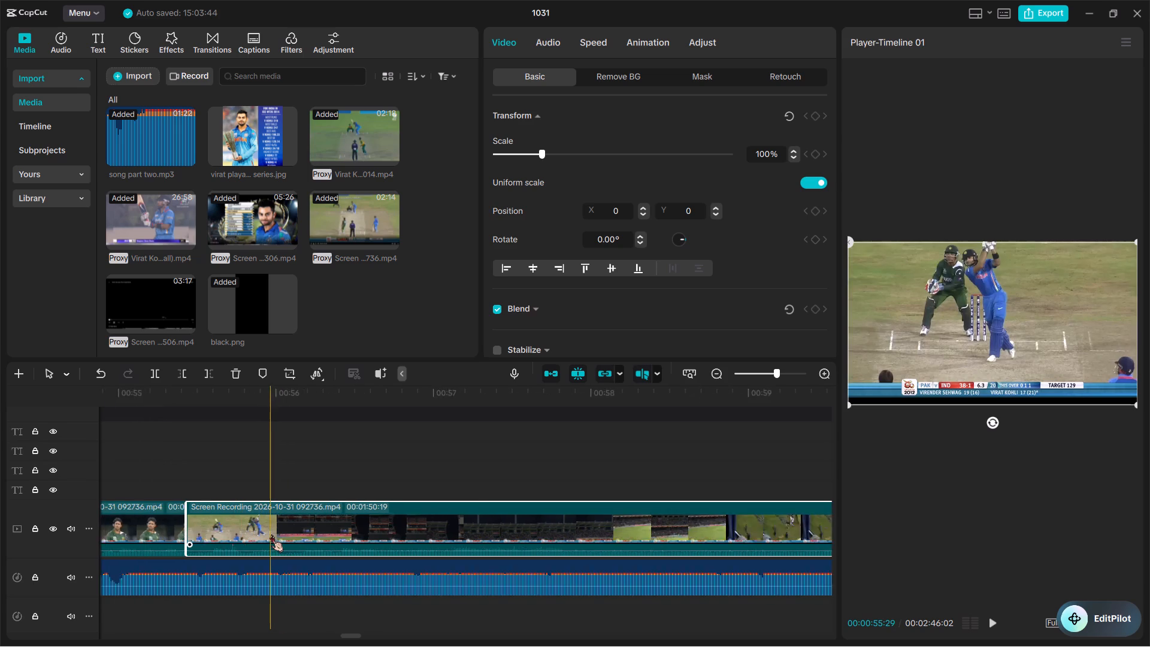
pyautogui.hscroll(1, 271, 534)
pyautogui.moveTo(309, 527); pyautogui.dragTo(280, 526)
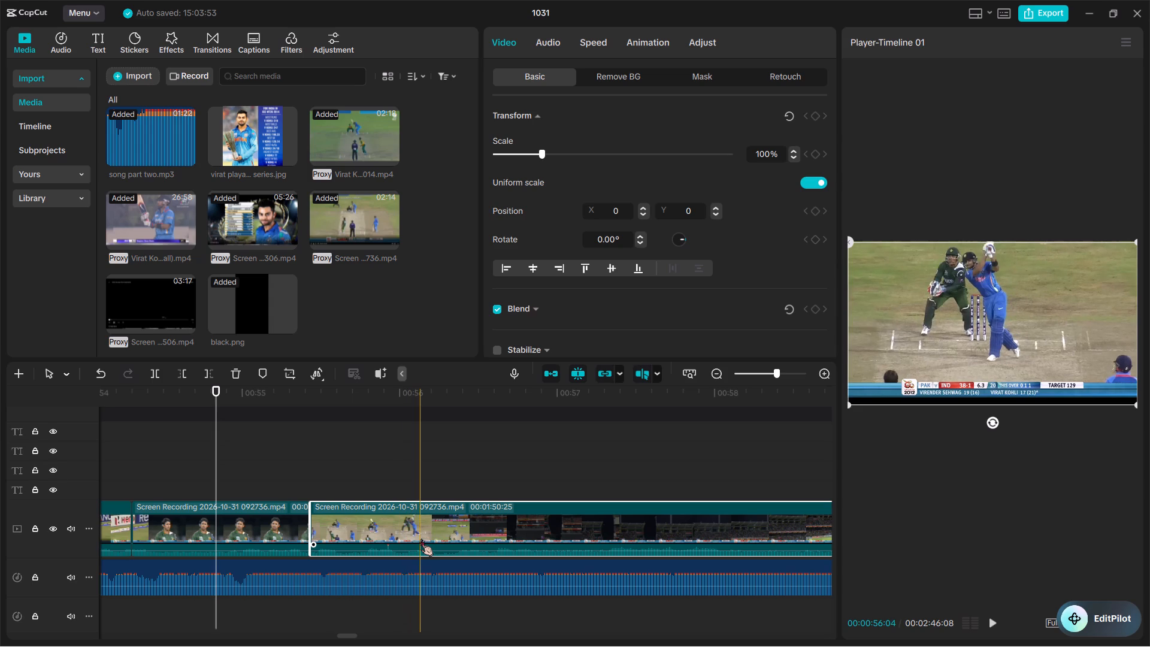
# Cut the section between 00:00:56:04 and 00:01:01:12 out of the Screen Recording clip, joining the batting shot to the batsman's close-up.
pyautogui.hotkey('ctrl', 'b')
pyautogui.hscroll(-1, 555, 540)
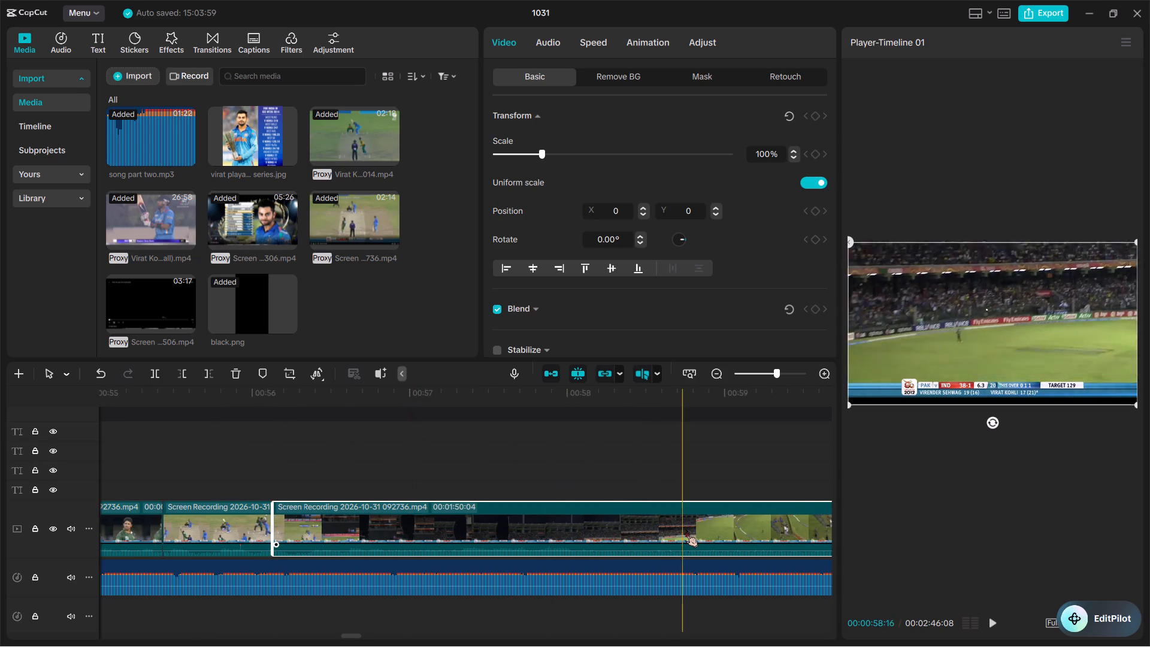
pyautogui.hscroll(-2, 685, 530)
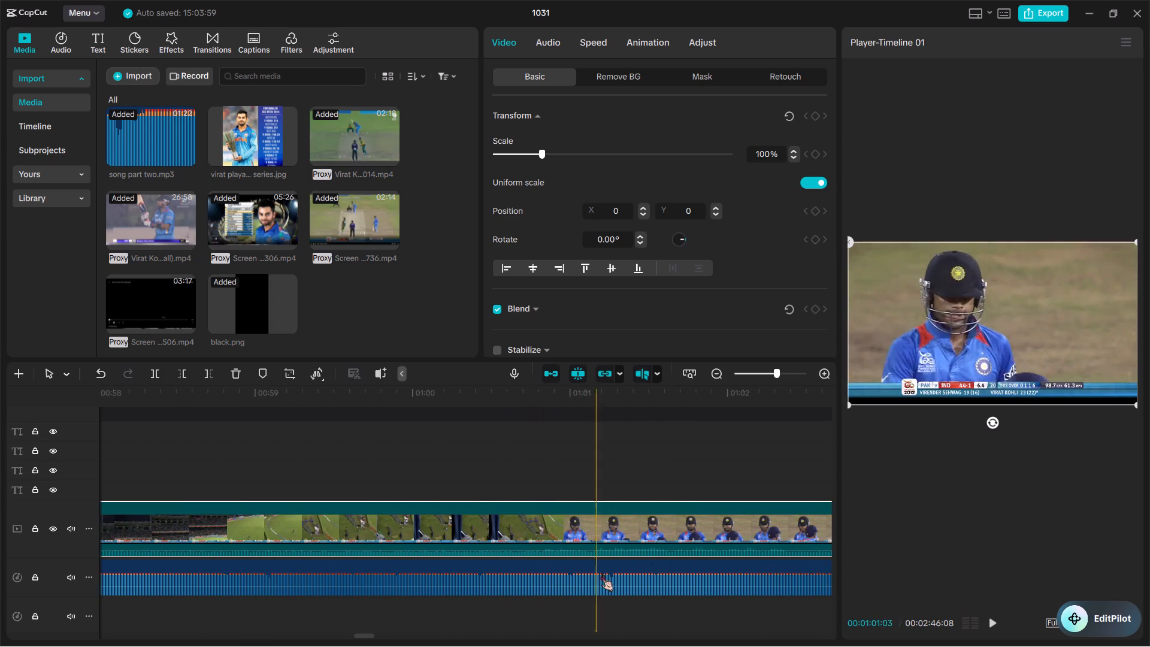
pyautogui.hscroll(-1, 773, 549)
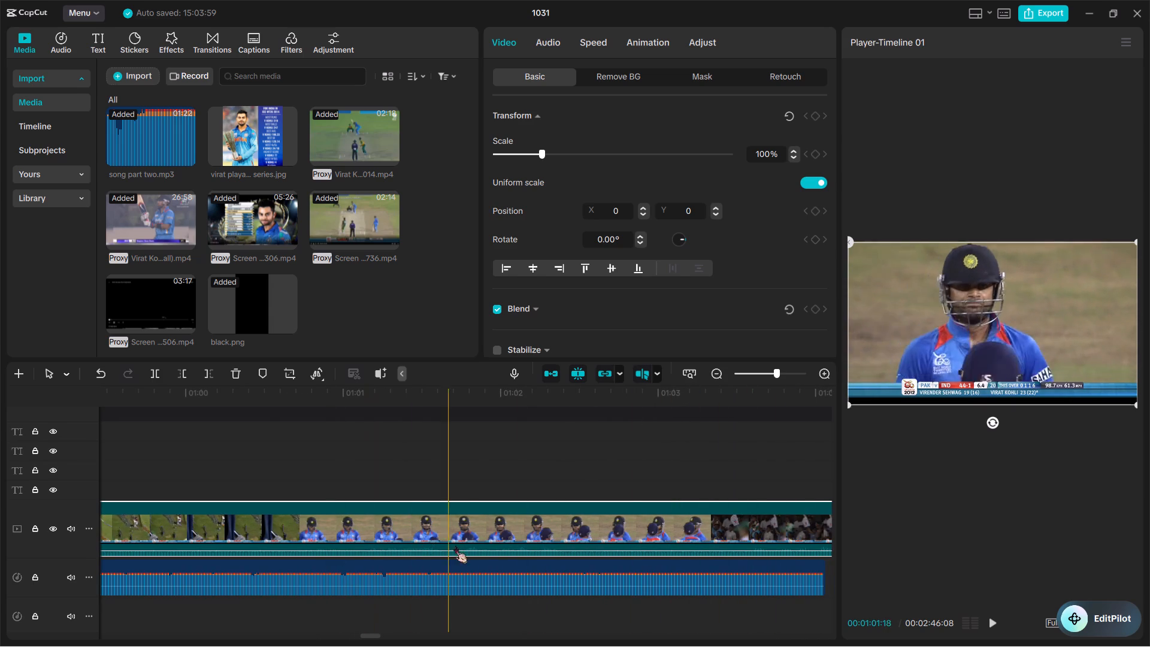
pyautogui.hotkey('ctrl', 'b')
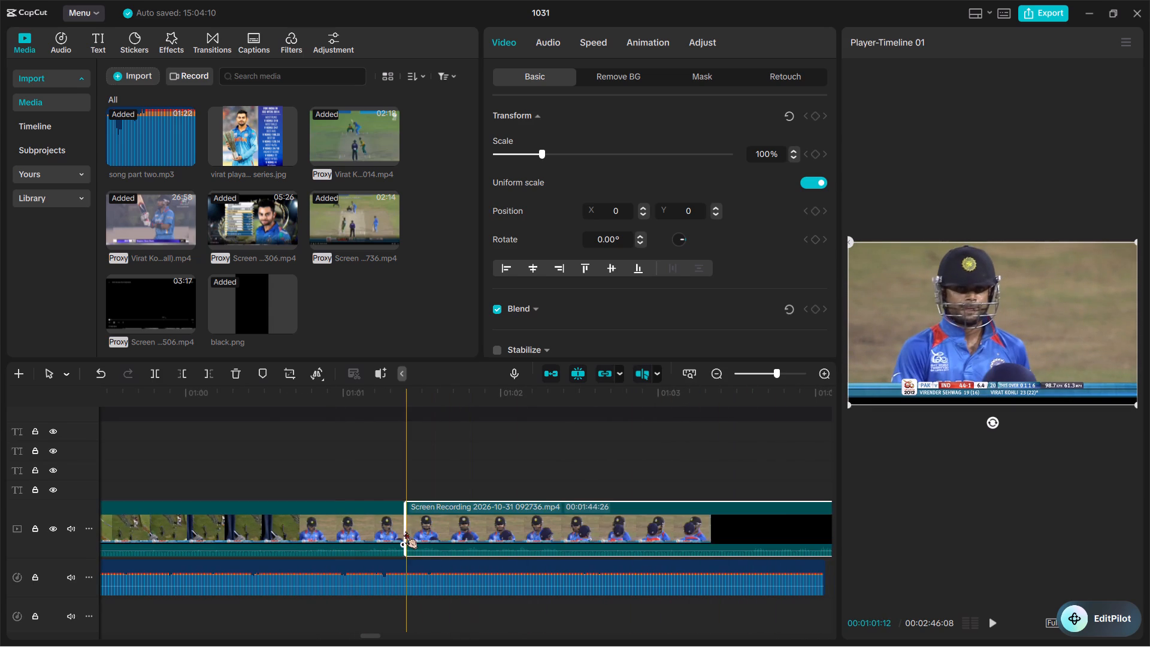
pyautogui.hscroll(1, 342, 514)
pyautogui.click(342, 514)
pyautogui.press('BackSpace')
# Cut the section between 00:00:56:18 and 00:01:03:18 out of the Screen Recording clip, joining the batsman's close-up to the next shot.
pyautogui.hscroll(1, 342, 514)
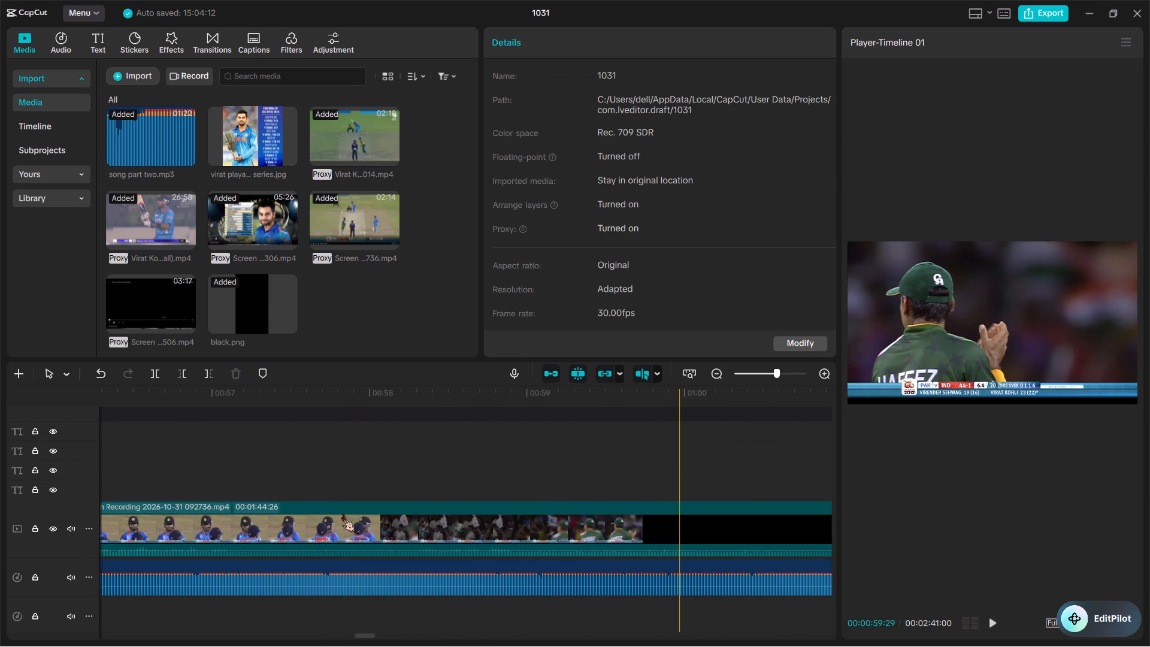
pyautogui.hscroll(1, 342, 514)
pyautogui.hscroll(-1, 526, 530)
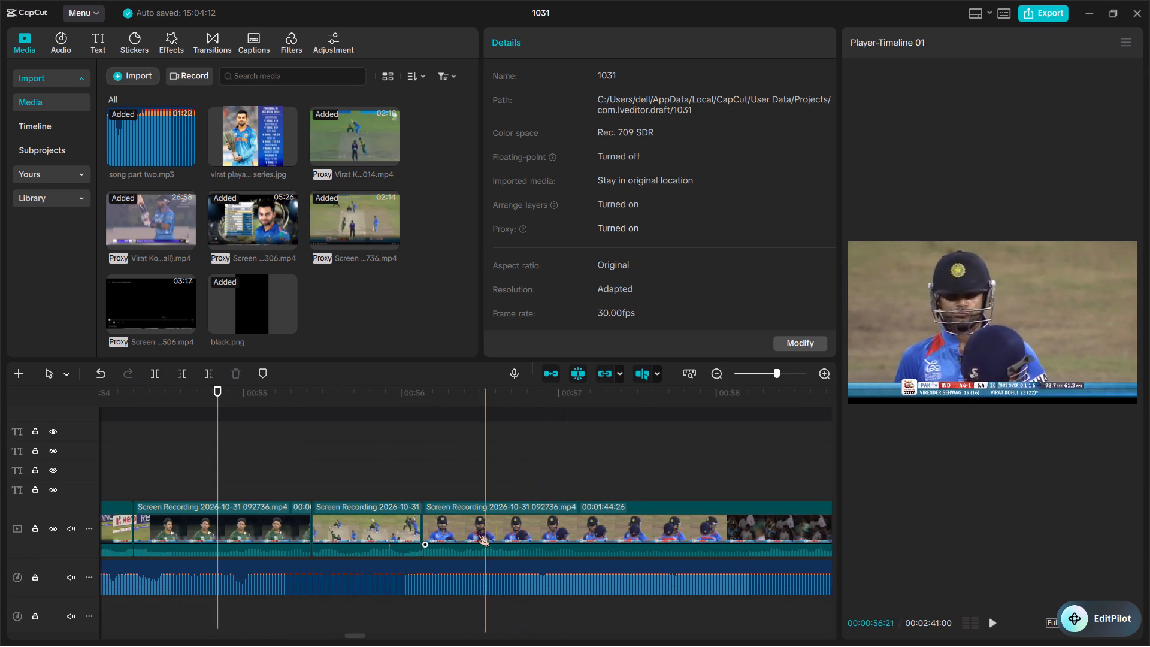
pyautogui.hotkey('ctrl', 'b')
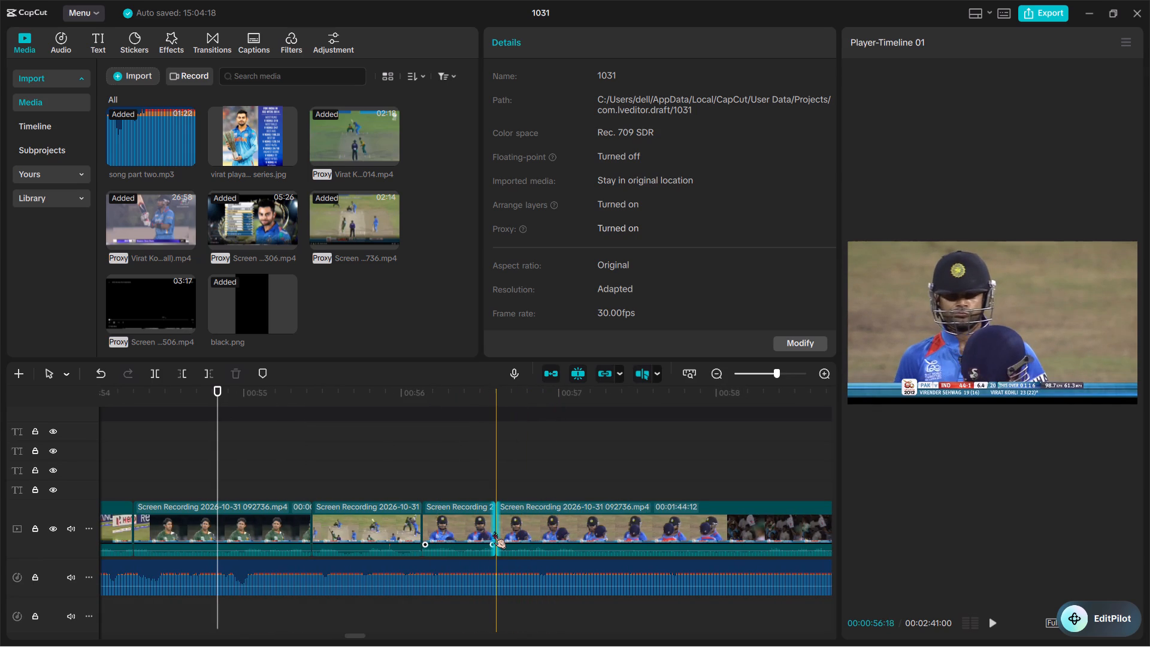
pyautogui.hscroll(-1, 703, 526)
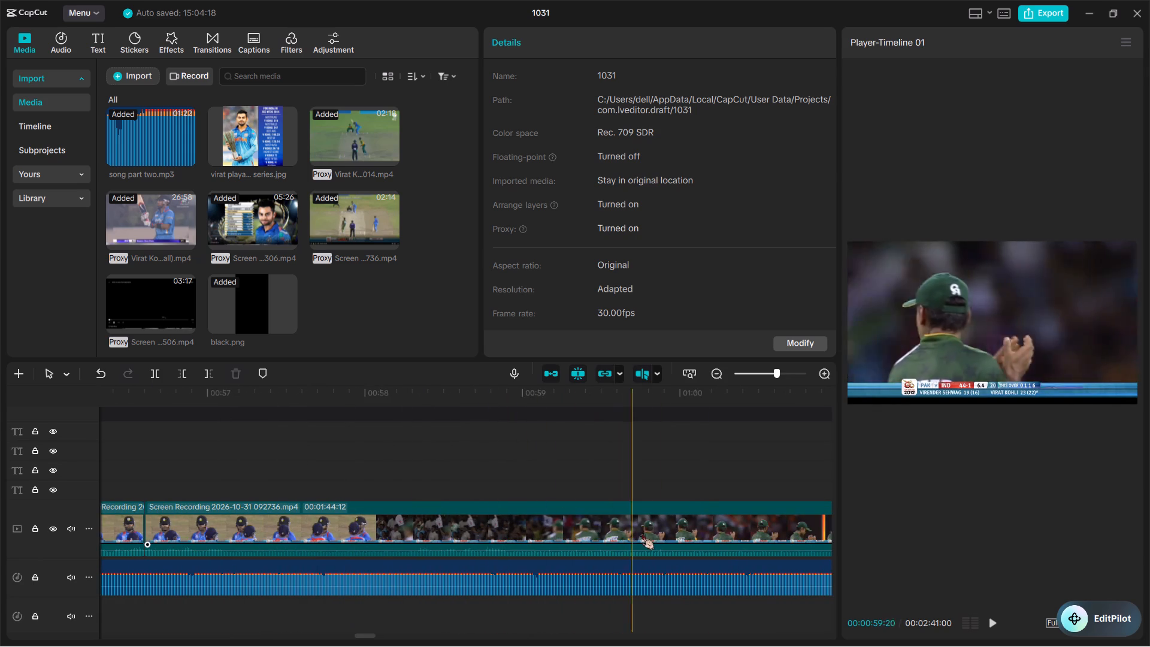
pyautogui.hscroll(-2, 651, 535)
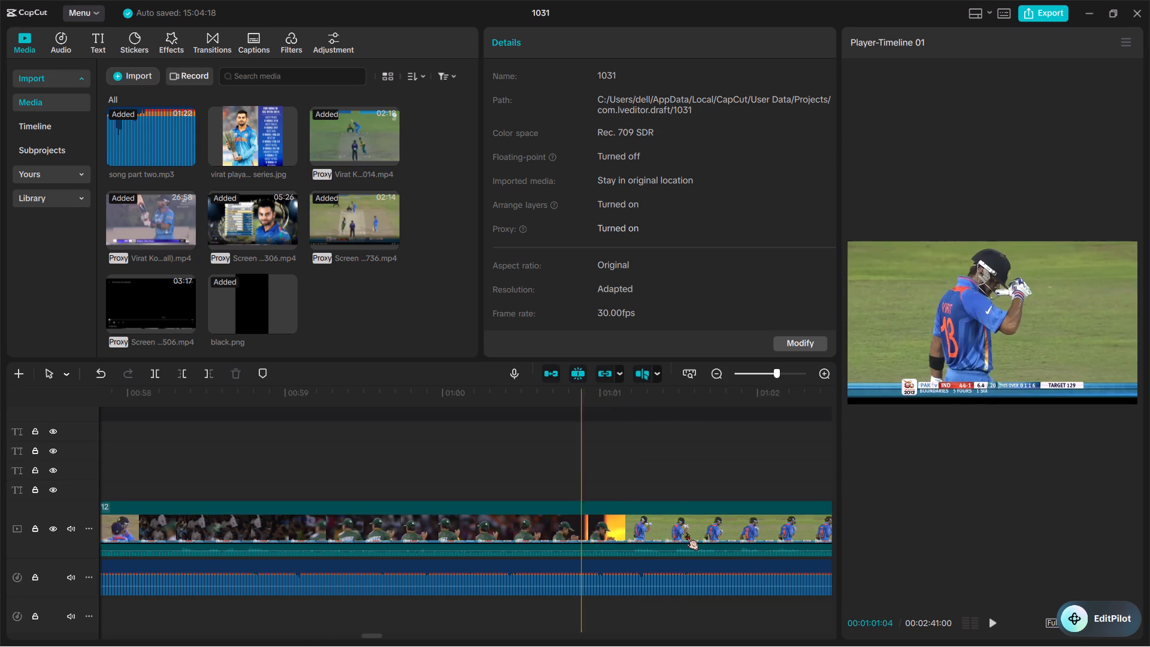
pyautogui.hscroll(-2, 686, 533)
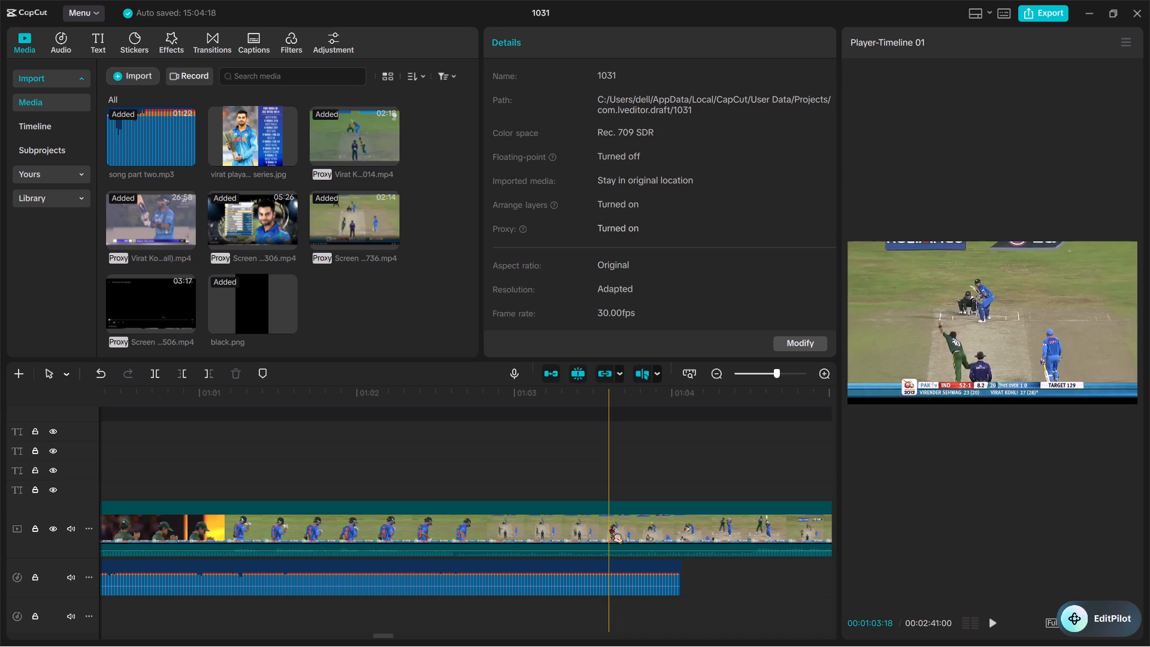
pyautogui.hotkey('ctrl', 'b')
pyautogui.click(510, 526)
pyautogui.press('BackSpace')
# Split the Screen Recording clip at 00:00:57:01, 00:00:59:23 and 00:01:00:11, and delete the section between the first two cuts.
pyautogui.hscroll(1, 510, 526)
pyautogui.hscroll(1, 305, 532)
pyautogui.hscroll(1, 384, 551)
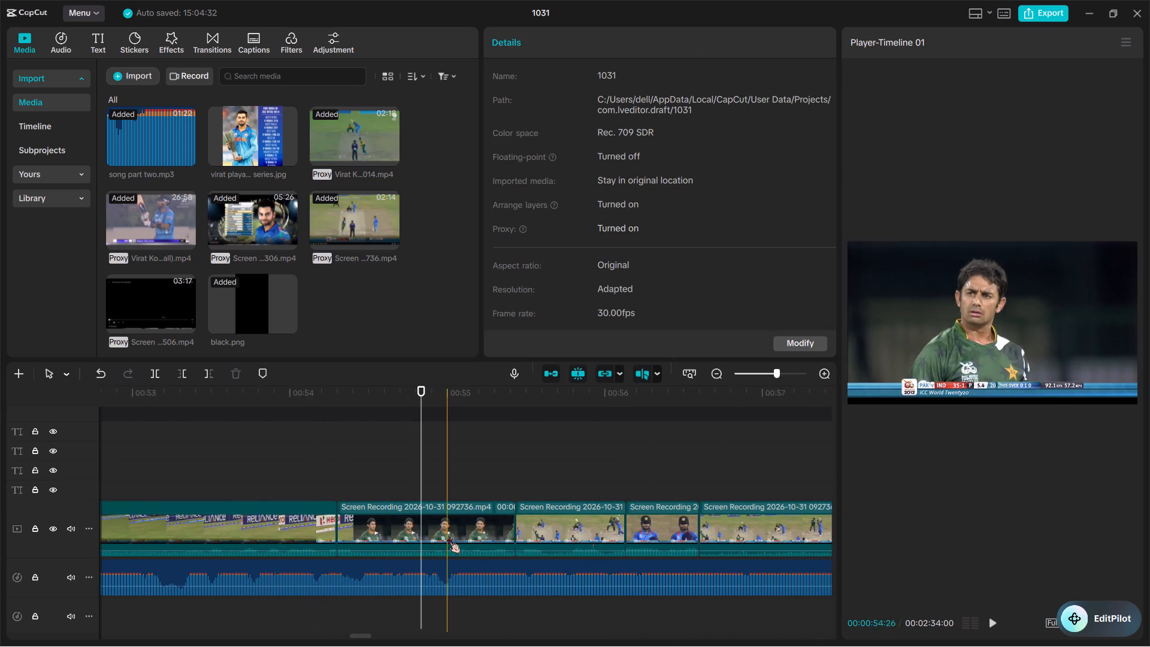
pyautogui.hscroll(-1, 450, 536)
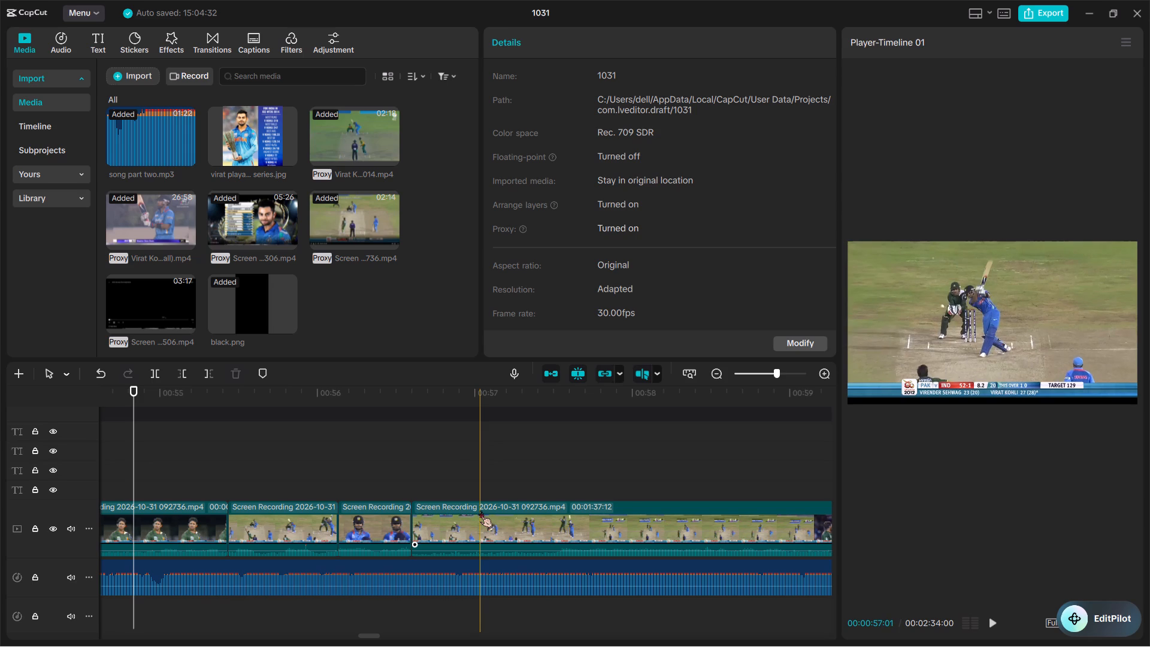
pyautogui.hotkey('ctrl', 'b')
pyautogui.hscroll(-1, 649, 522)
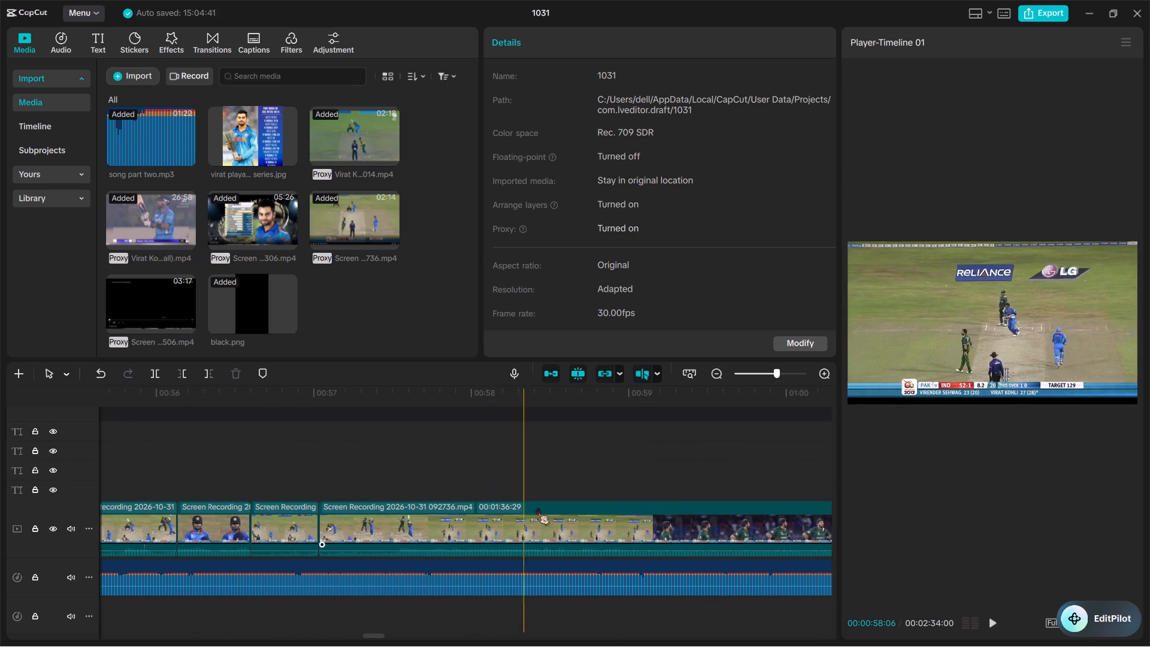
pyautogui.hscroll(-1, 617, 530)
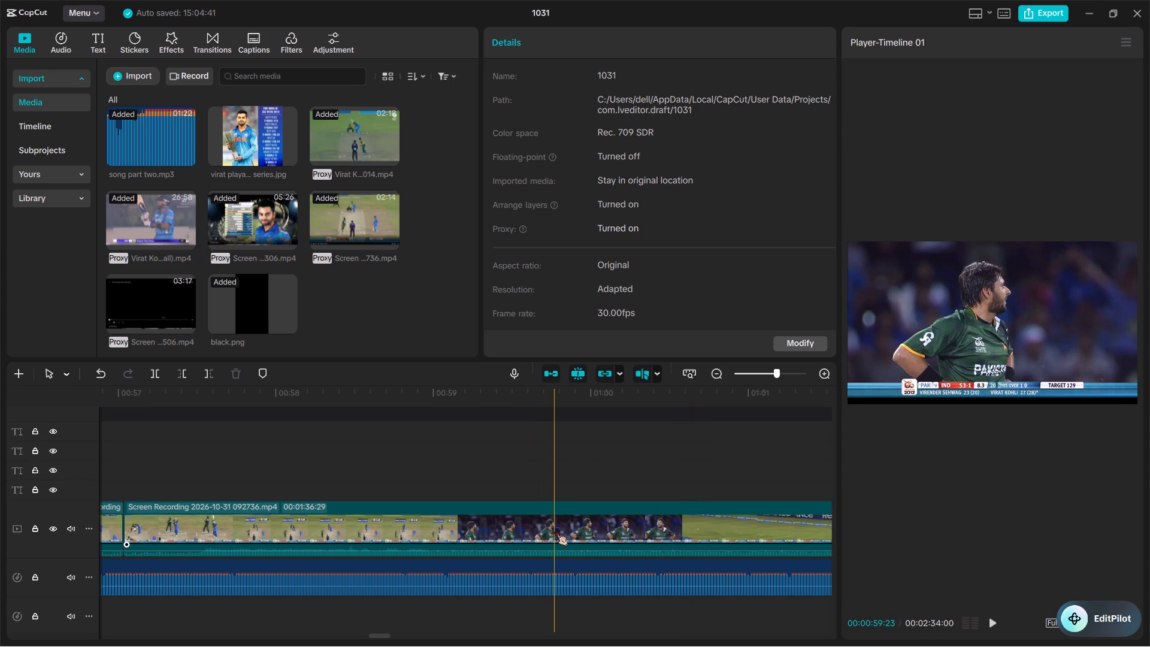
pyautogui.hotkey('ctrl', 'b')
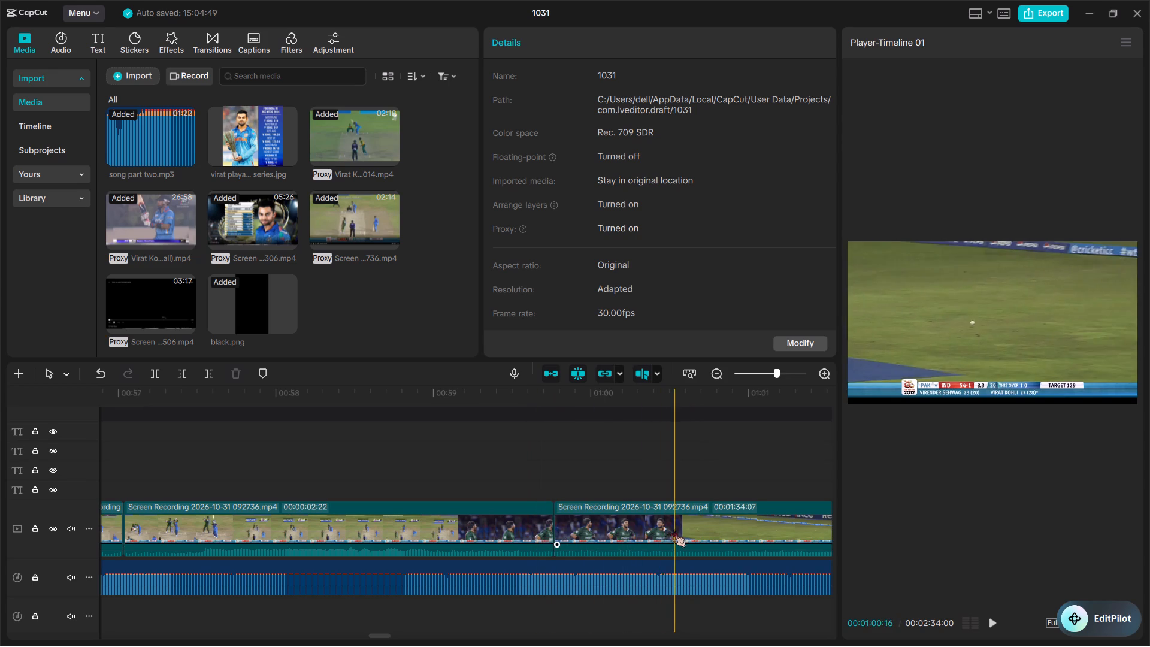
pyautogui.hotkey('ctrl', 'b')
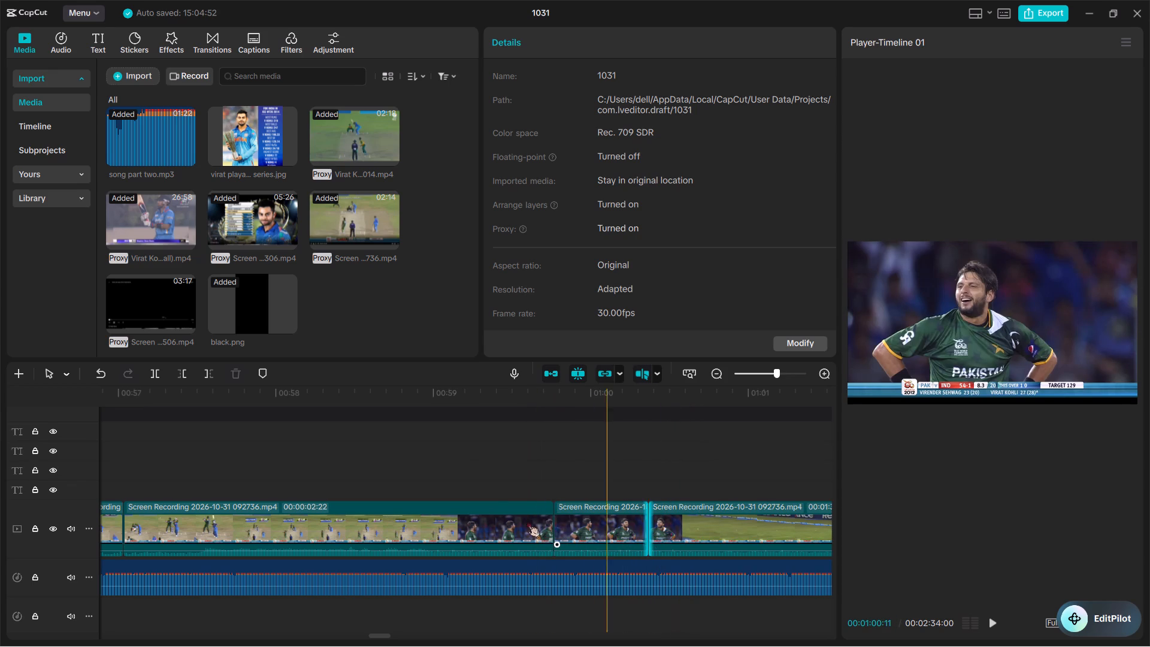
pyautogui.click(446, 543)
pyautogui.hscroll(1, 446, 543)
pyautogui.hscroll(1, 202, 524)
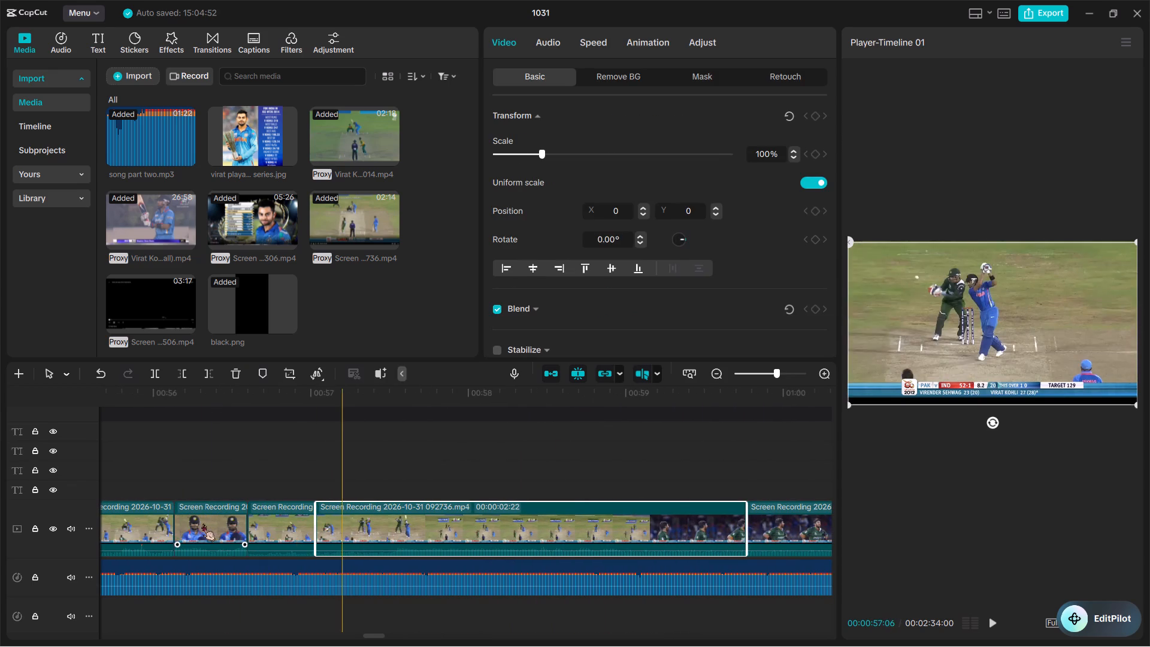
pyautogui.press('BackSpace')
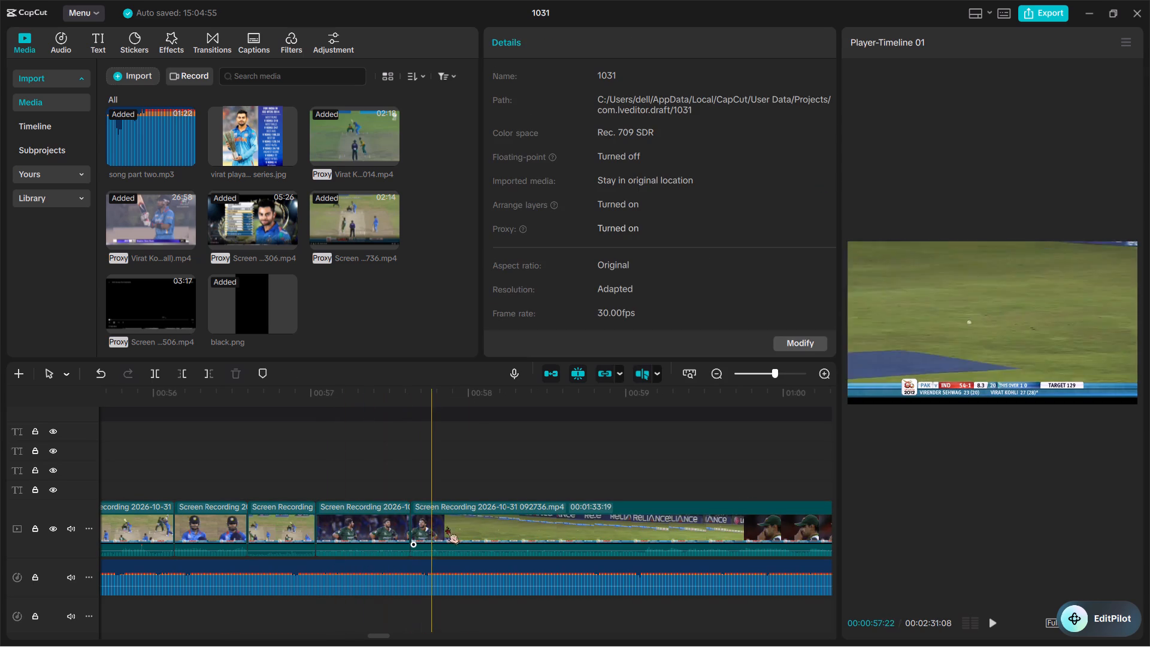
# Split the Screen Recording clip at 00:01:00:02 and 00:01:02:01, and delete the boundary footage before the first cut.
pyautogui.hscroll(-1, 576, 525)
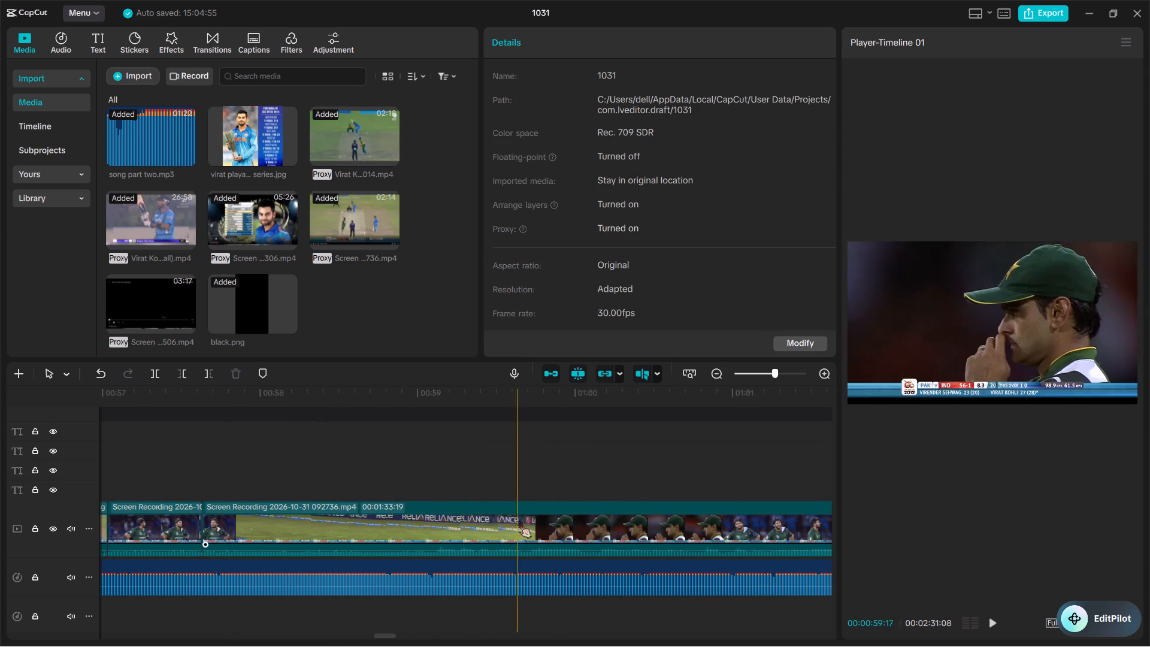
pyautogui.hscroll(-1, 584, 516)
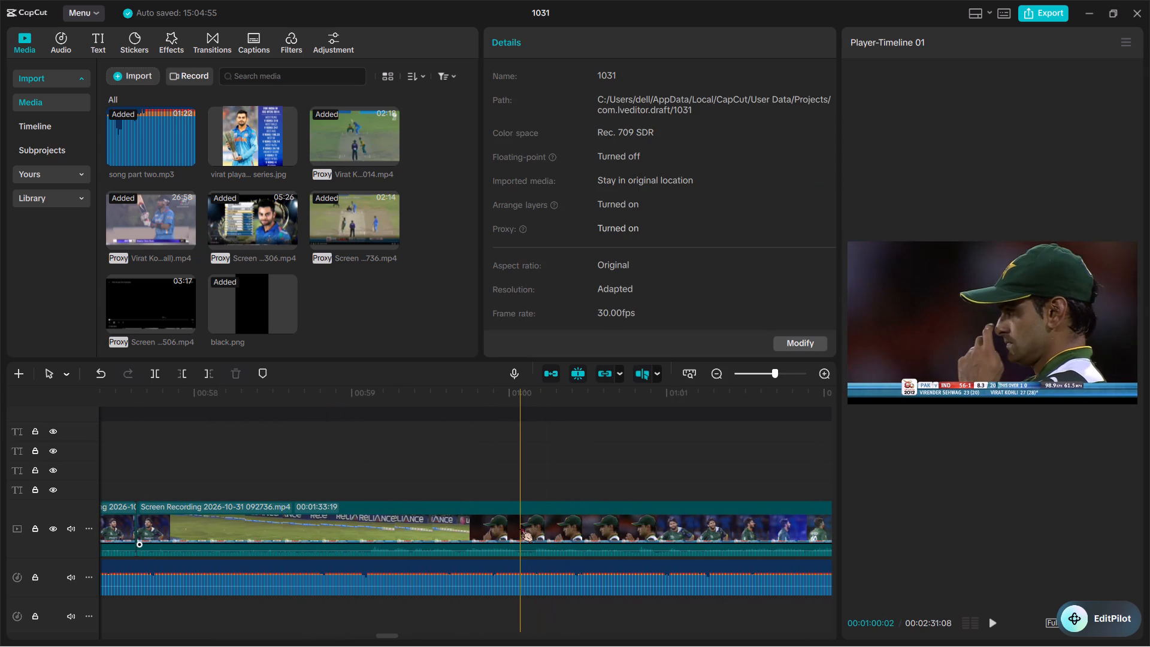
pyautogui.hotkey('ctrl', 'b')
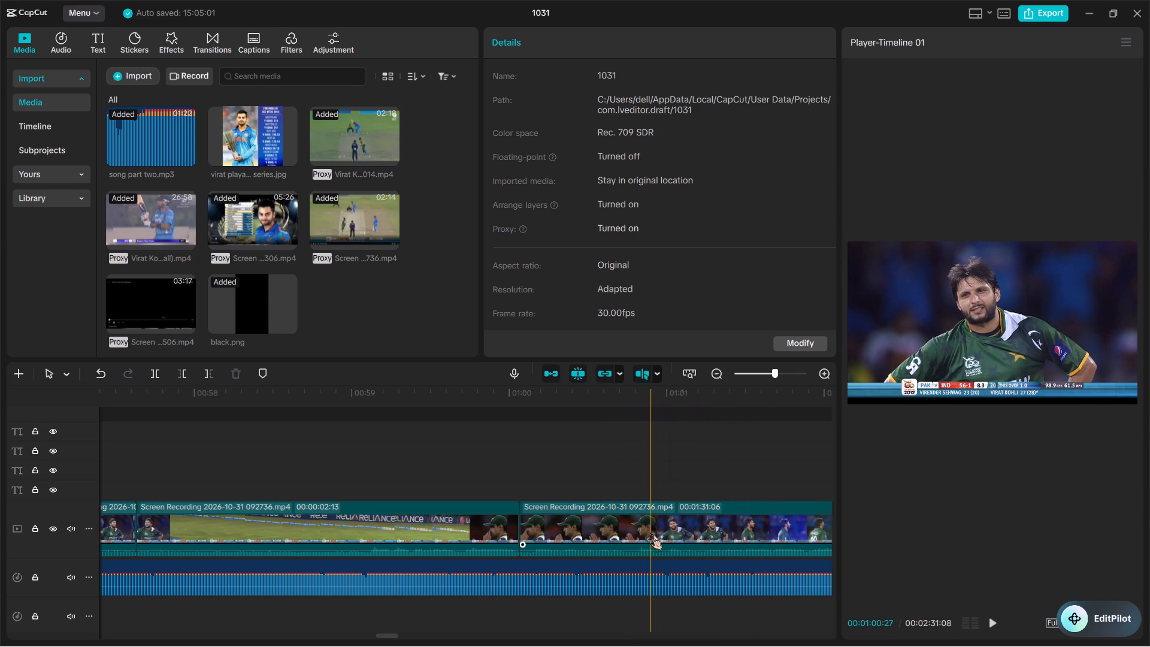
pyautogui.hotkey('ctrl', 'b')
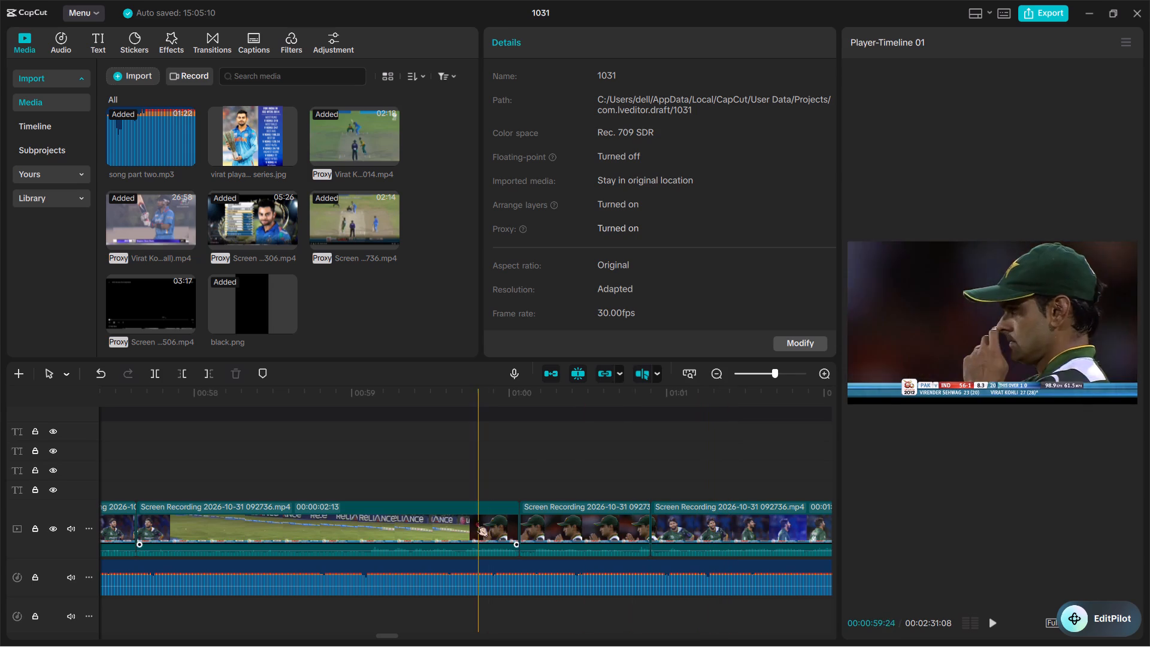
pyautogui.click(99, 375)
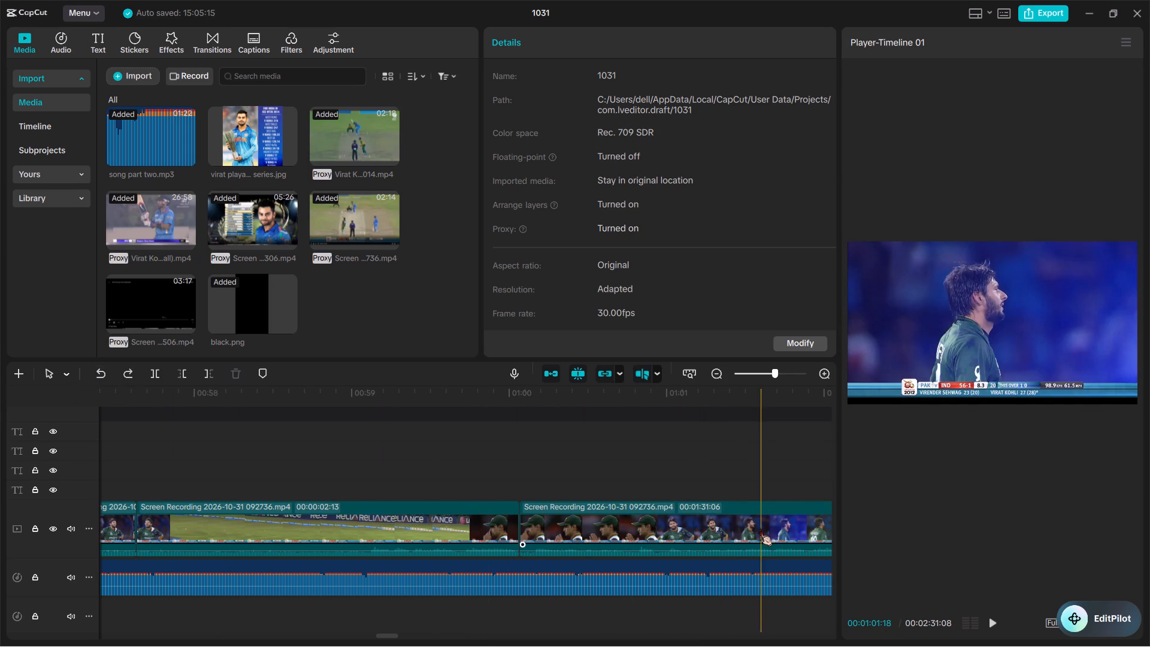
pyautogui.hscroll(-1, 802, 532)
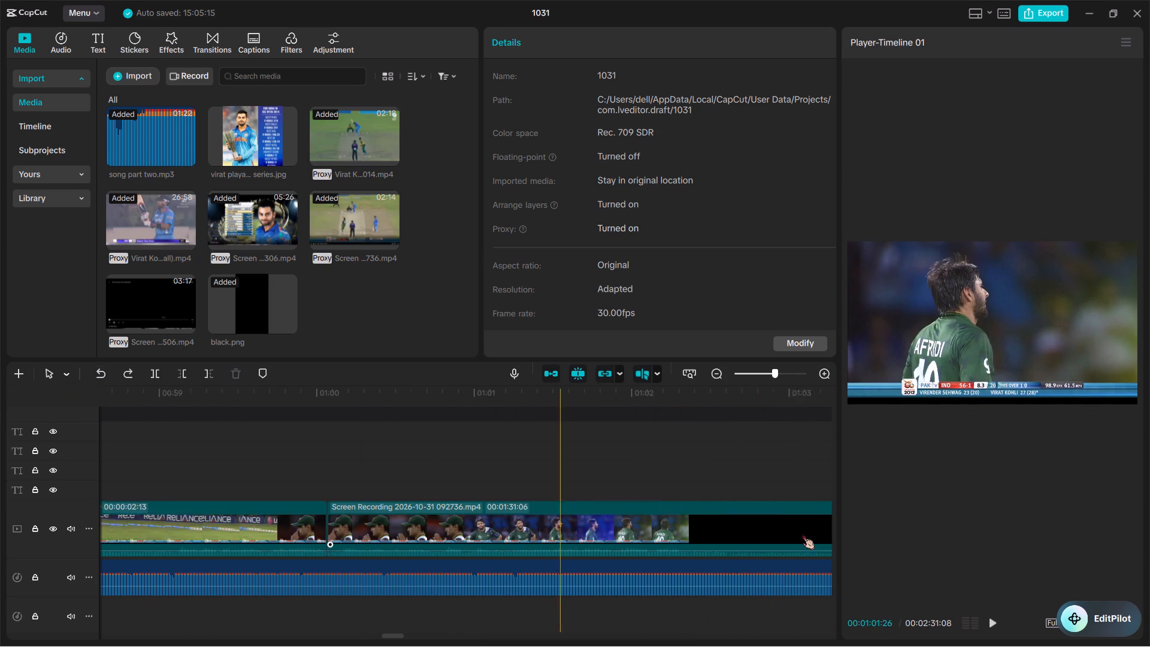
pyautogui.hscroll(-1, 802, 532)
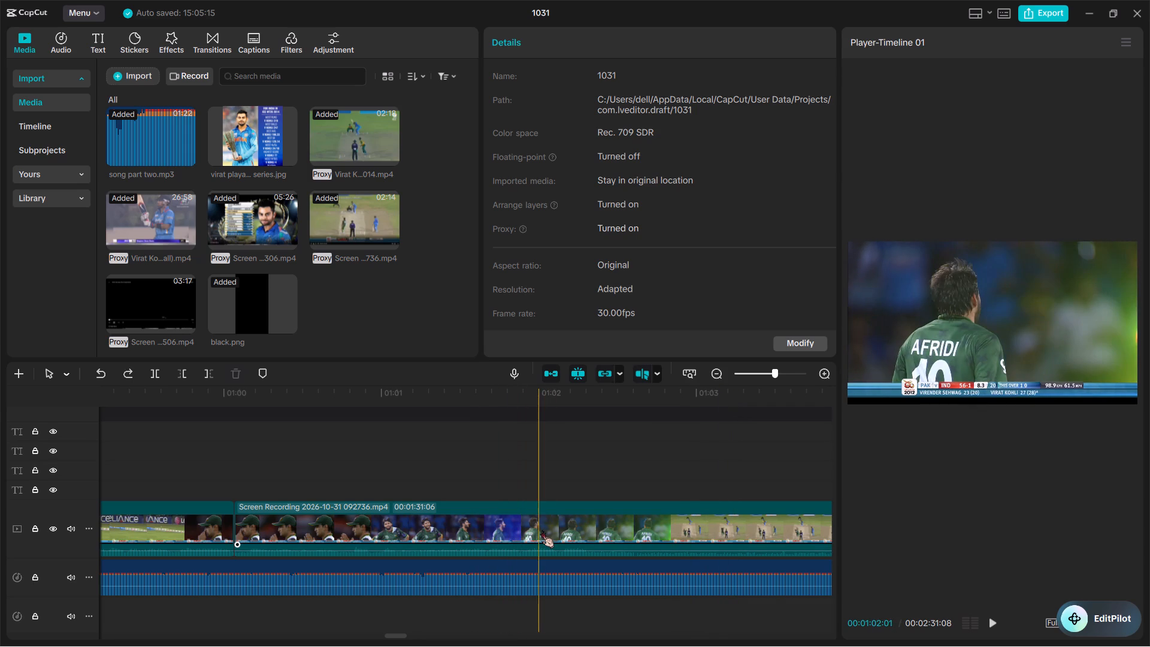
pyautogui.hotkey('ctrl', 'b')
pyautogui.hscroll(1, 164, 500)
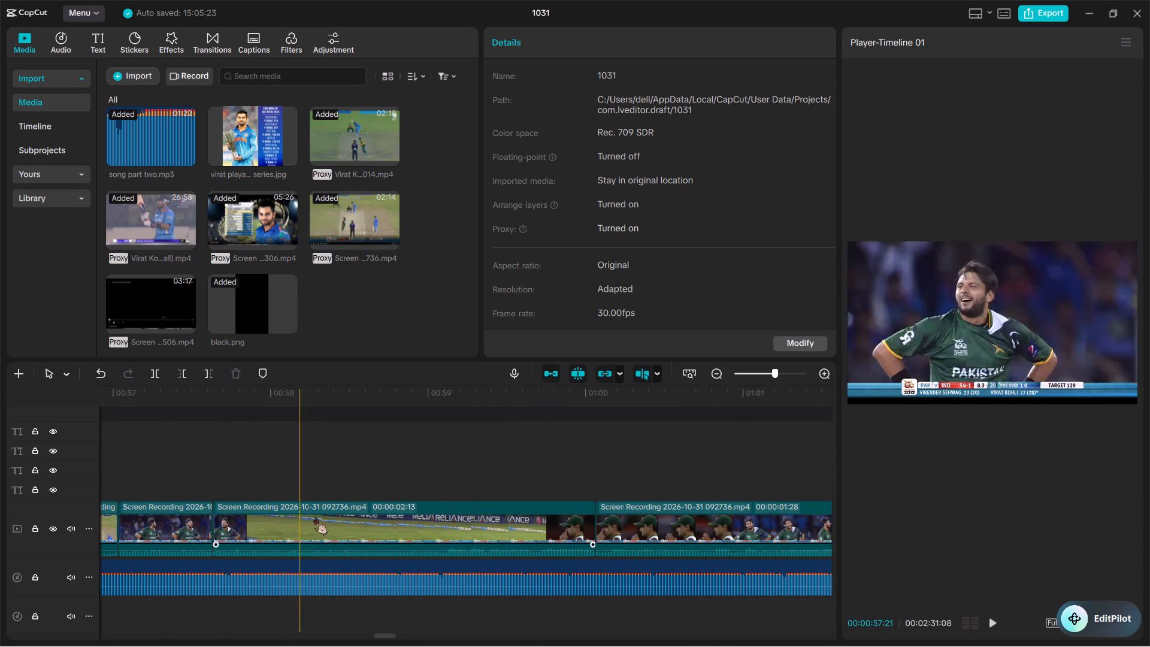
pyautogui.hscroll(1, 319, 517)
pyautogui.click(488, 522)
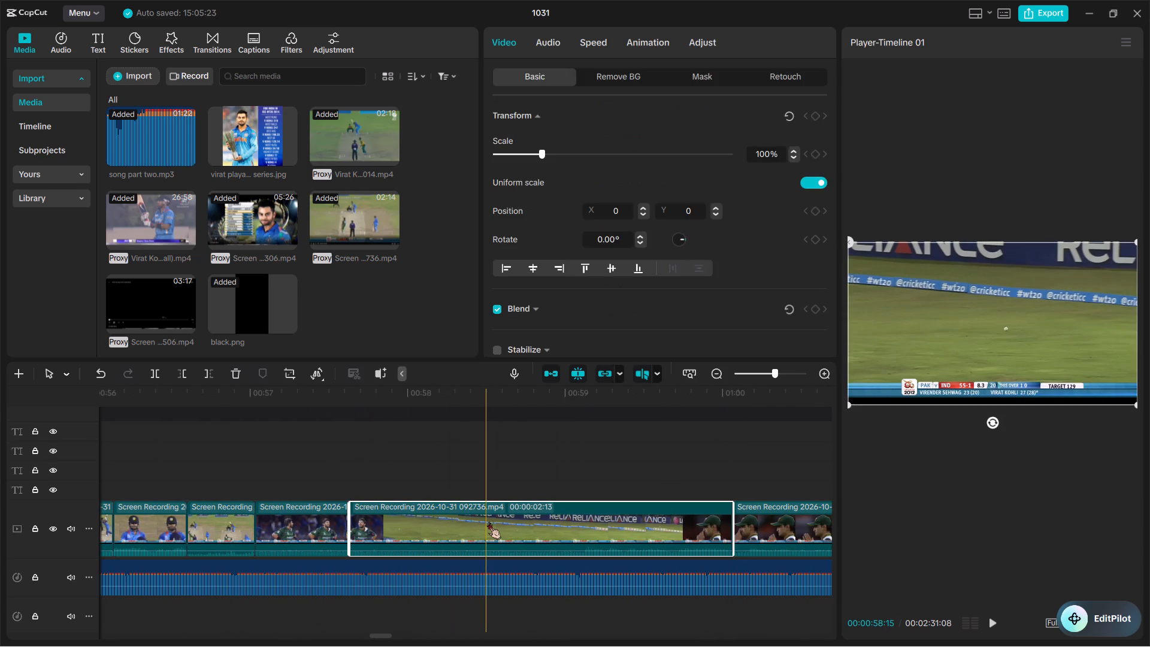
pyautogui.press('BackSpace')
# Trim the clip after the Pakistani players' close-ups to start at the bowler's delivery, and extend its start about 4 frames earlier.
pyautogui.hscroll(-1, 630, 527)
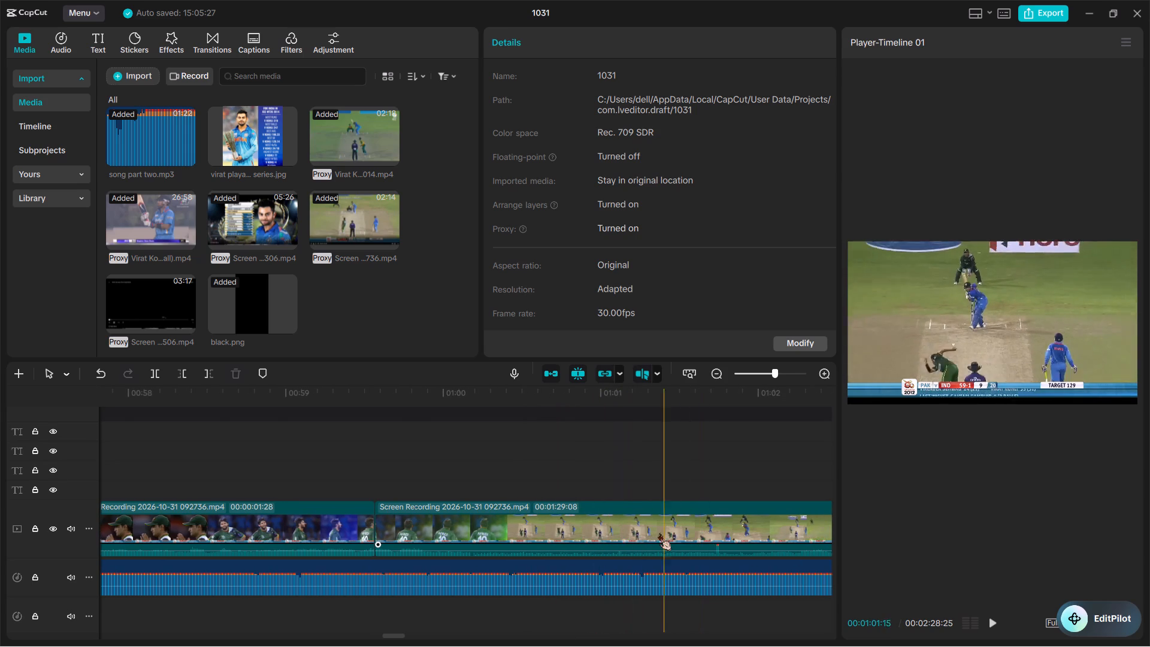
pyautogui.press('q')
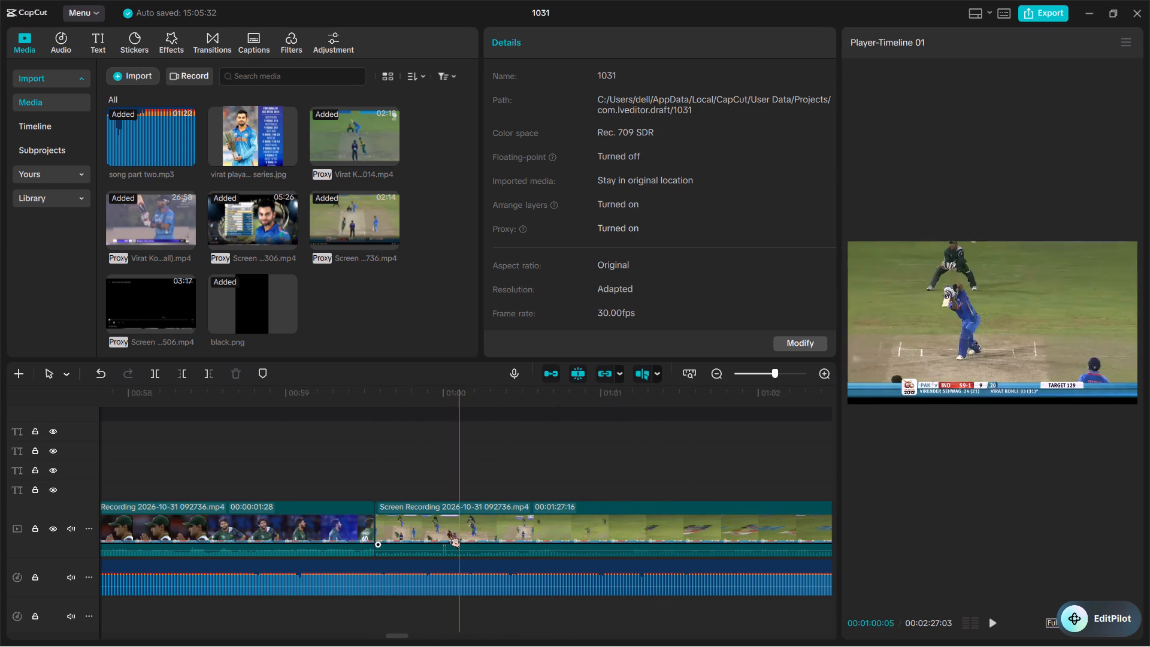
pyautogui.moveTo(377, 524); pyautogui.dragTo(355, 526)
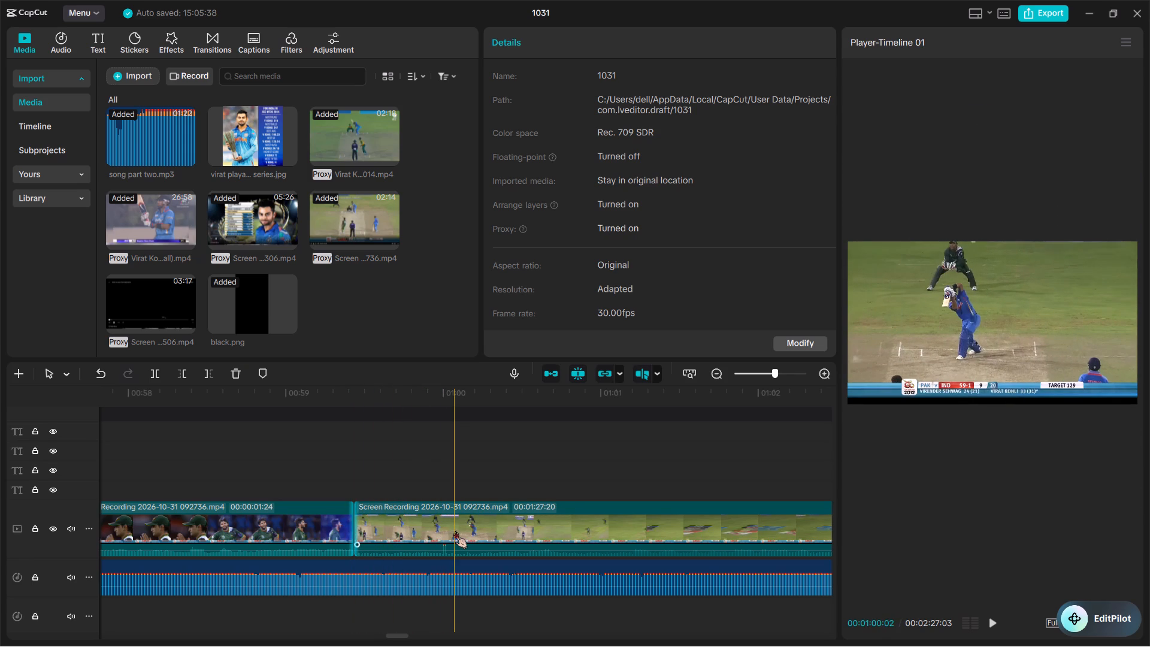
# Cut the section between 00:01:00:02 and 00:01:06:02 out of the Screen Recording clip, joining the batting shot to the batsman's close-up.
pyautogui.hotkey('ctrl', 'b')
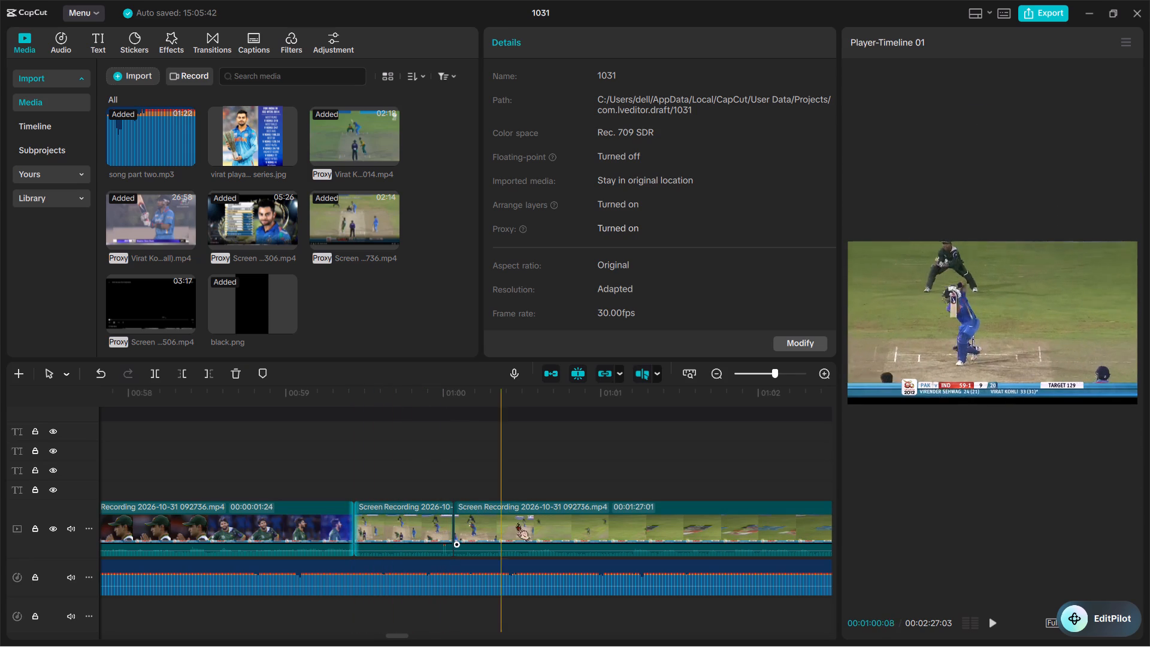
pyautogui.hscroll(-1, 628, 508)
pyautogui.hscroll(-1, 680, 523)
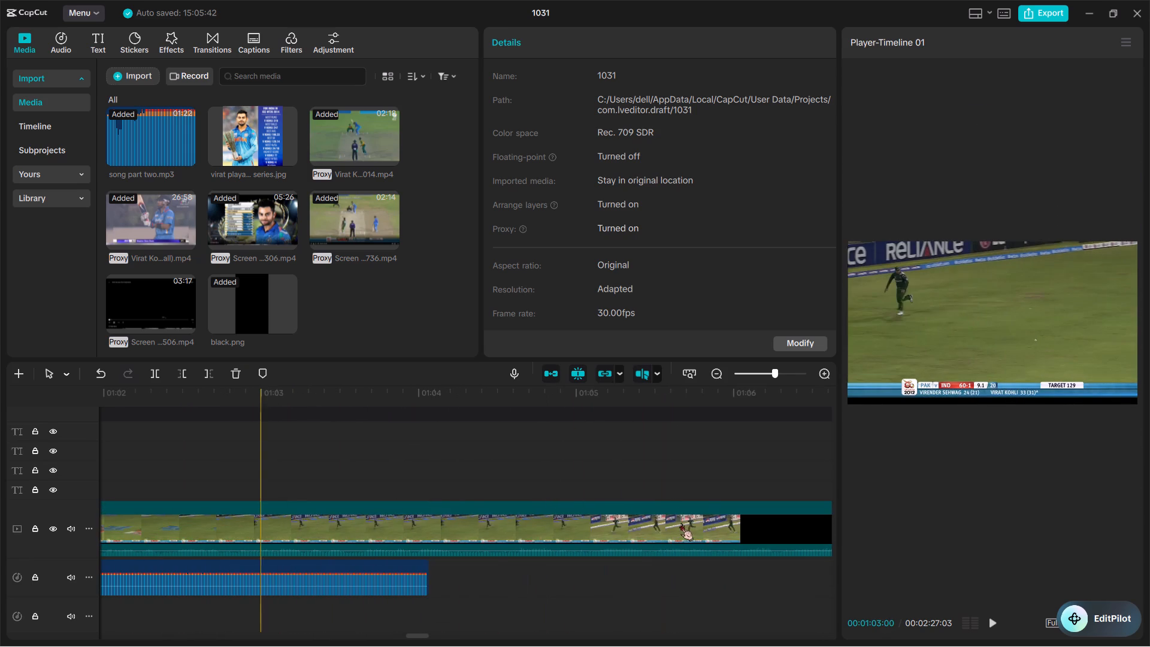
pyautogui.hscroll(-1, 666, 527)
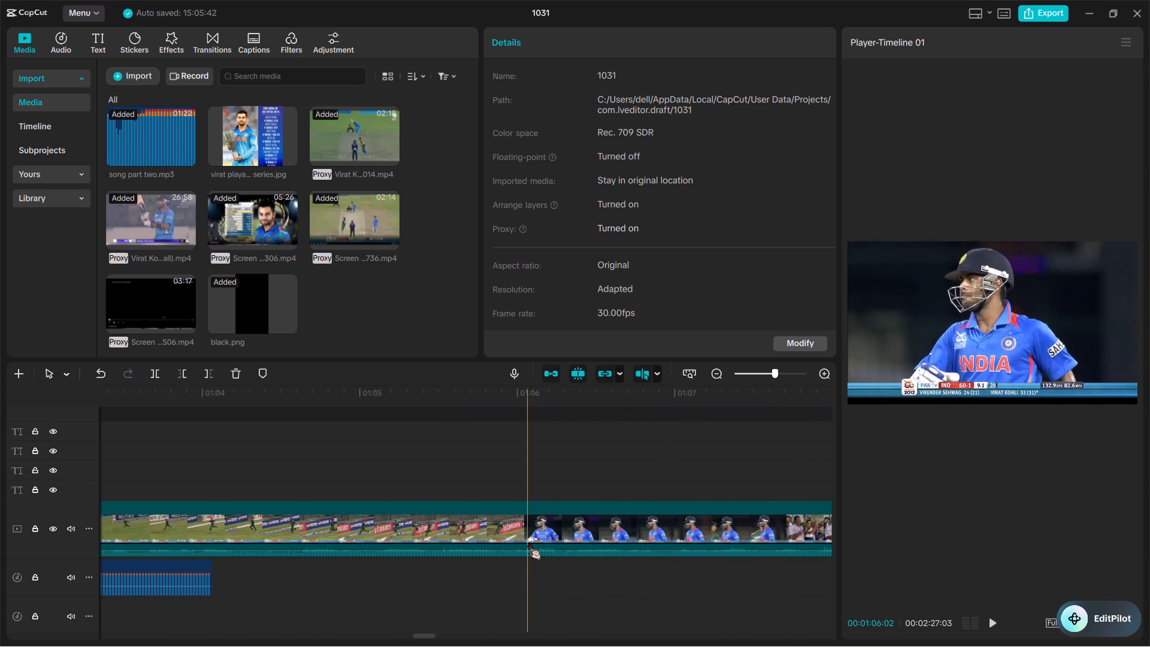
pyautogui.hotkey('ctrl', 'b')
pyautogui.click(410, 509)
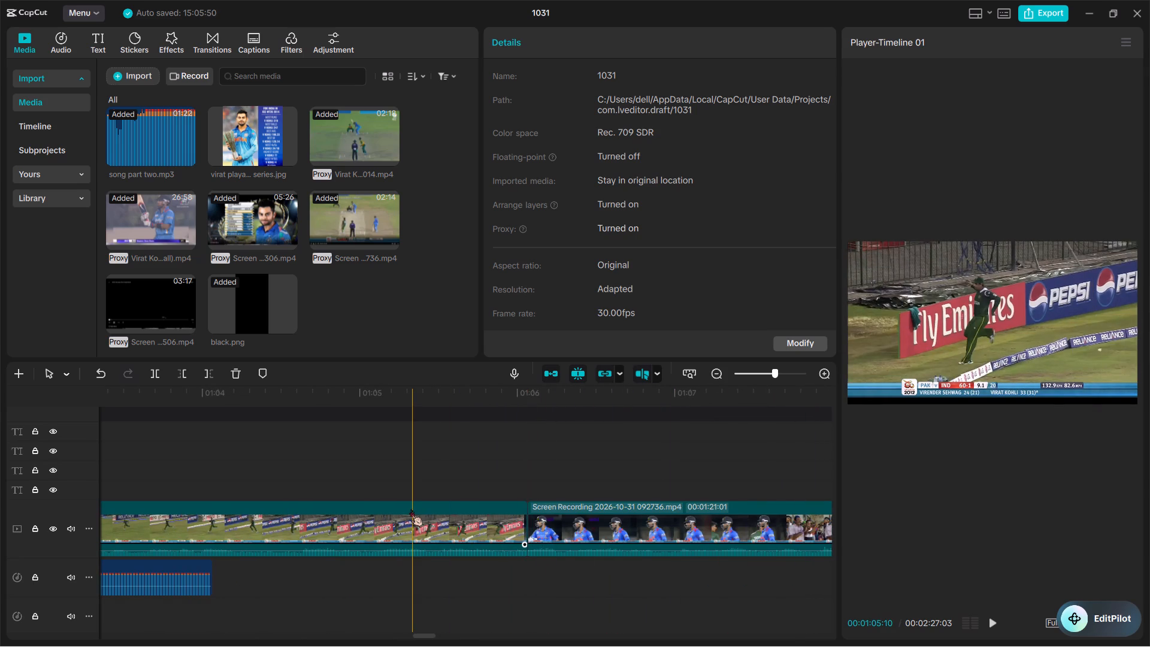
pyautogui.press('BackSpace')
# Cut the section between about 00:01:01:18 and 00:01:03:23 out of the Screen Recording clip, joining the batsman's close-up to the next delivery.
pyautogui.hscroll(1, 410, 509)
pyautogui.hscroll(1, 254, 506)
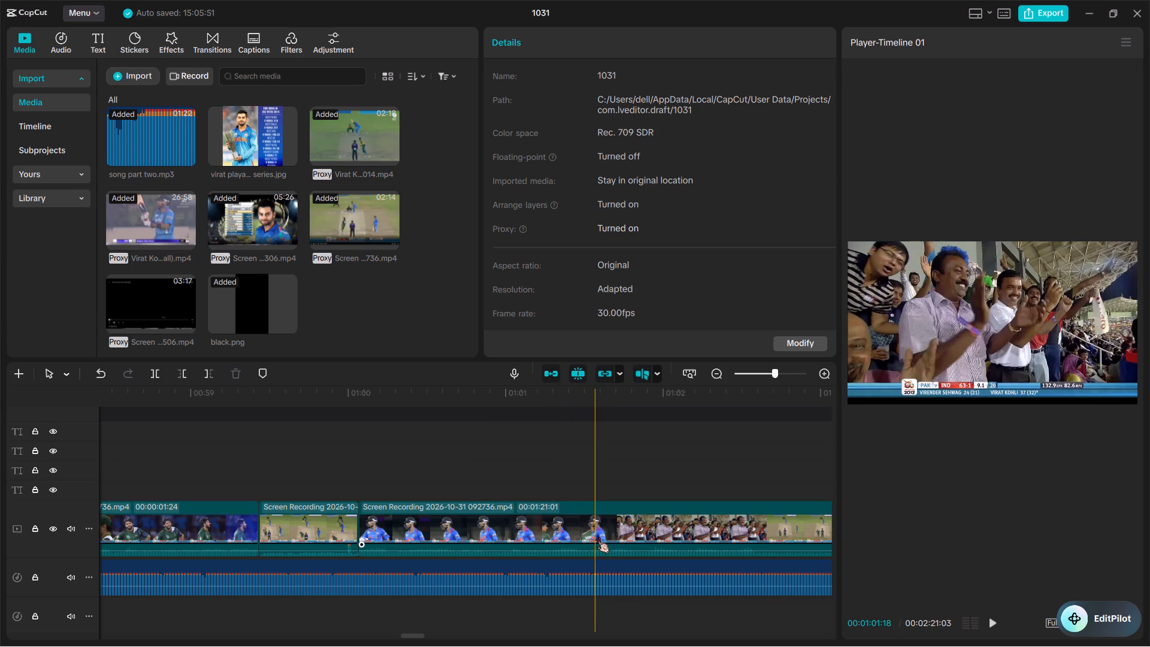
pyautogui.hotkey('ctrl', 'b')
pyautogui.hscroll(-1, 691, 518)
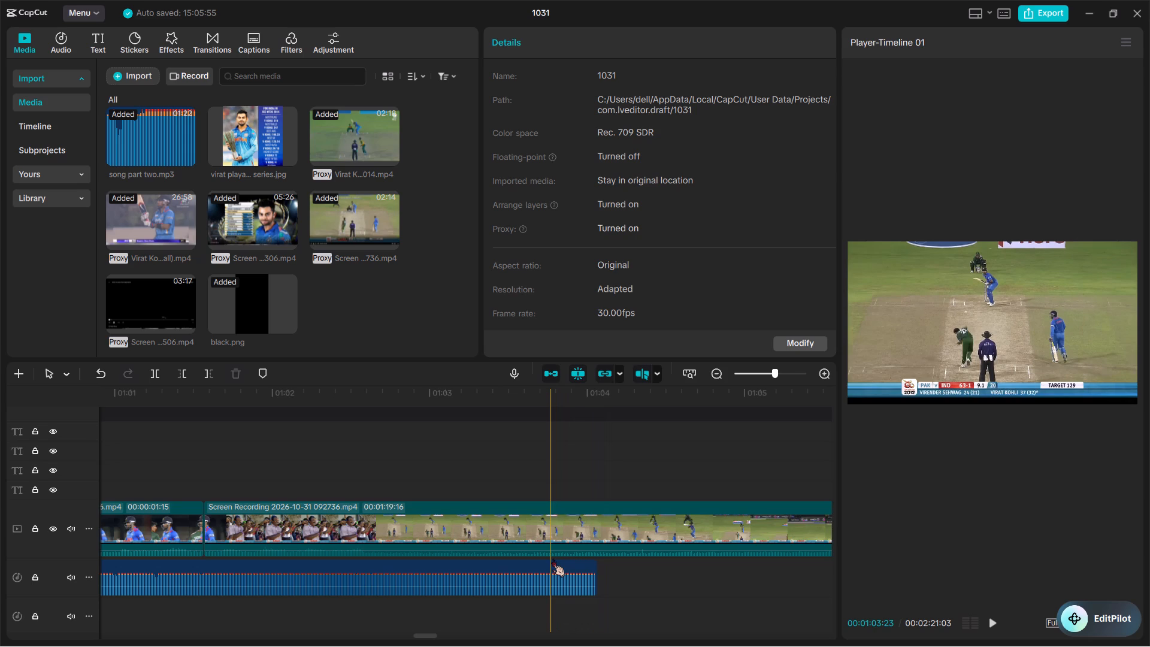
pyautogui.press('q')
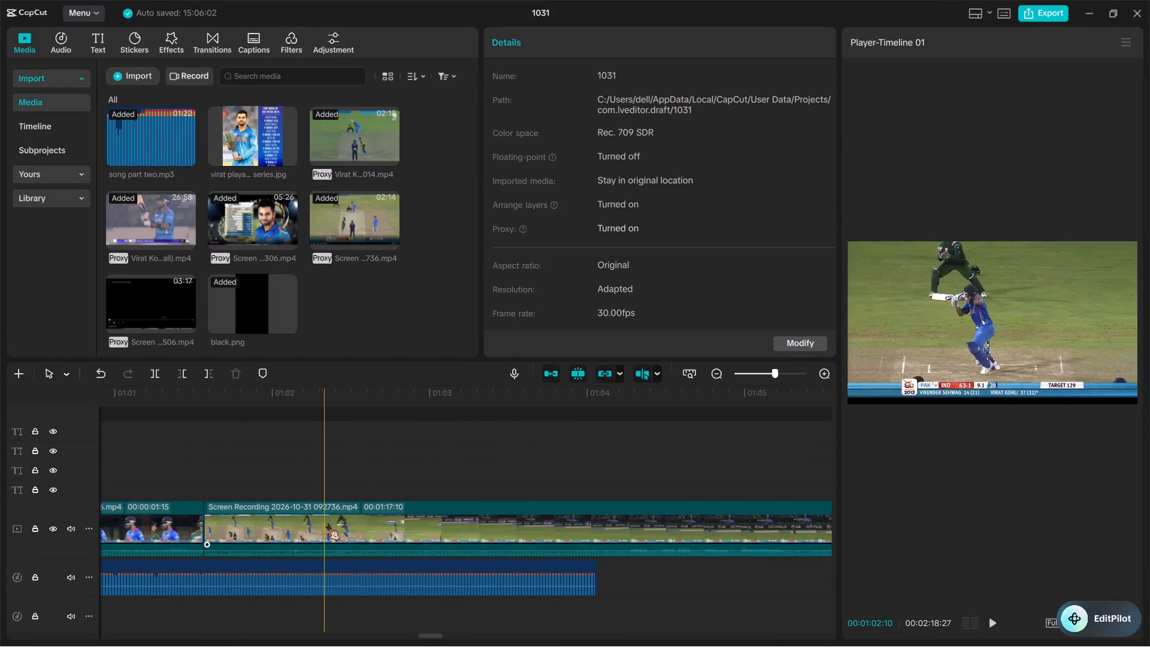
# Cut the section between 00:01:02:10 and 00:01:12:19 out of the Screen Recording clip, joining the batting shot to the next batting shot.
pyautogui.hotkey('ctrl', 'b')
pyautogui.hscroll(-1, 499, 513)
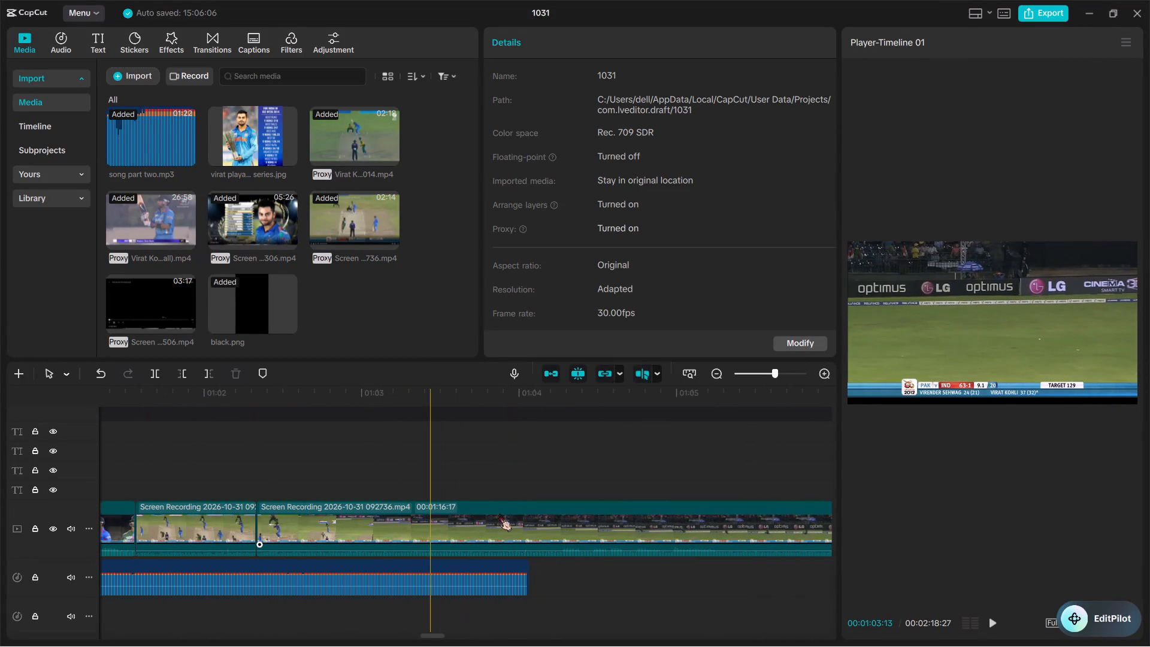
pyautogui.hscroll(-2, 633, 528)
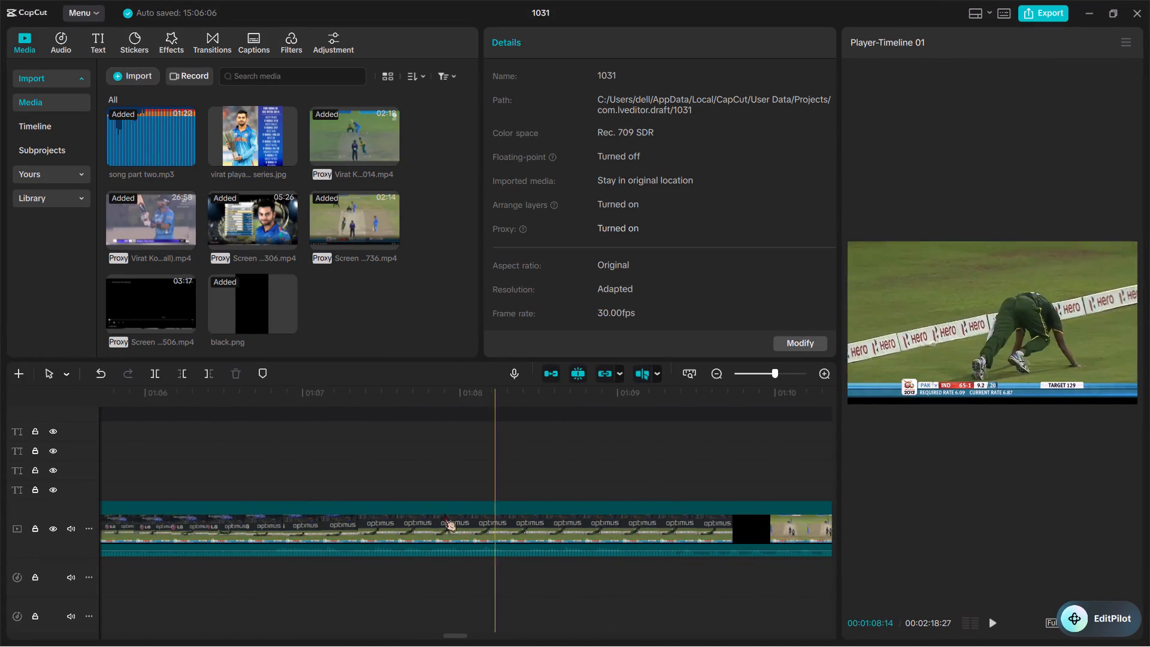
pyautogui.hscroll(-2, 665, 566)
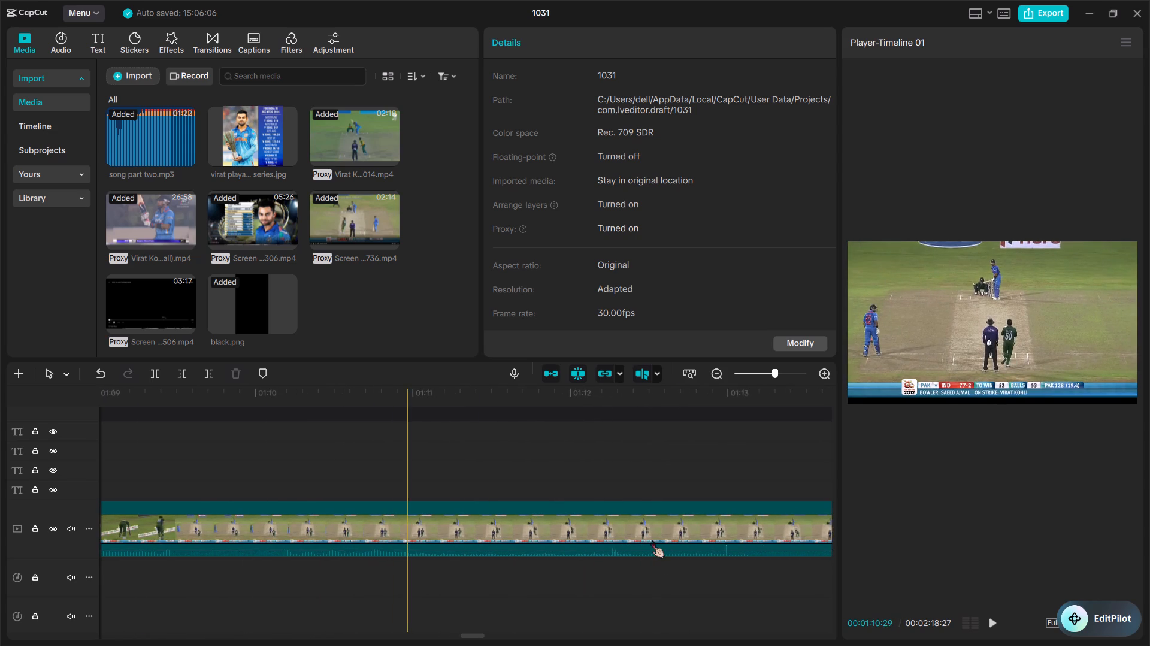
pyautogui.hscroll(-2, 652, 540)
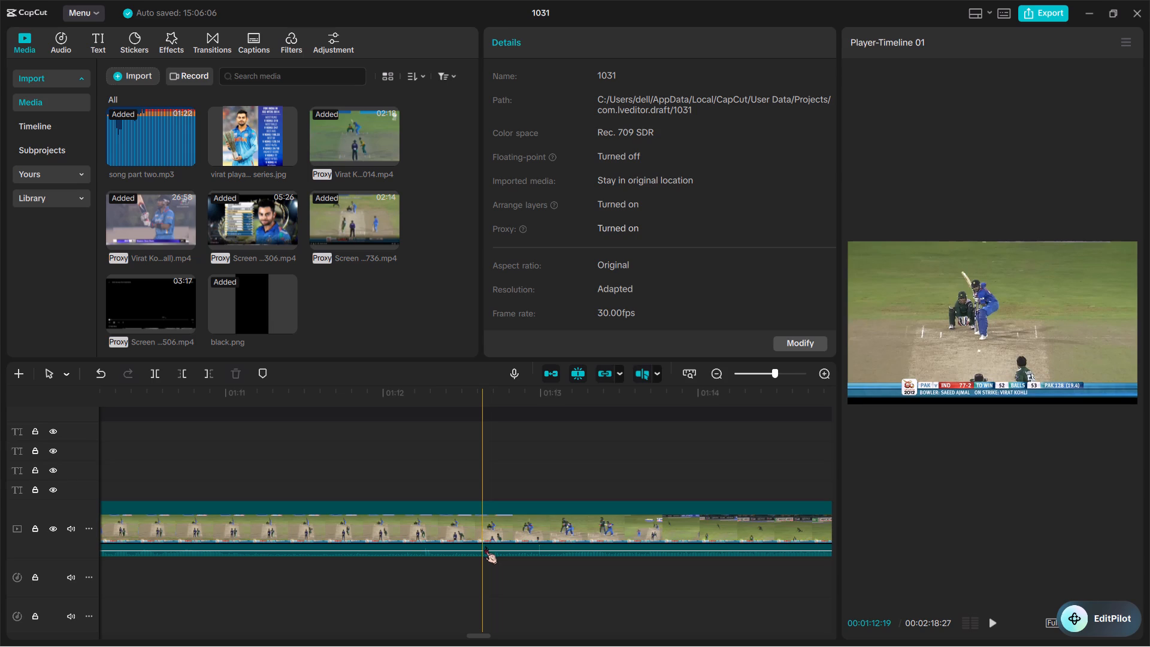
pyautogui.hotkey('ctrl', 'b')
pyautogui.click(386, 517)
pyautogui.press('BackSpace')
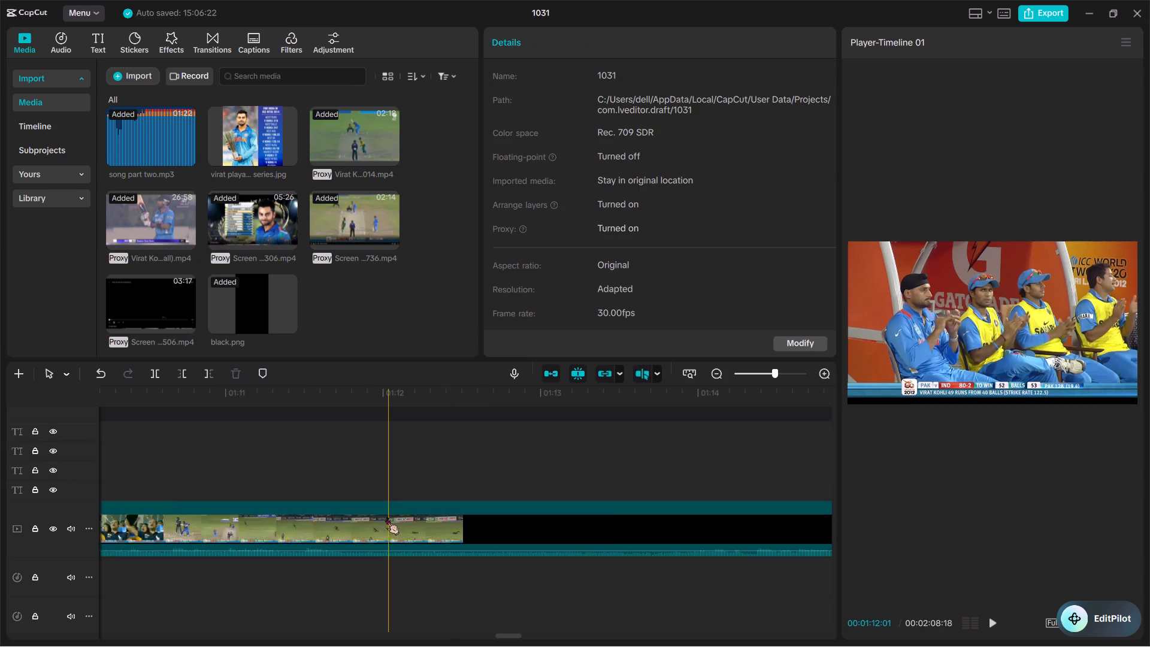
# Split the Screen Recording clip at 00:01:03:02, 00:01:06:20 and 00:01:07:10, and delete the section between the first two cuts.
pyautogui.hscroll(3, 386, 517)
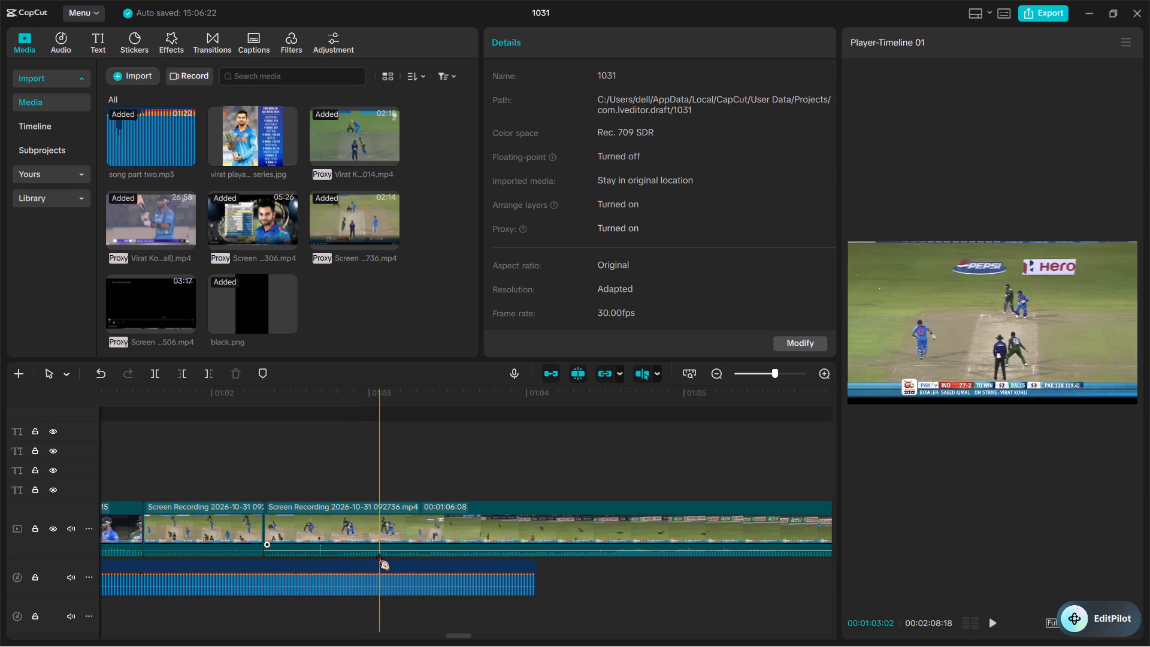
pyautogui.hotkey('ctrl', 'b')
pyautogui.hscroll(-1, 575, 539)
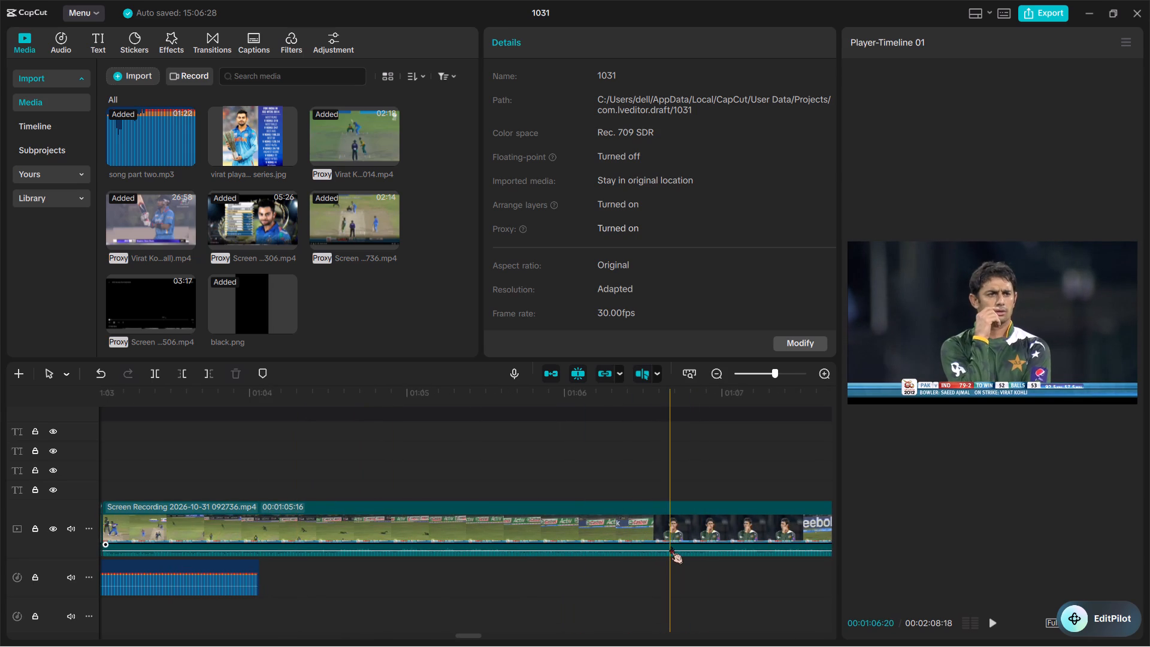
pyautogui.hotkey('ctrl', 'b')
pyautogui.hscroll(-1, 670, 546)
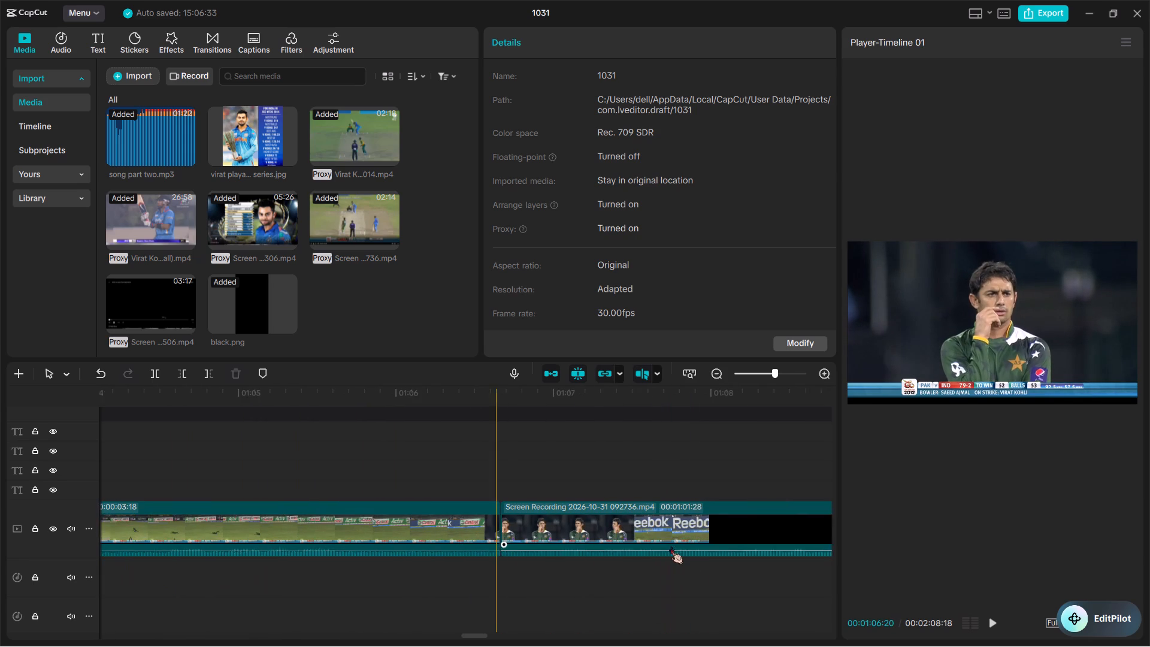
pyautogui.hscroll(-1, 670, 546)
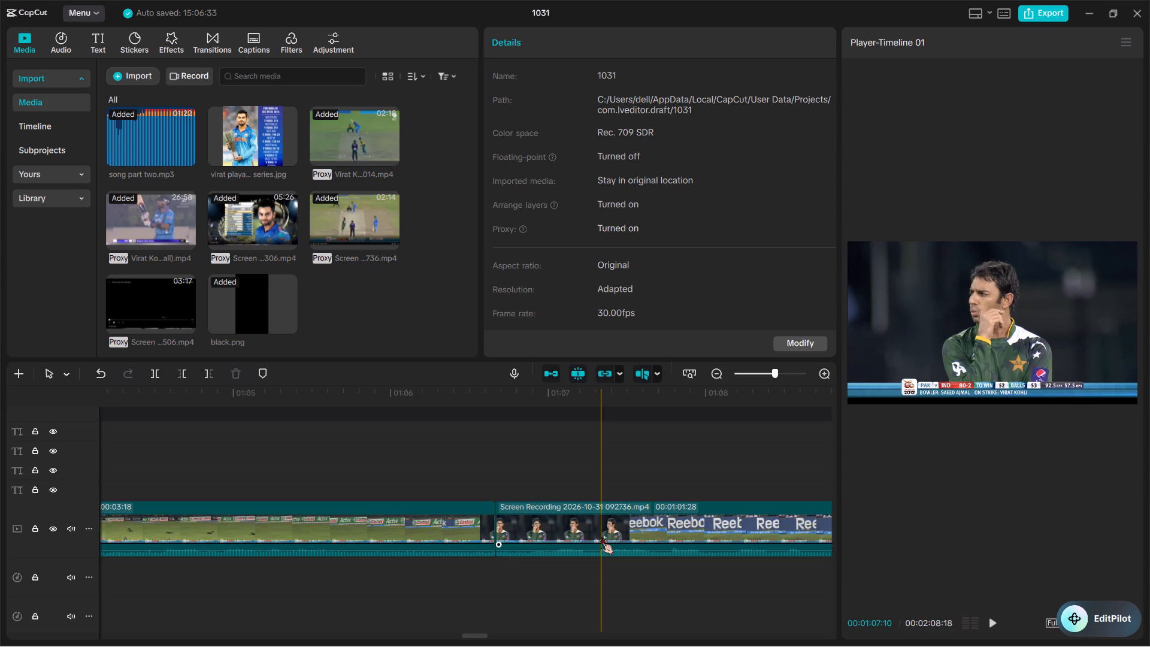
pyautogui.hotkey('ctrl', 'b')
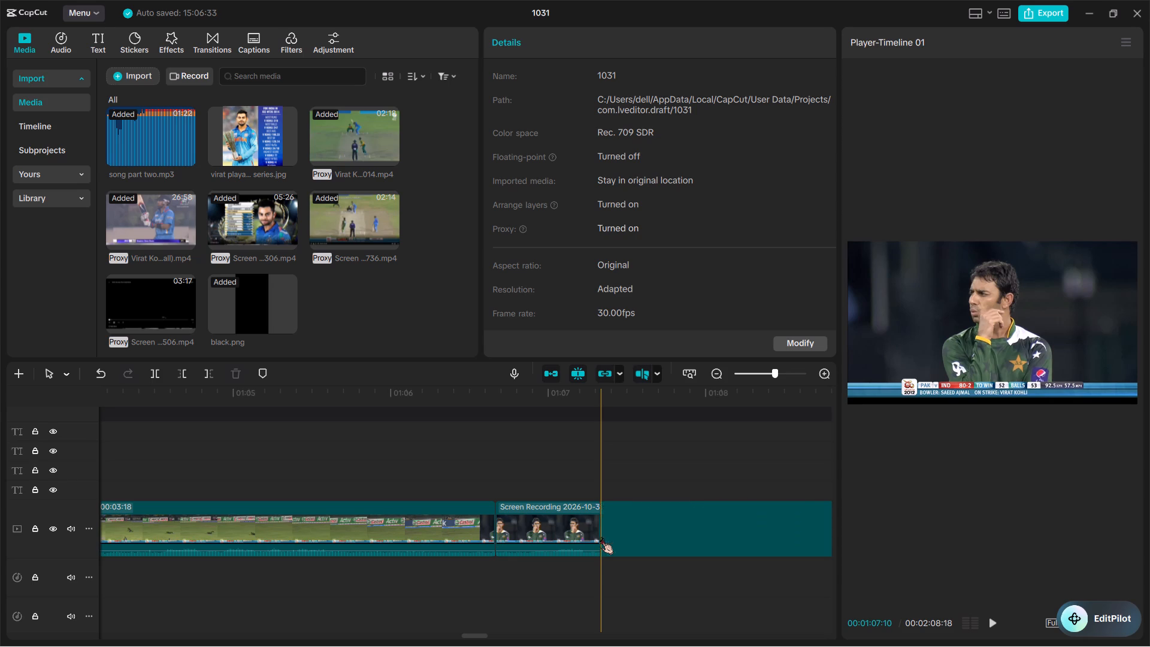
pyautogui.click(397, 524)
pyautogui.press('BackSpace')
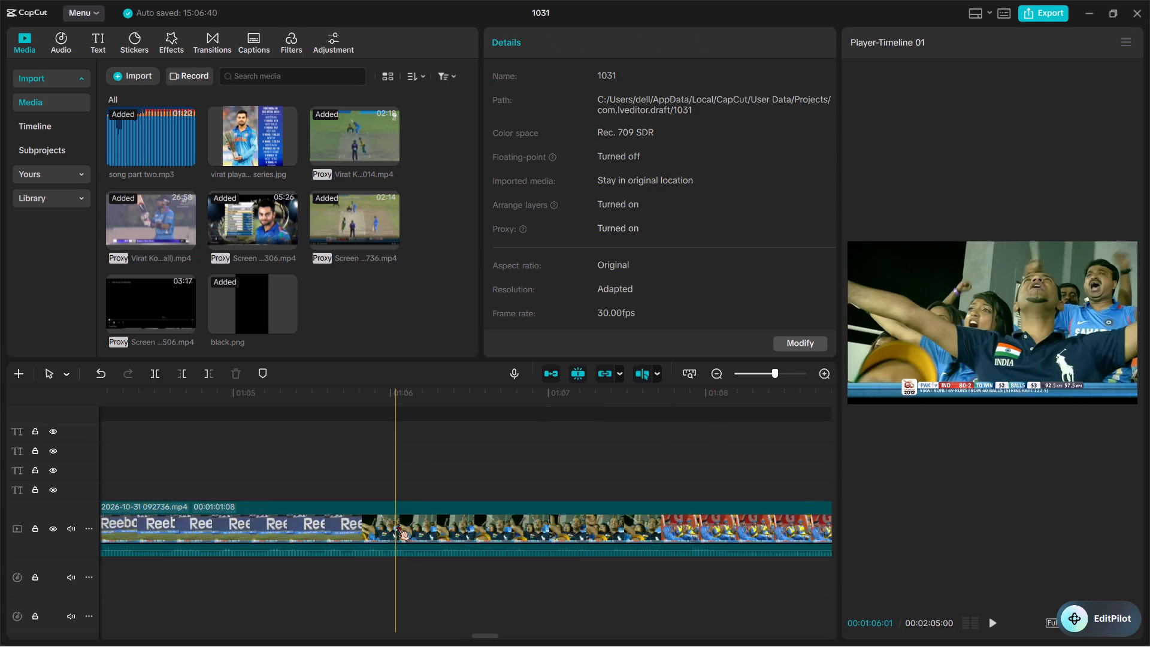
# Cut the section between about 00:01:03:22 and 00:01:11:09 out of the Screen Recording clip, joining the bowler's close-up to Kohli's close-up with the stats caption.
pyautogui.hscroll(1, 397, 524)
pyautogui.hscroll(1, 280, 510)
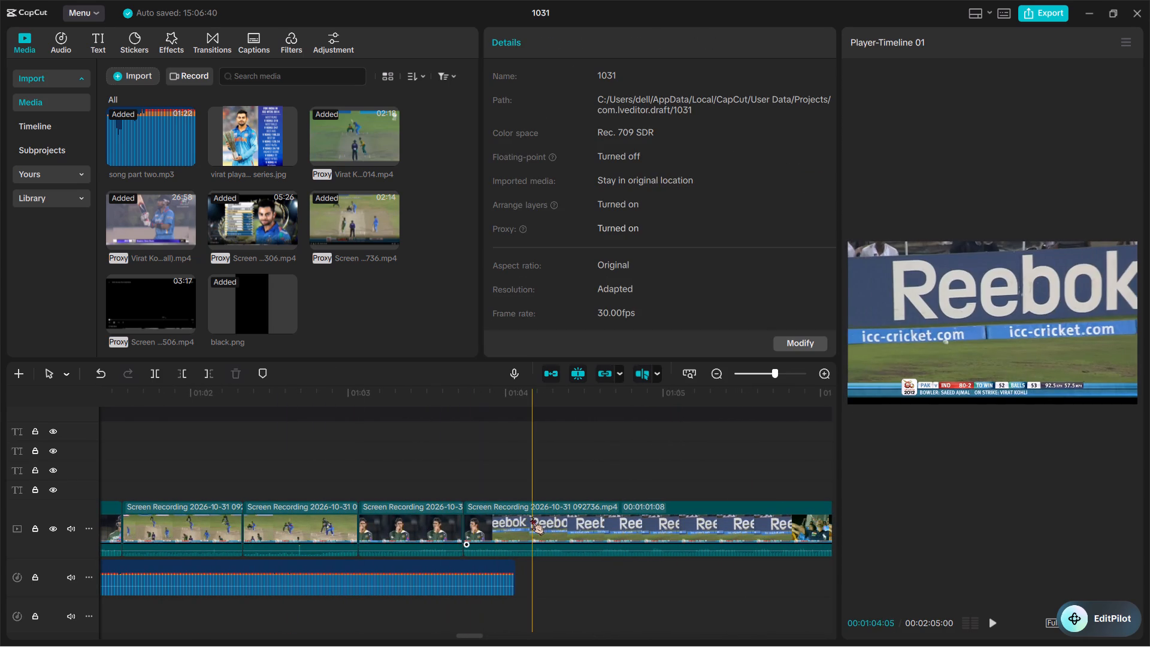
pyautogui.hscroll(-1, 531, 517)
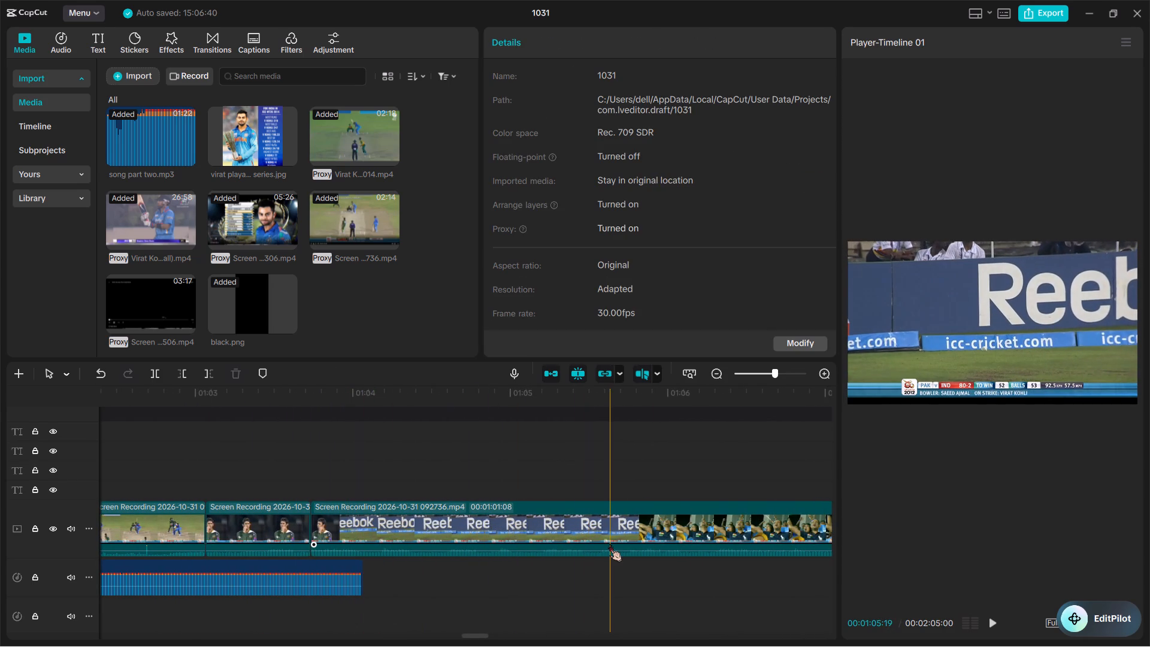
pyautogui.hscroll(-1, 603, 544)
pyautogui.hscroll(-1, 674, 542)
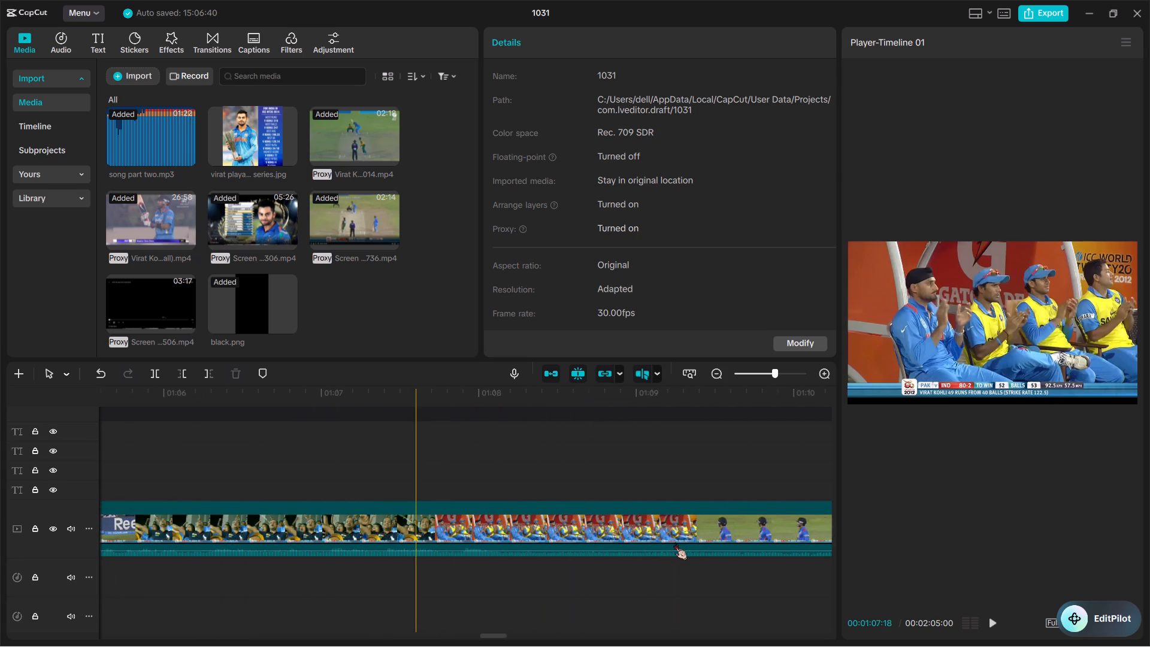
pyautogui.hscroll(-1, 724, 533)
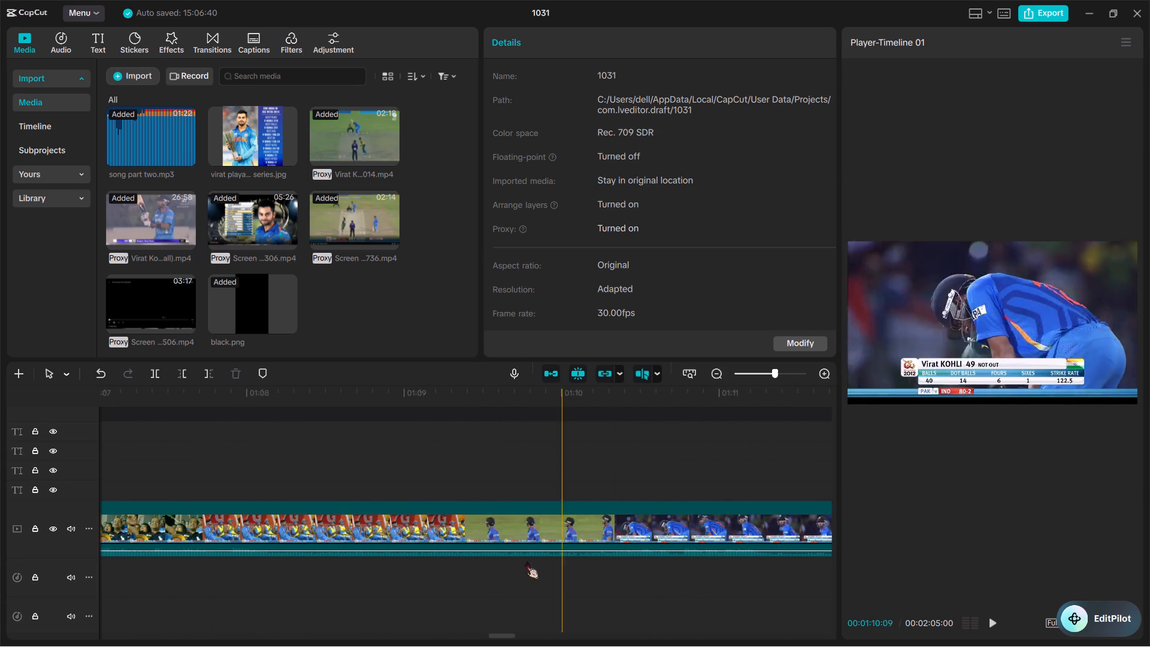
pyautogui.hscroll(-1, 668, 551)
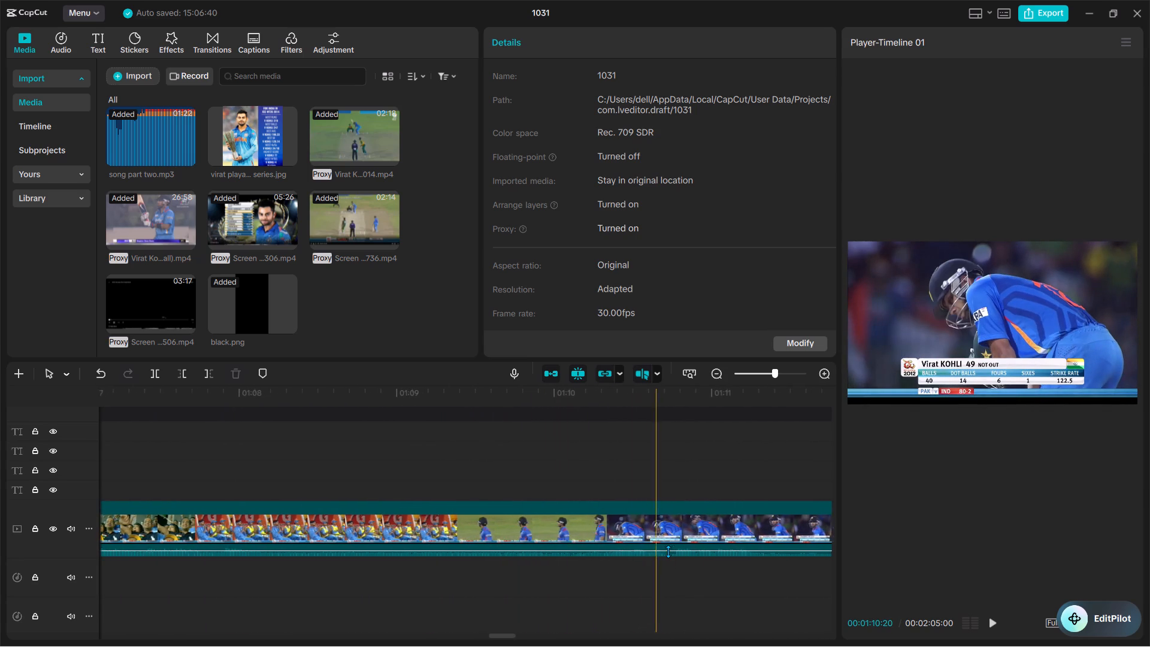
pyautogui.hscroll(-1, 668, 551)
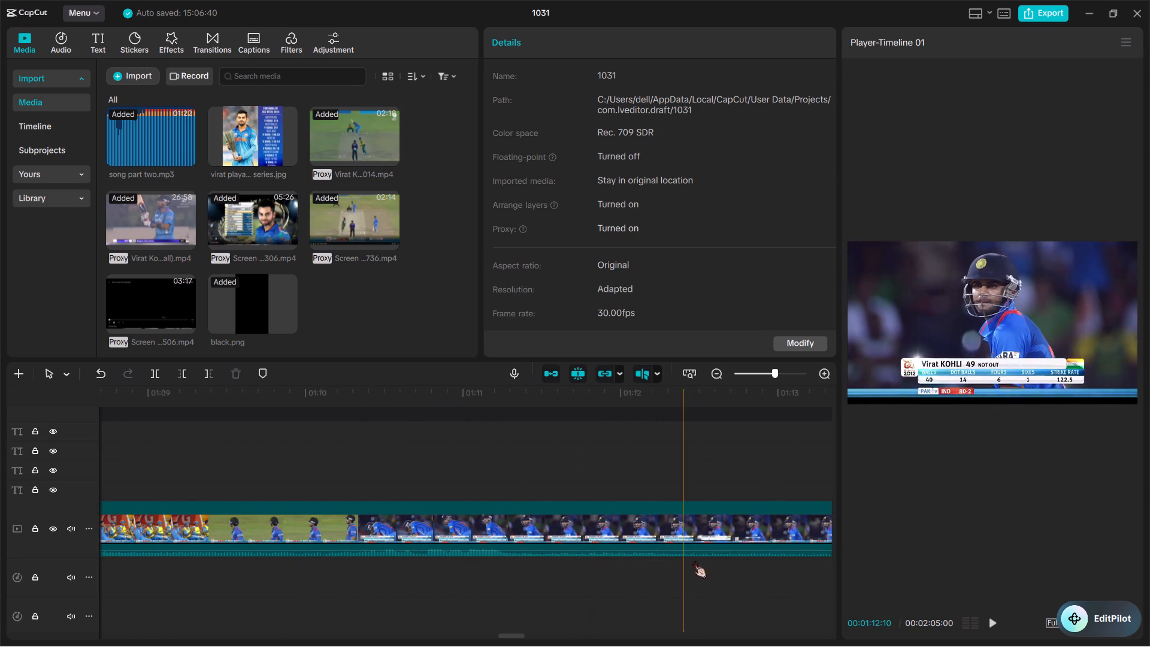
pyautogui.hscroll(-1, 733, 569)
pyautogui.hscroll(1, 559, 549)
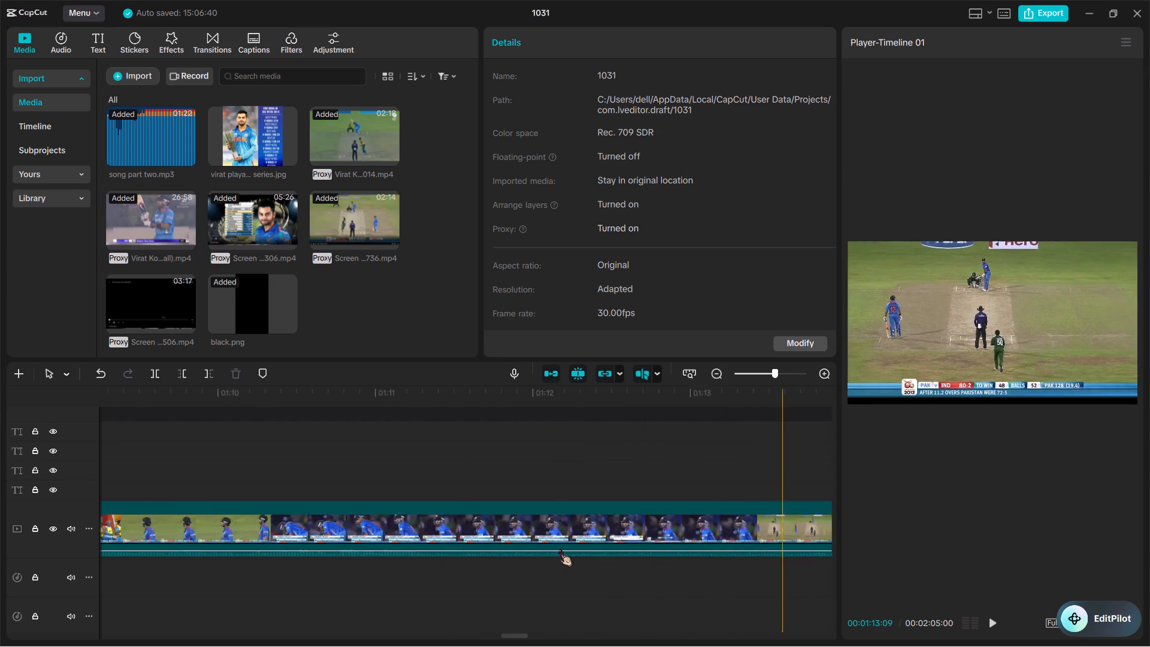
pyautogui.hscroll(1, 559, 549)
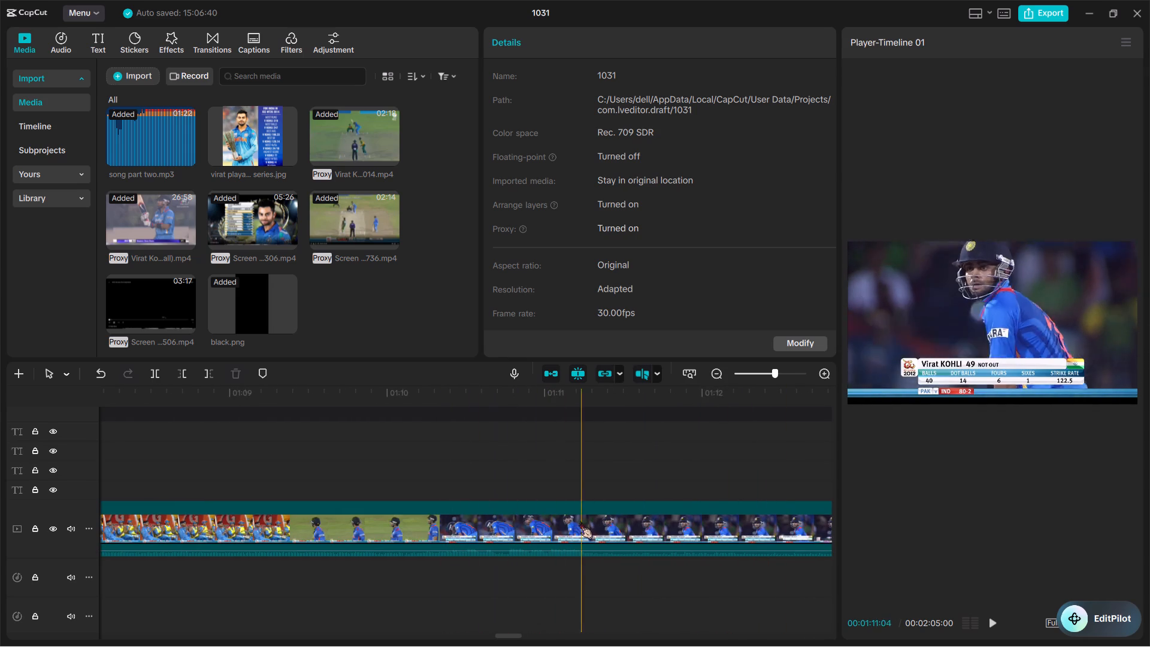
pyautogui.hotkey('ctrl', 'b')
pyautogui.click(494, 512)
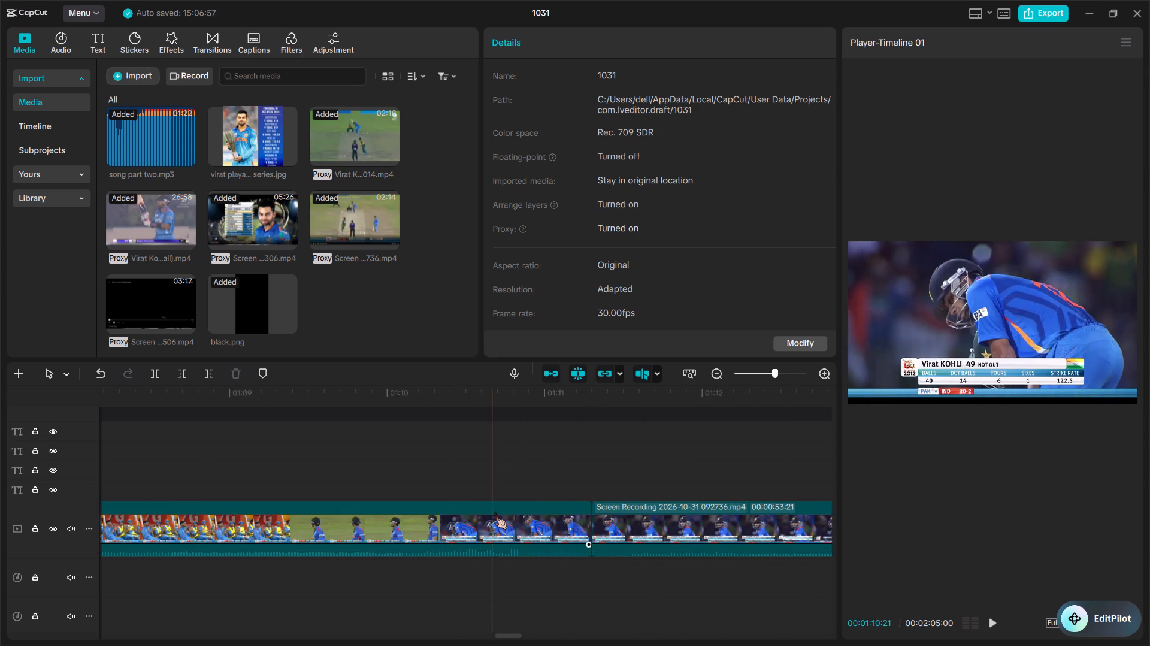
pyautogui.press('BackSpace')
# Cut the section between 00:01:04:27 and 00:01:18:29 out of the Screen Recording clip, joining Kohli's stats close-up to his next close-up.
pyautogui.hscroll(1, 494, 512)
pyautogui.hscroll(1, 346, 525)
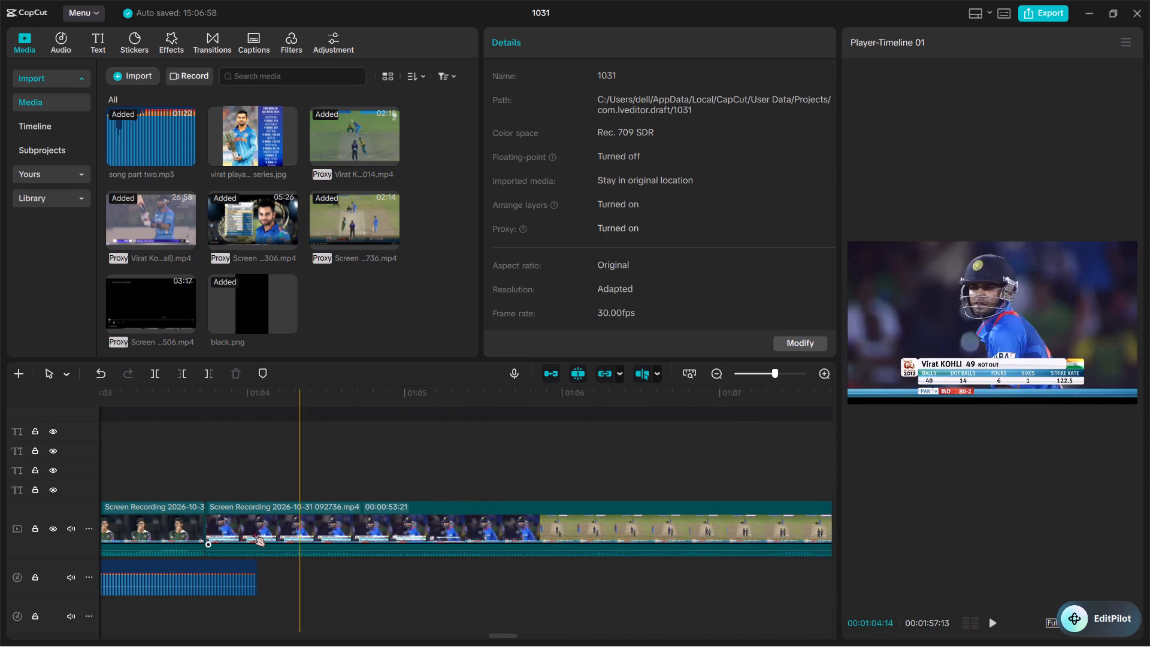
pyautogui.hscroll(-1, 547, 543)
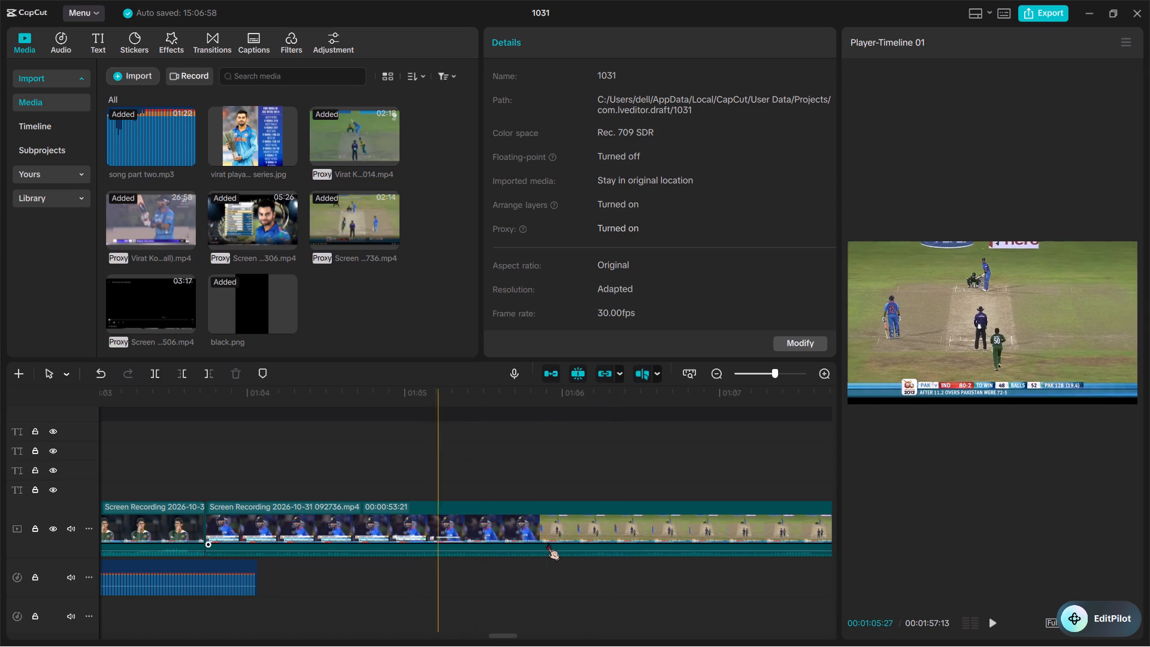
pyautogui.hscroll(-1, 547, 543)
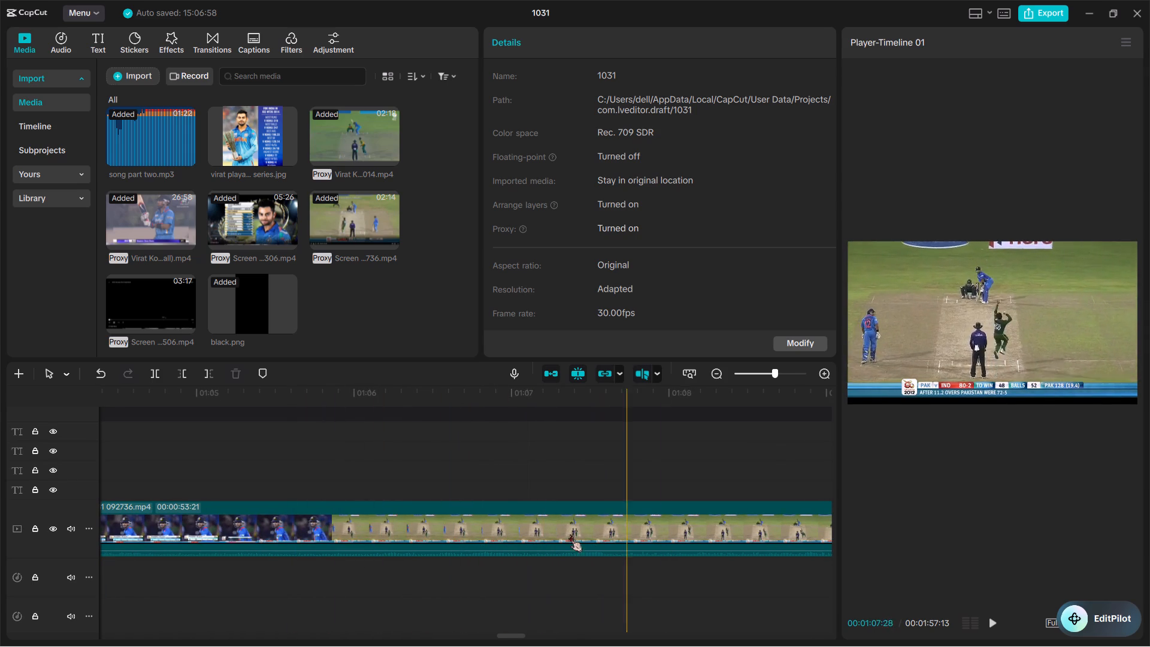
pyautogui.hscroll(1, 257, 549)
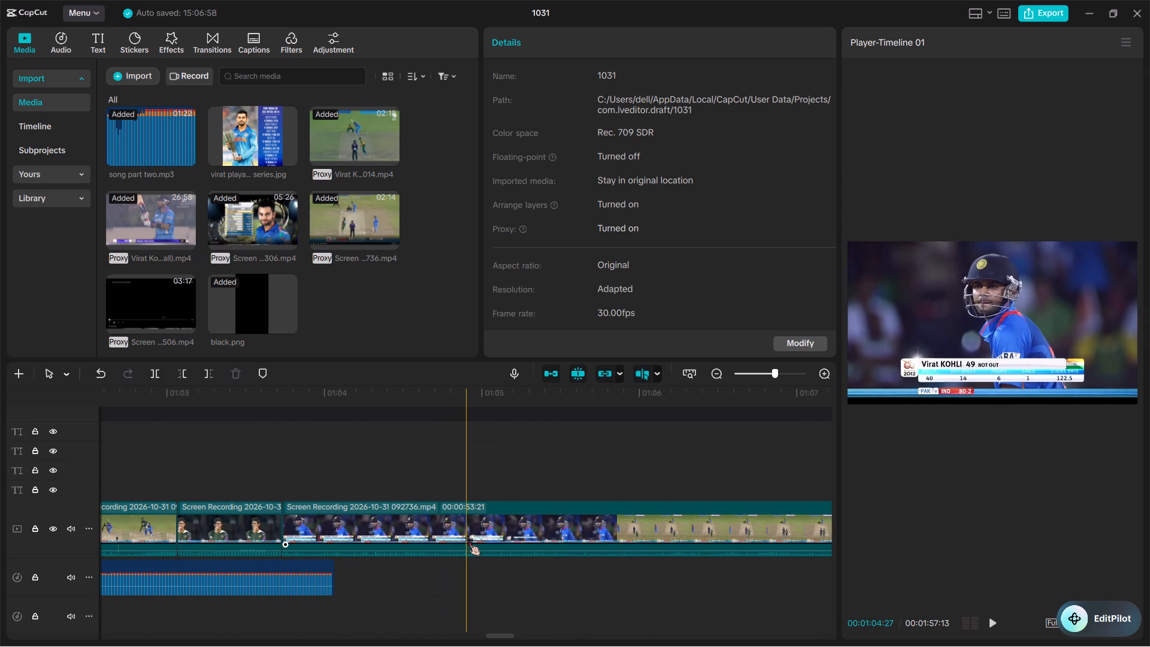
pyautogui.hotkey('ctrl', 'b')
pyautogui.hscroll(-1, 669, 546)
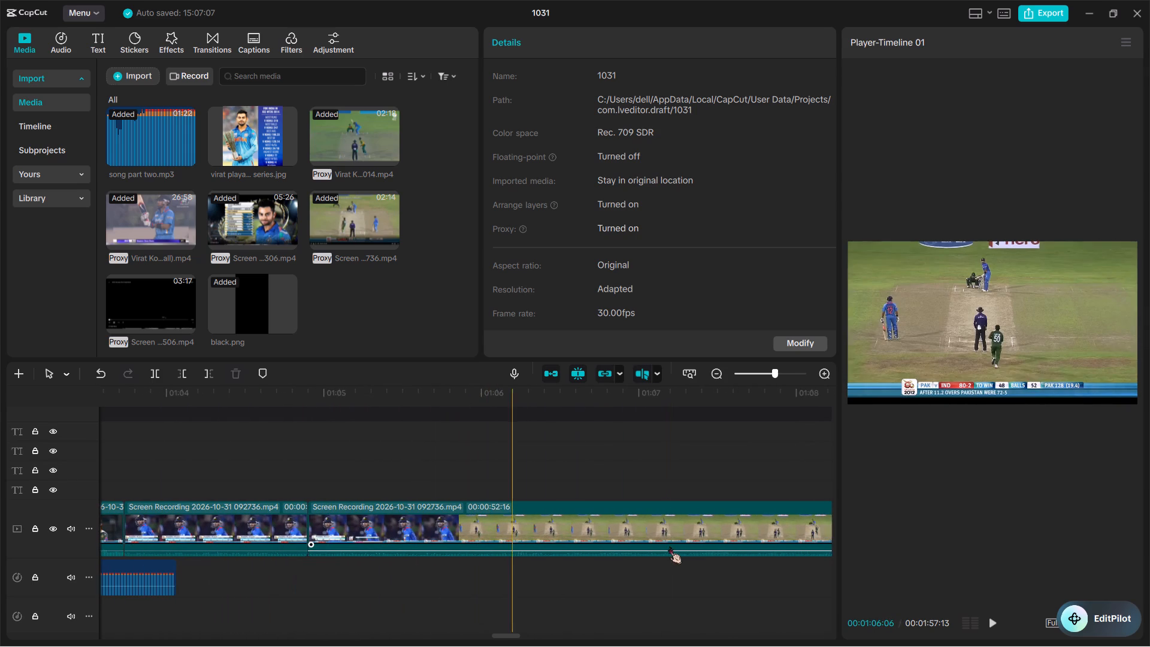
pyautogui.hscroll(-1, 706, 537)
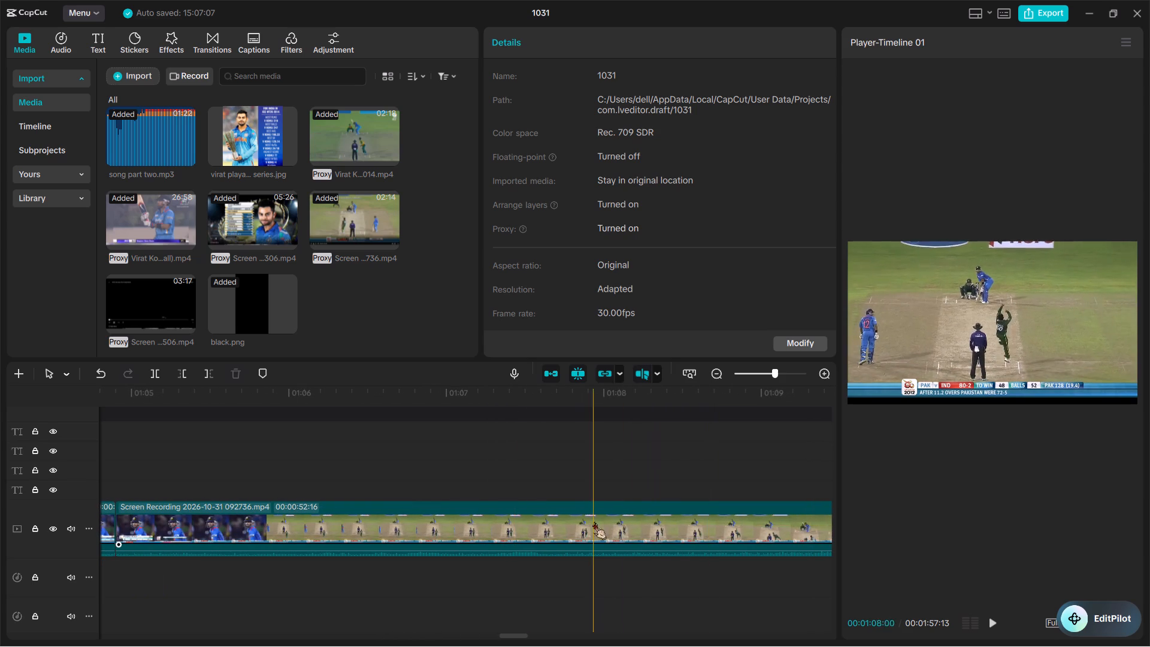
pyautogui.hscroll(-1, 751, 525)
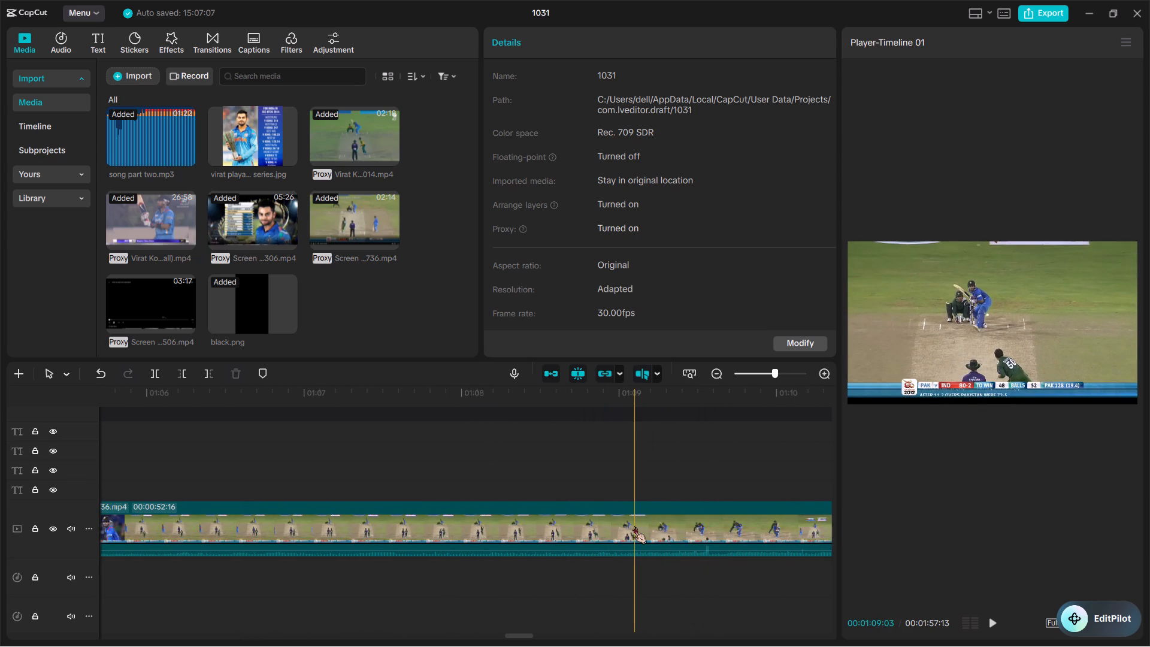
pyautogui.hscroll(-2, 743, 530)
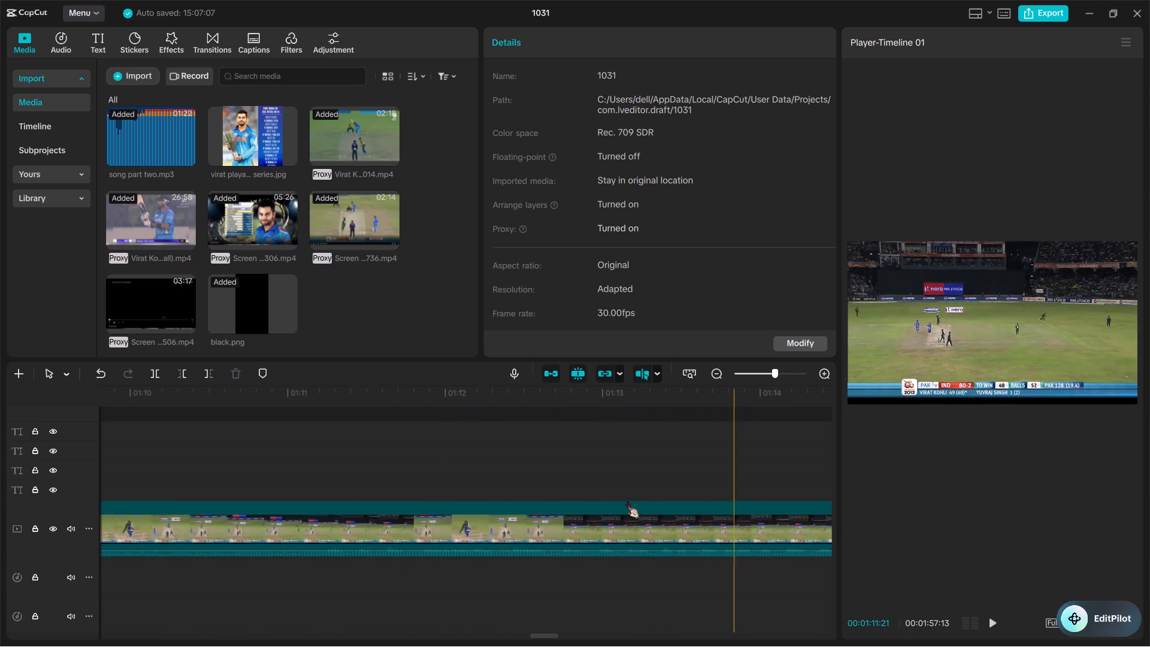
pyautogui.hscroll(-2, 703, 529)
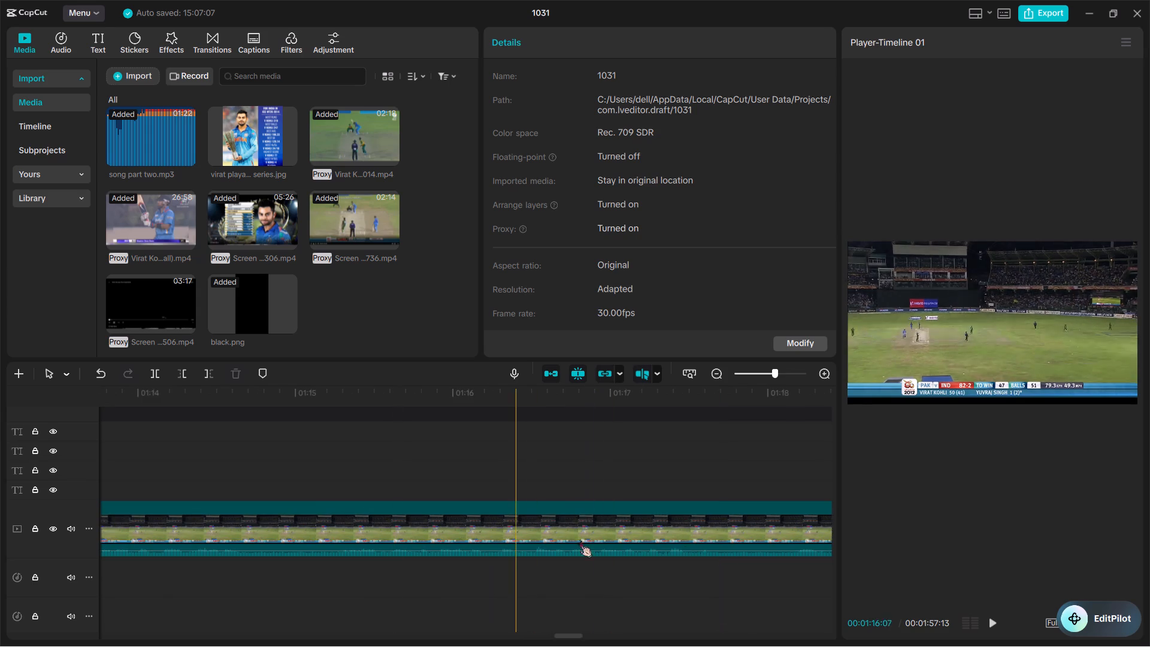
pyautogui.hscroll(-2, 705, 535)
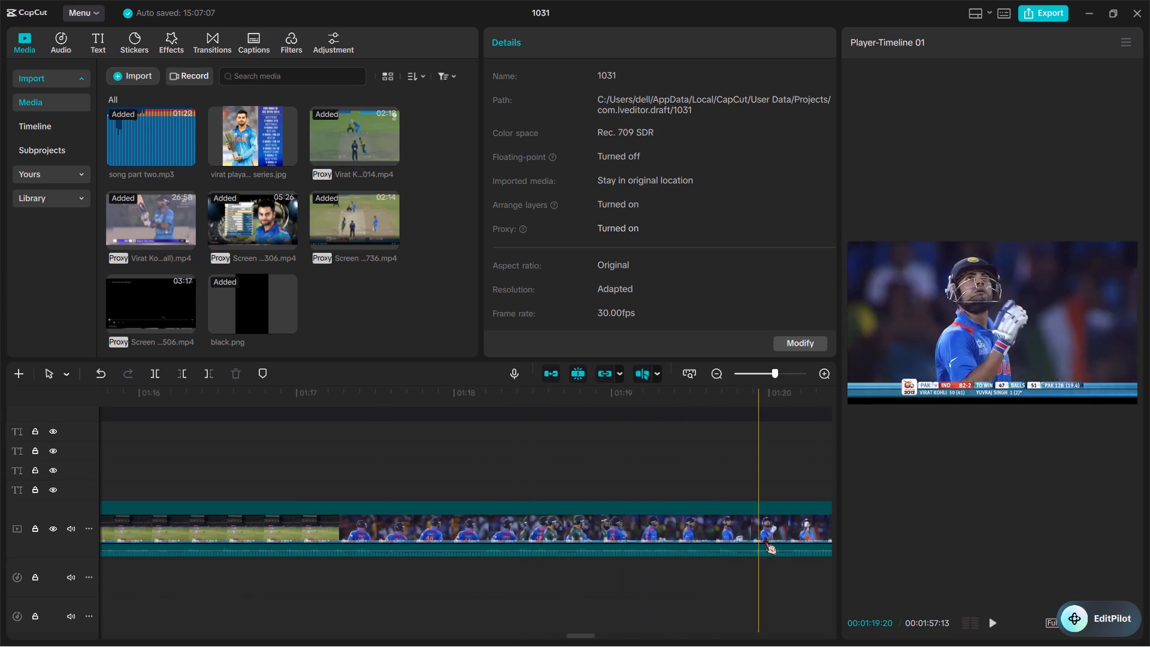
pyautogui.hscroll(-1, 728, 527)
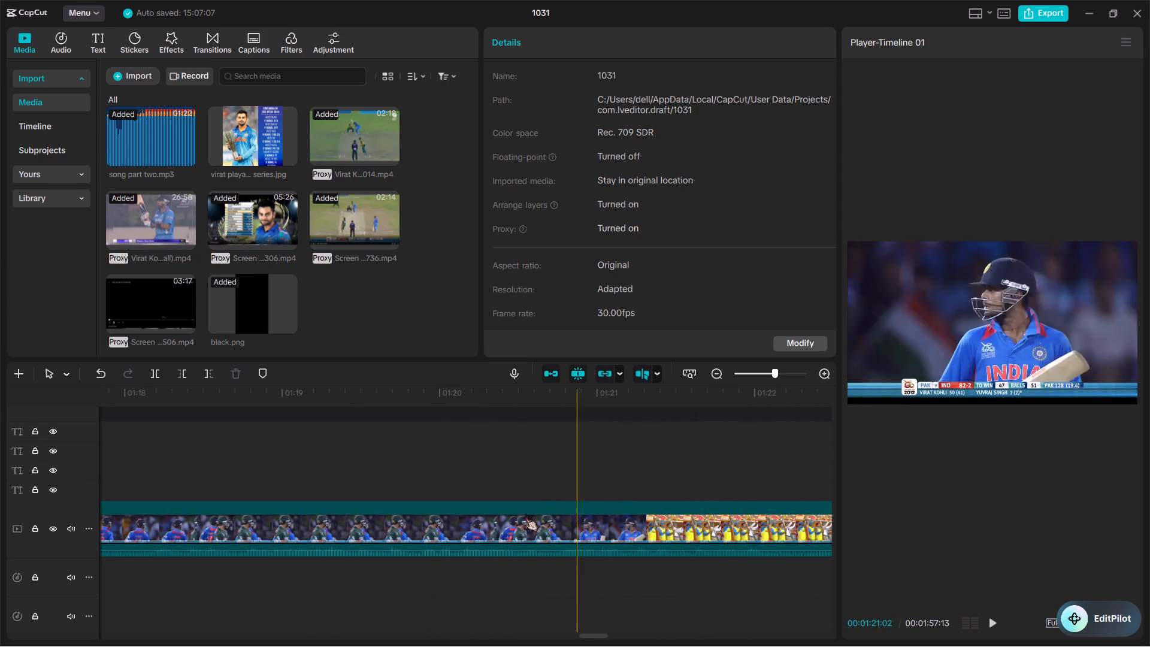
pyautogui.hscroll(1, 421, 533)
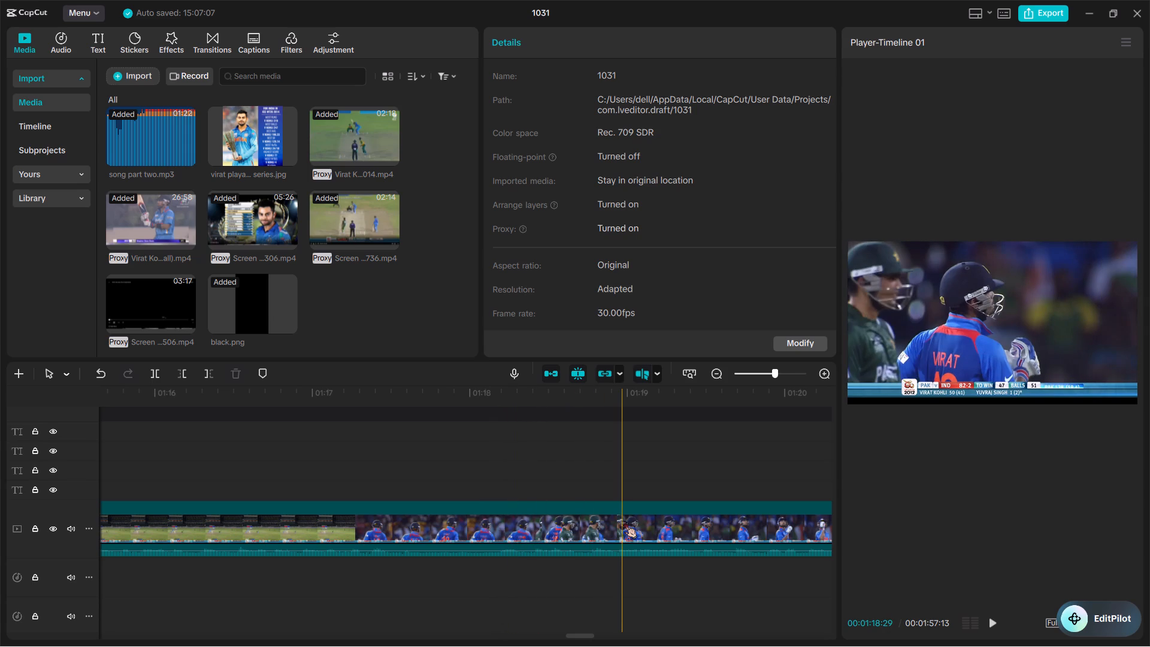
pyautogui.hotkey('ctrl', 'b')
pyautogui.click(547, 519)
pyautogui.press('BackSpace')
# Cut the section between 00:01:07:03 and 00:01:09:18 out of the Screen Recording clip, removing the applauding dugout before the batsman's next close-up.
pyautogui.hscroll(1, 547, 519)
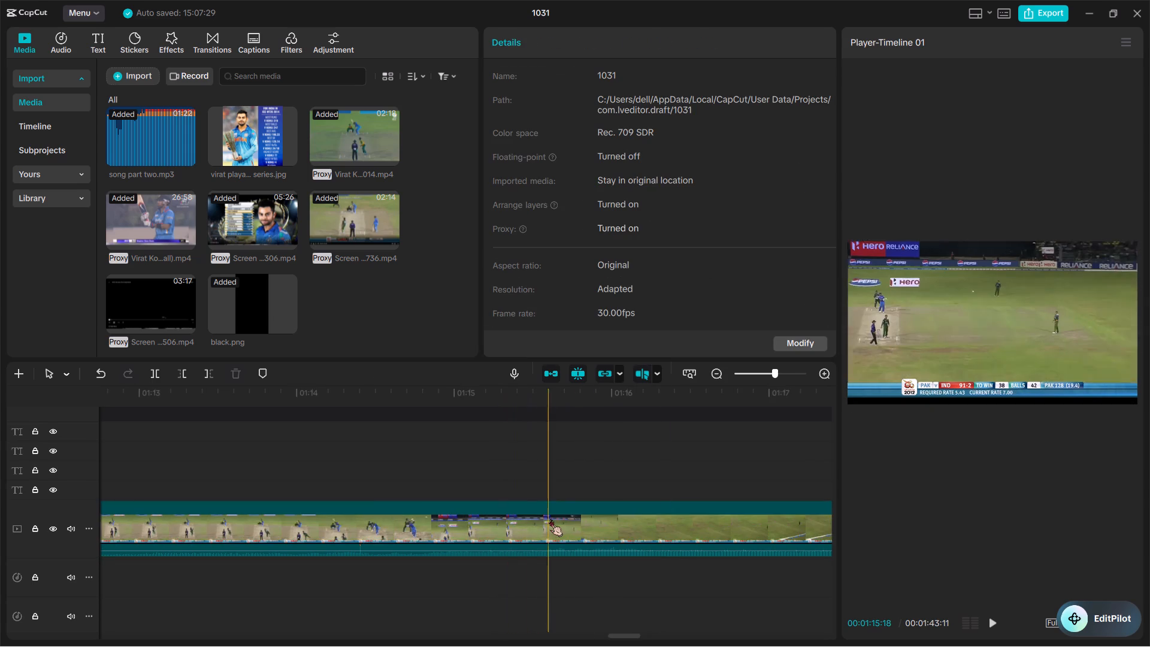
pyautogui.scroll(-5, 550, 519)
pyautogui.keyDown('ctrl'); pyautogui.scroll(-4, 550, 519); pyautogui.keyUp('ctrl')
pyautogui.hscroll(1, 411, 489)
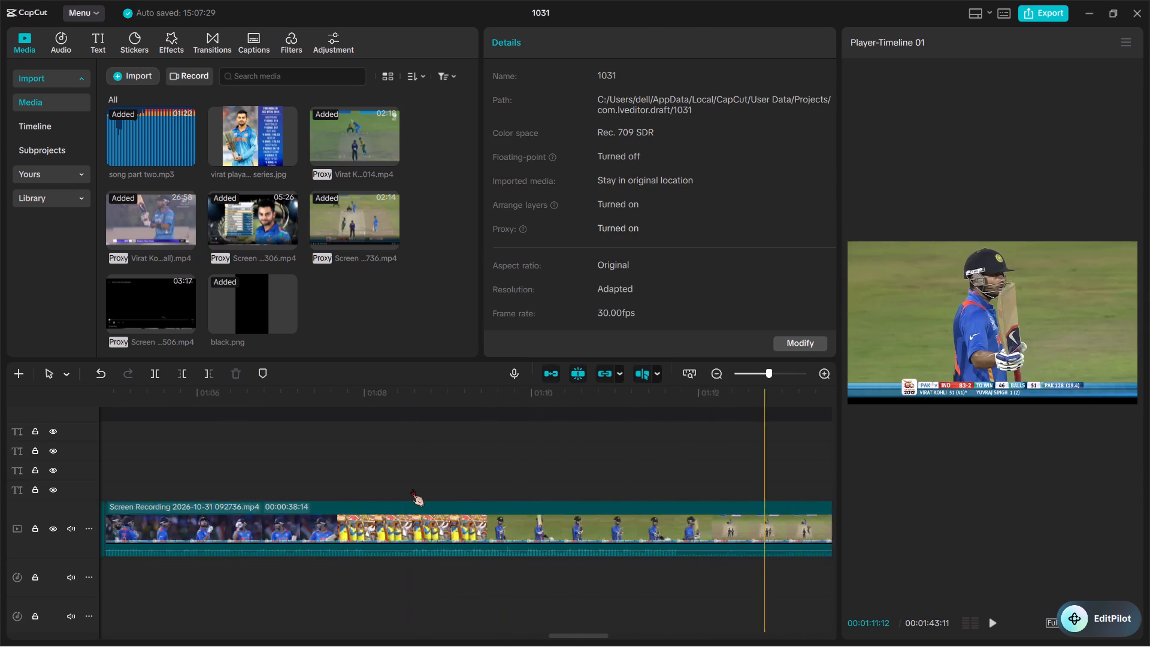
pyautogui.hscroll(1, 411, 489)
pyautogui.hscroll(-1, 618, 546)
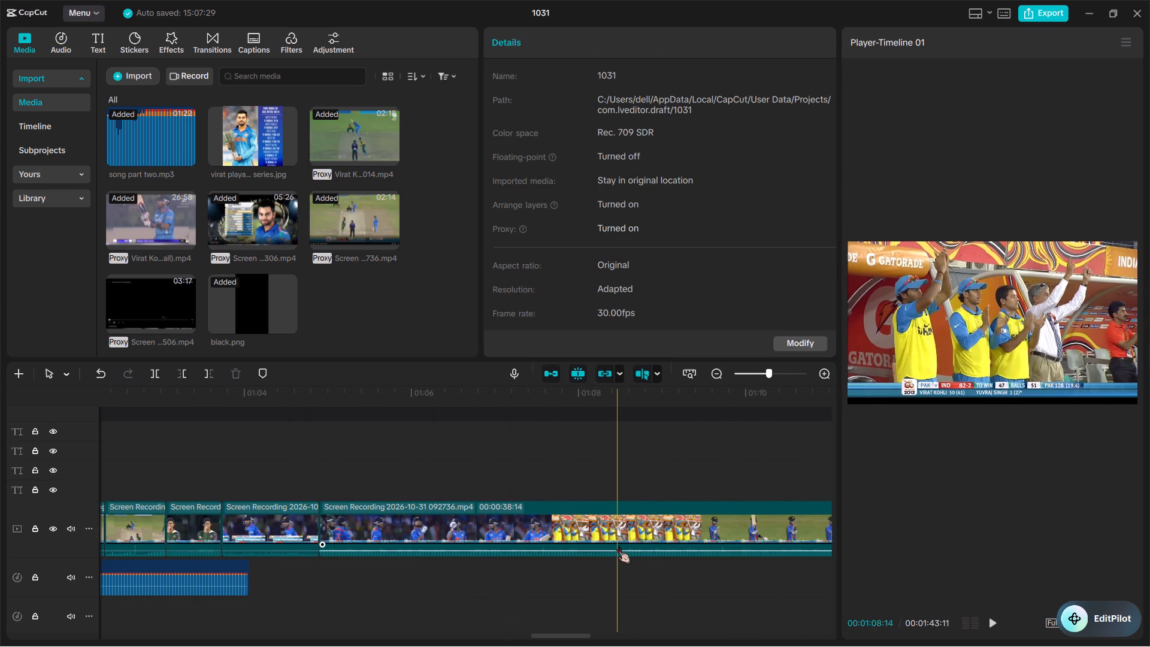
pyautogui.hscroll(-1, 618, 546)
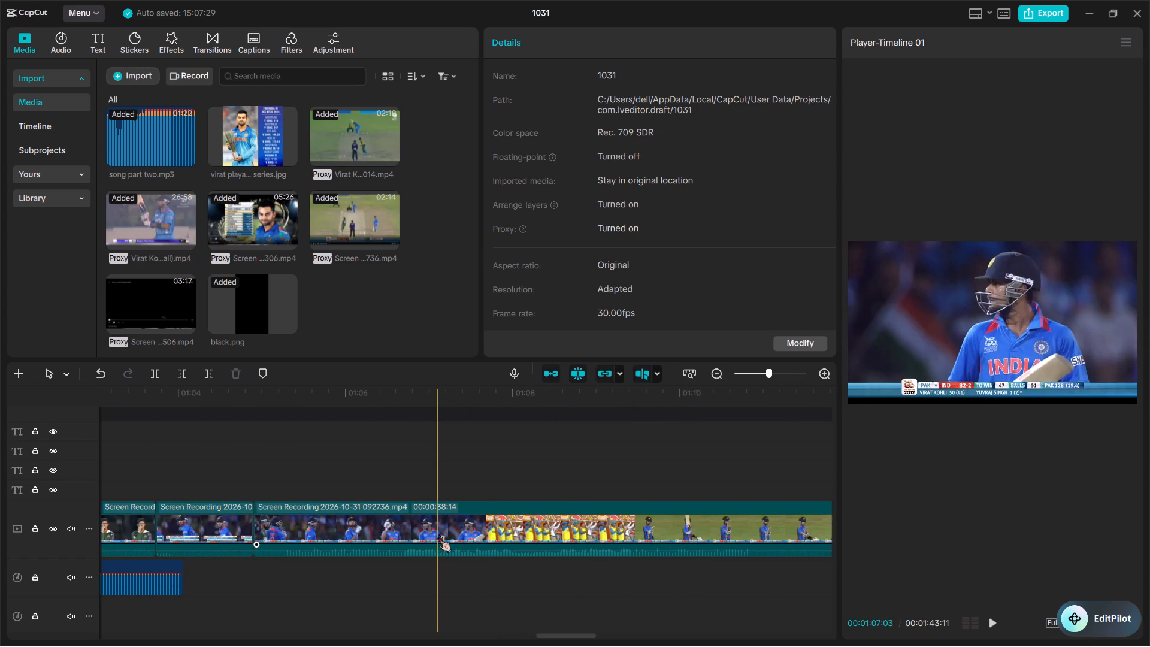
pyautogui.hotkey('ctrl', 'b')
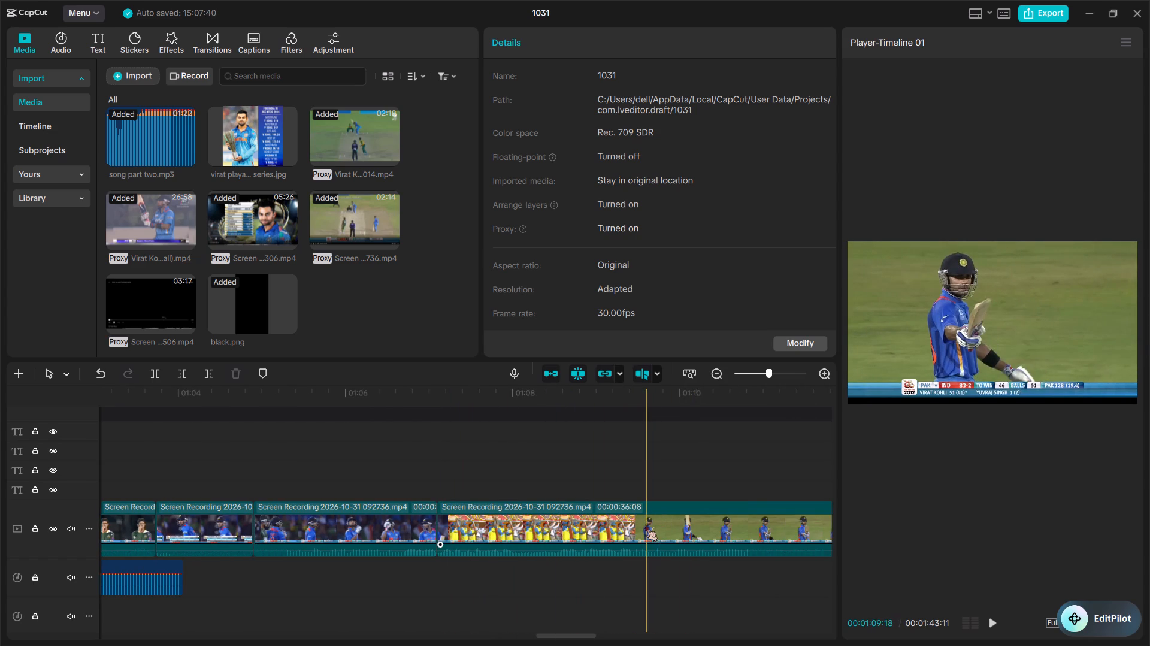
pyautogui.press('q')
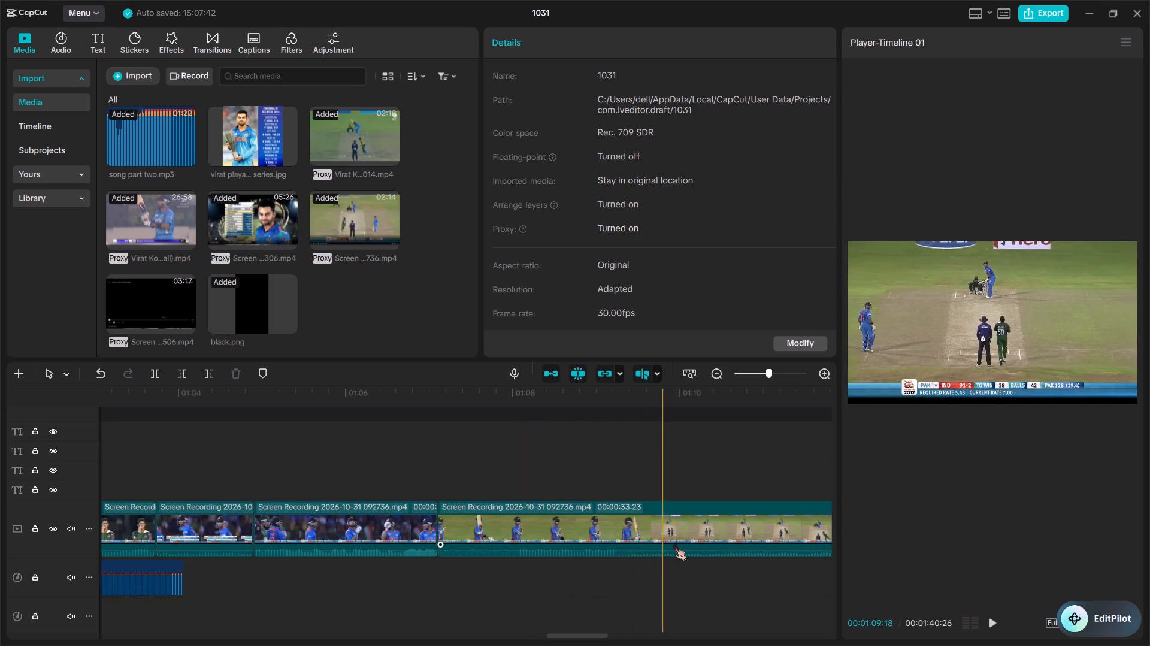
# Cut the section between 00:01:09:04 and 00:01:11:08 out of the Screen Recording clip, joining the batsman's close-up to the next batting shot.
pyautogui.hscroll(-2, 674, 543)
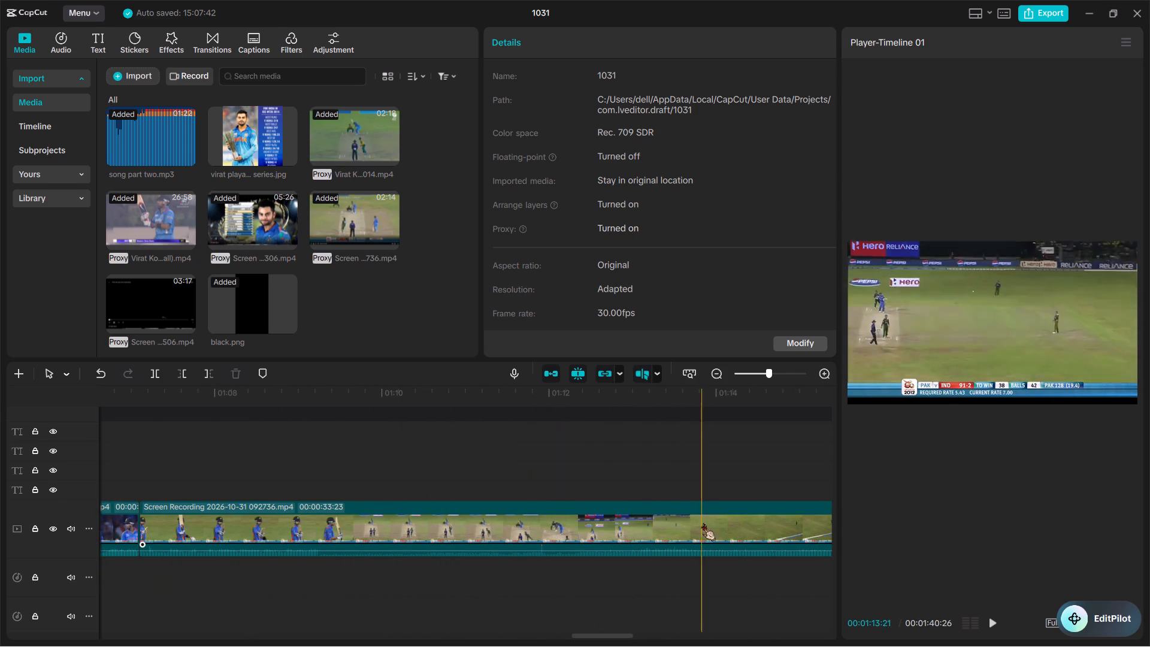
pyautogui.hscroll(-1, 703, 523)
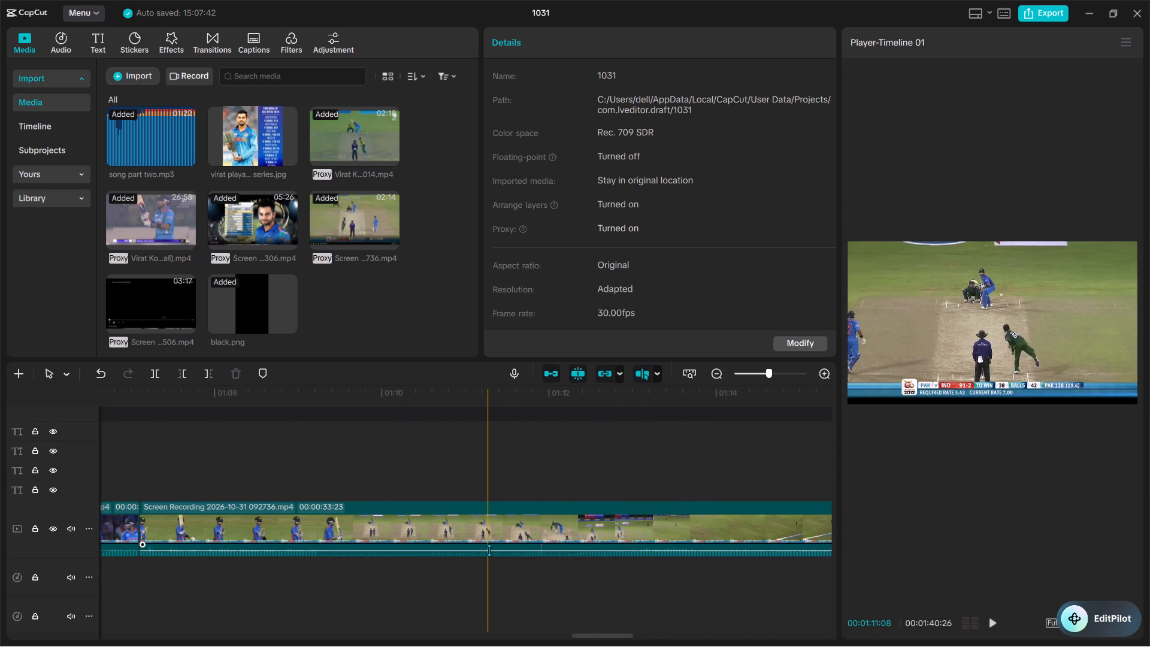
pyautogui.hscroll(-1, 489, 550)
pyautogui.hotkey('ctrl', 'b')
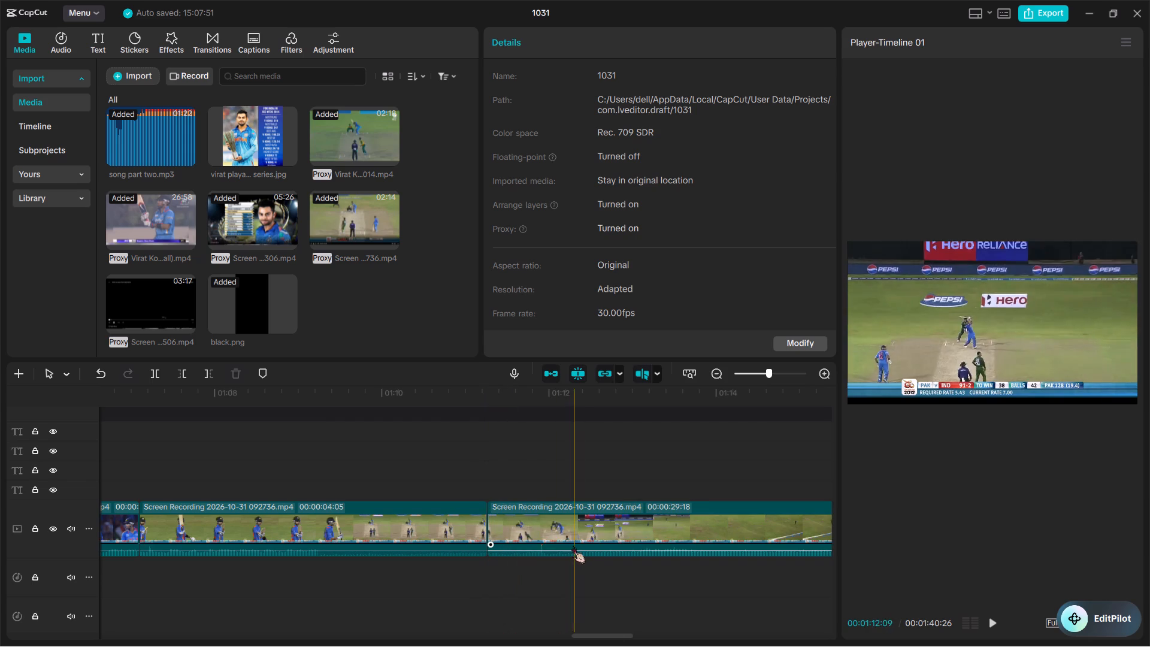
pyautogui.hscroll(1, 255, 545)
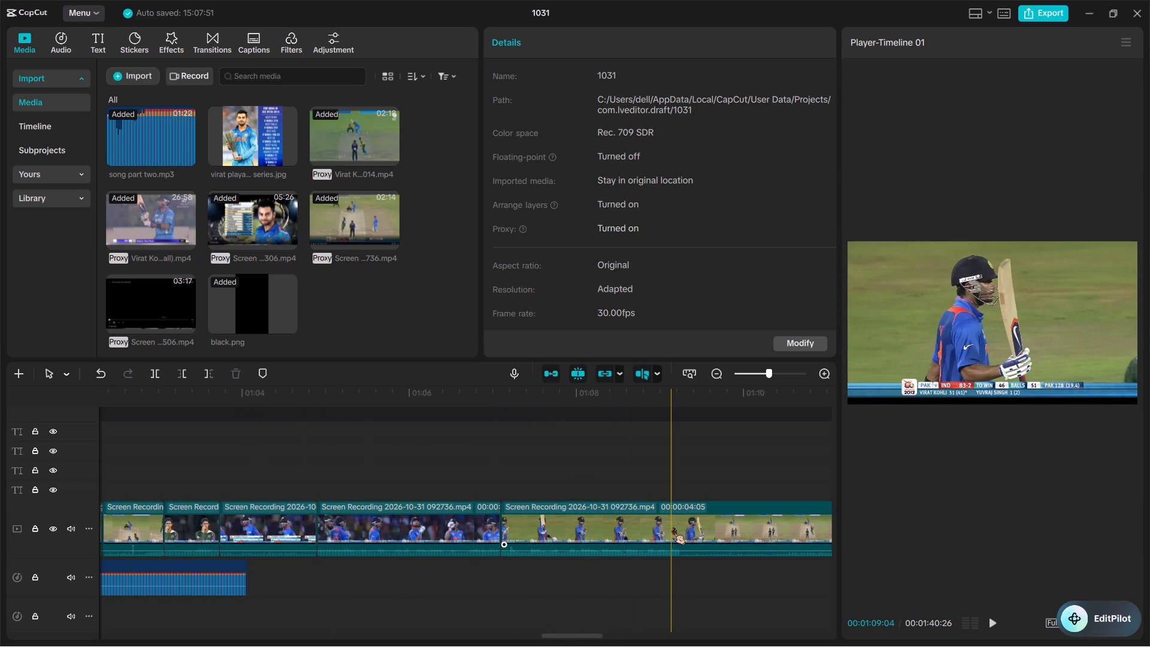
pyautogui.hotkey('ctrl', 'v')
pyautogui.hotkey('ctrl', 'b')
pyautogui.hscroll(-1, 673, 527)
pyautogui.click(319, 519)
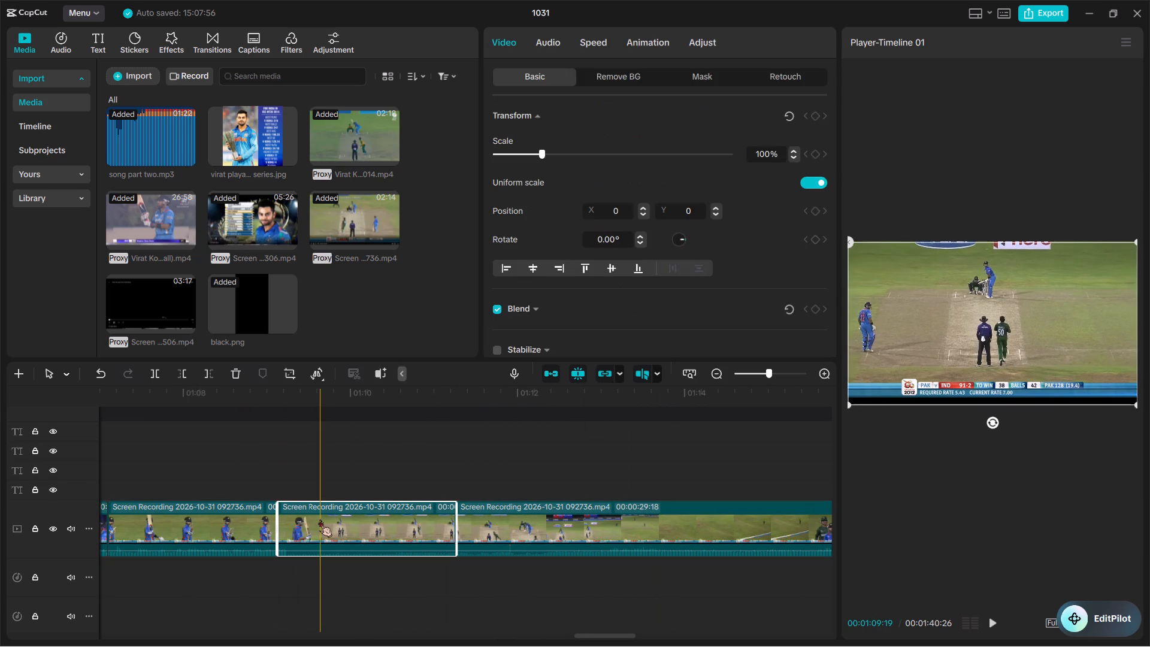
pyautogui.press('BackSpace')
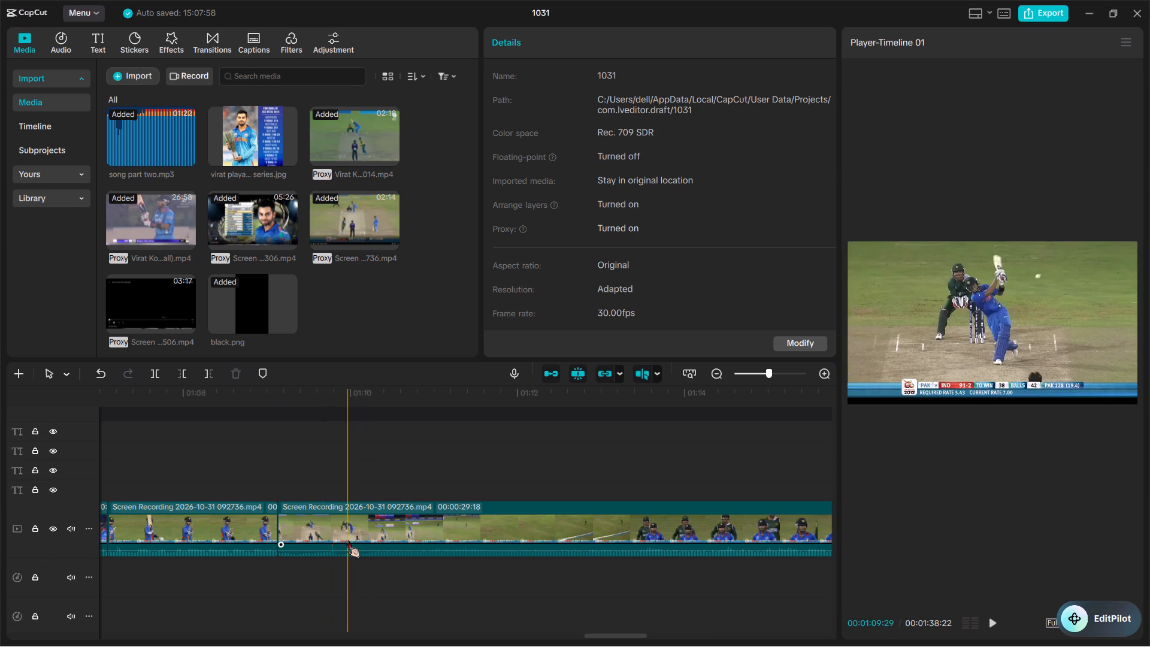
# Cut the section between about 00:01:09:29 and 00:01:16:29 out of the Screen Recording clip, joining the batting shot to the next one.
pyautogui.hotkey('ctrl', 'b')
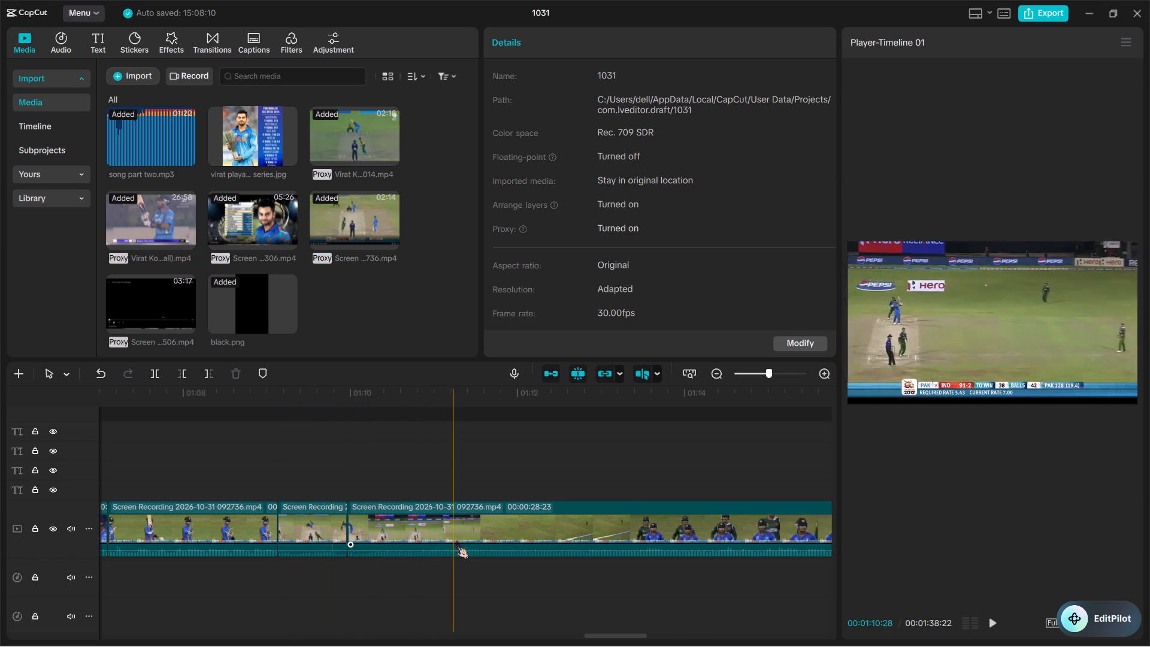
pyautogui.hscroll(-1, 456, 541)
pyautogui.hscroll(-1, 512, 529)
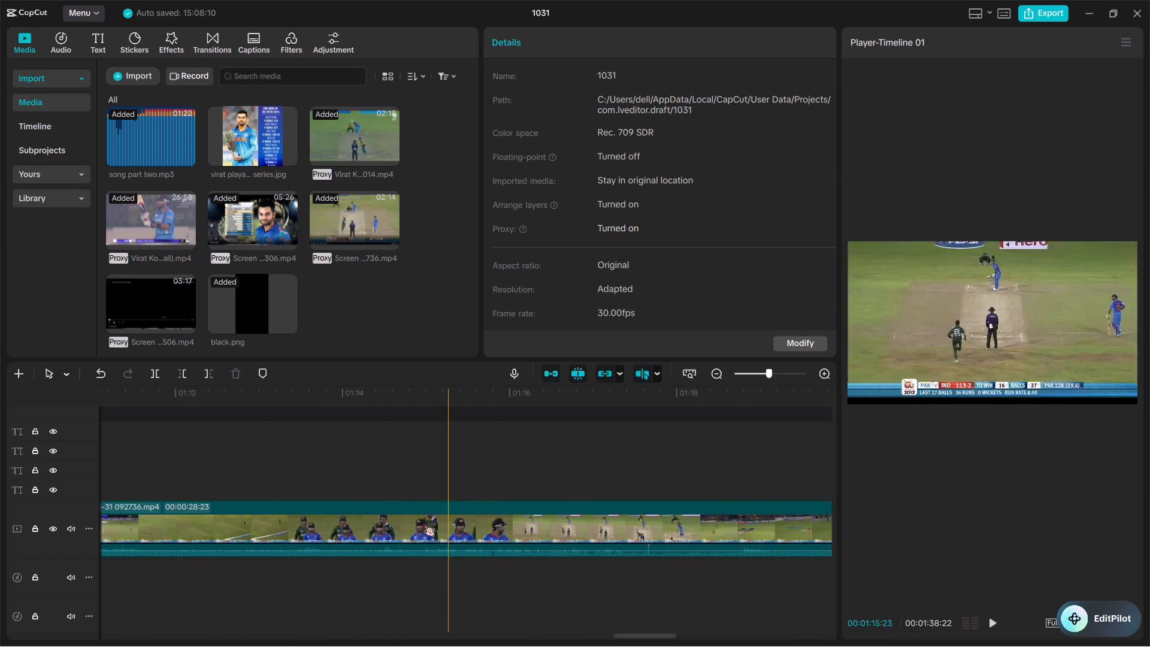
pyautogui.hscroll(-1, 592, 517)
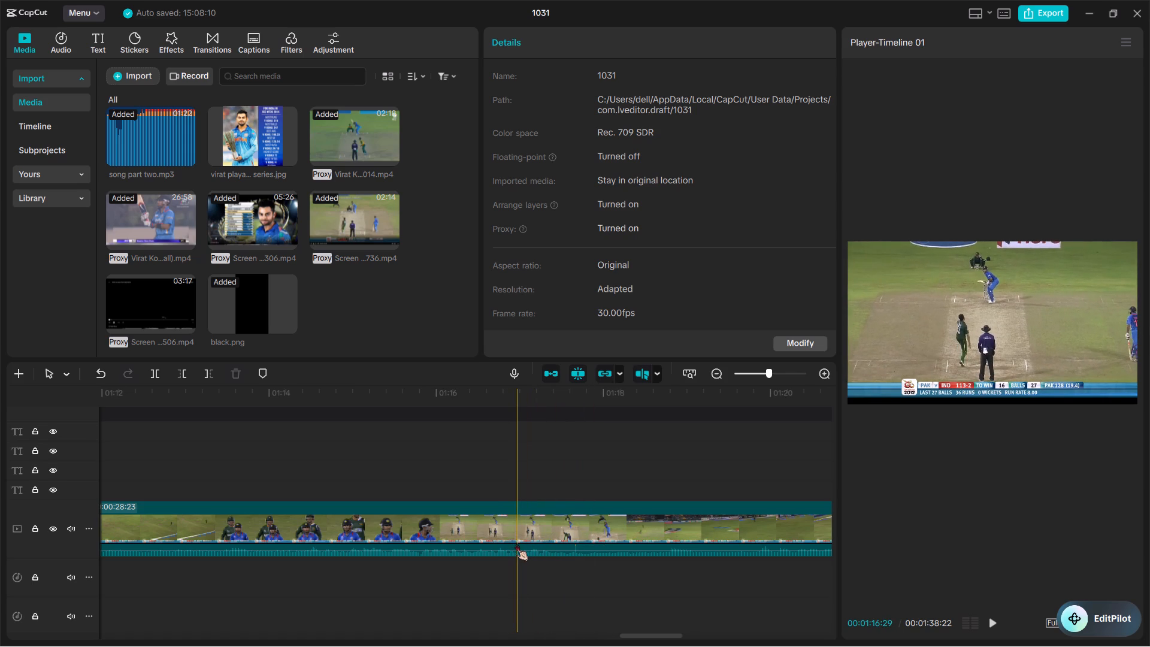
pyautogui.press('q')
# Cut the section between about 00:01:10:25 and 00:01:26:24 out of the Screen Recording clip, joining the batting shot to Kohli's helmeted close-up.
pyautogui.hscroll(1, 516, 543)
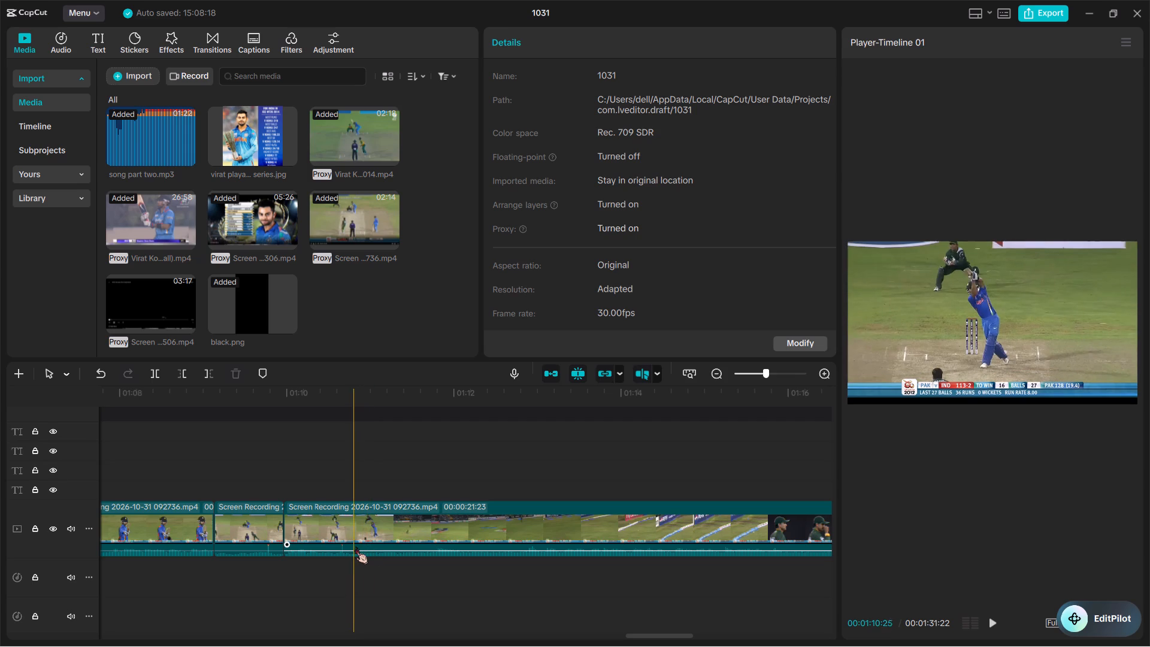
pyautogui.hotkey('ctrl', 'b')
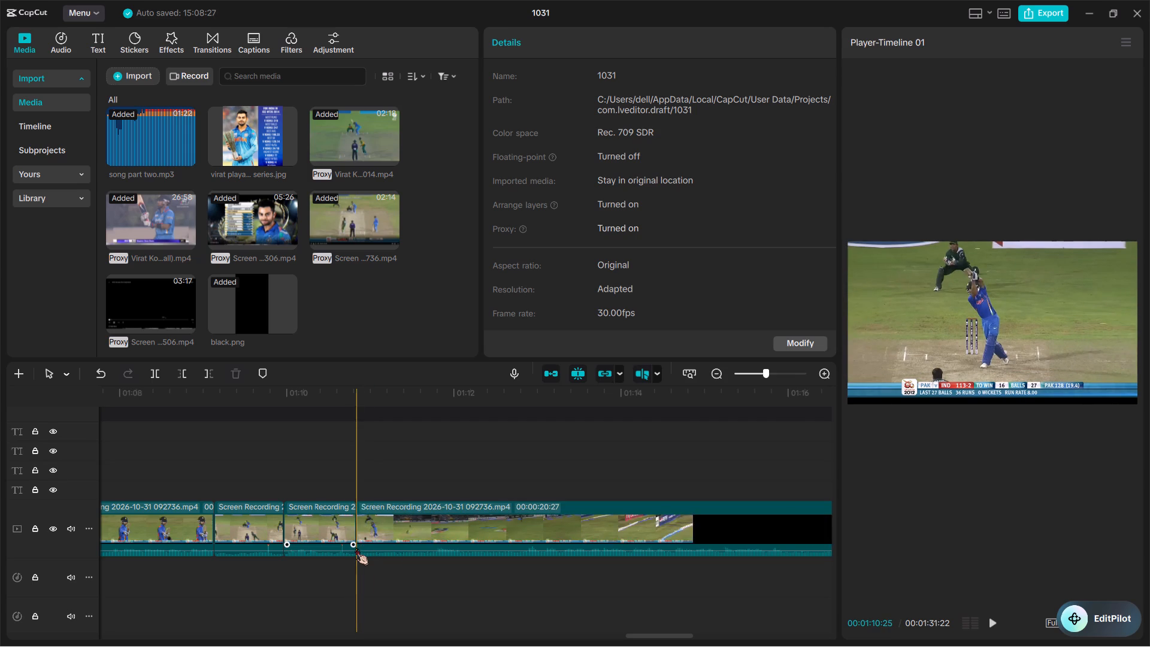
pyautogui.hscroll(-1, 501, 510)
pyautogui.hscroll(-1, 589, 539)
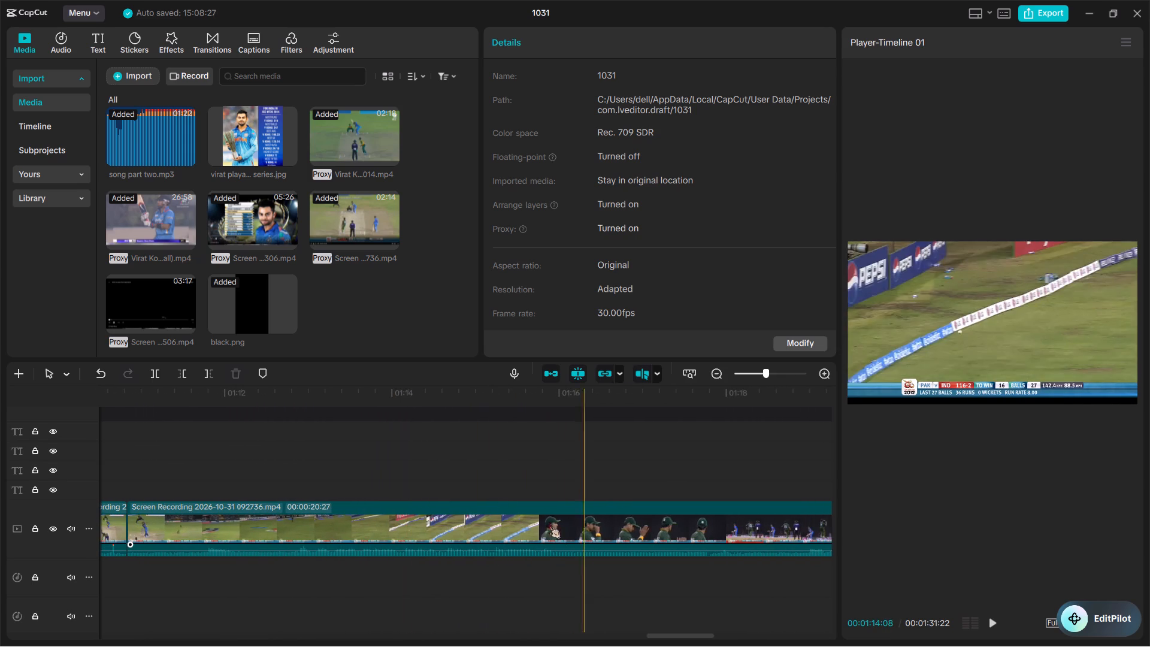
pyautogui.hscroll(-1, 674, 530)
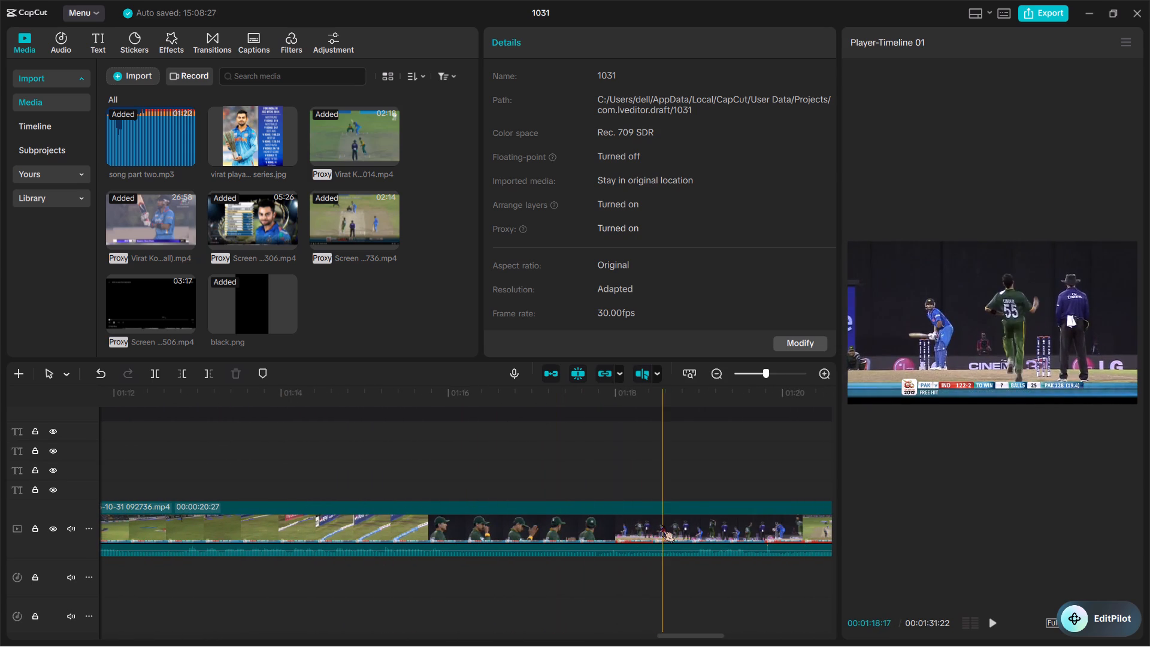
pyautogui.hscroll(-1, 700, 529)
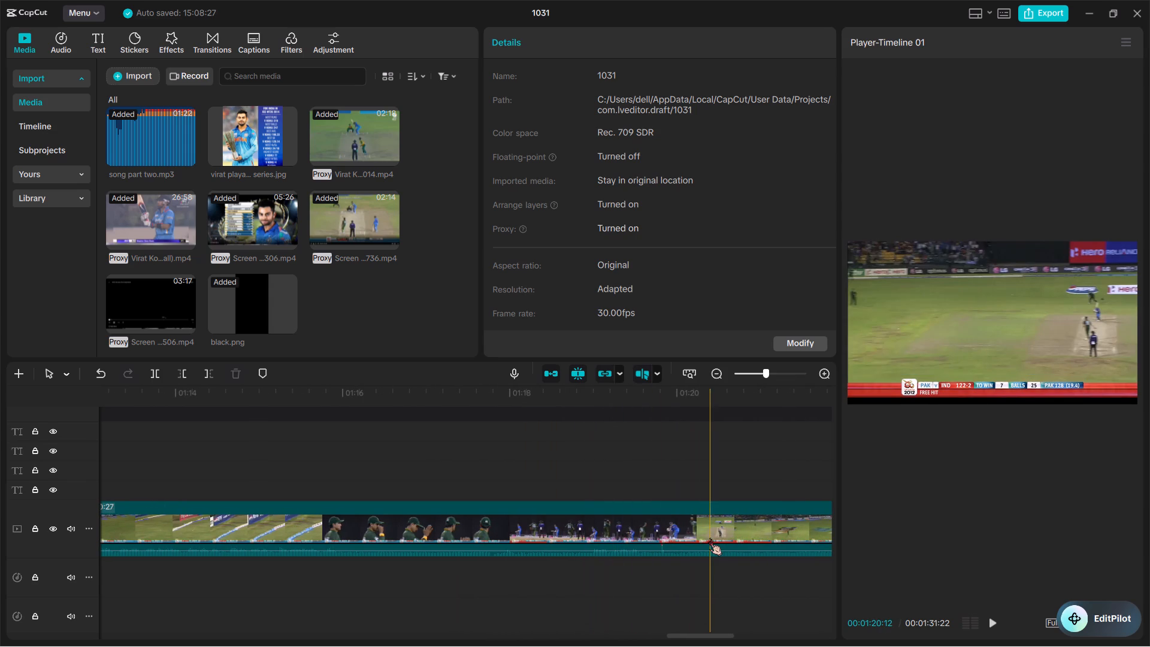
pyautogui.hscroll(-2, 709, 538)
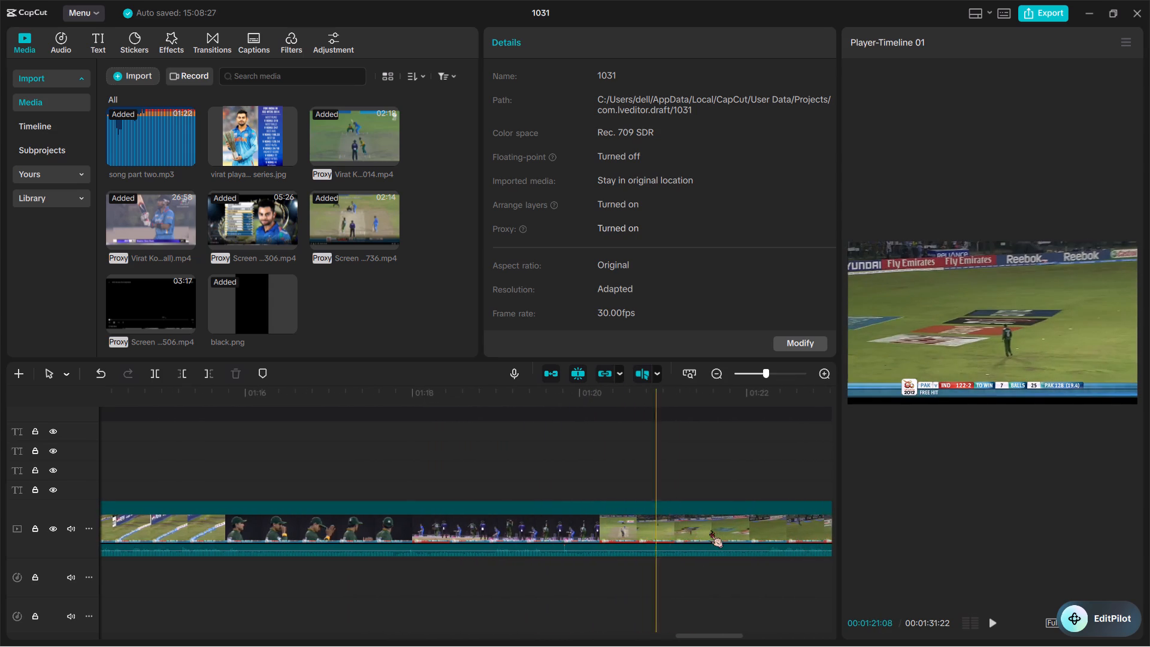
pyautogui.hscroll(-2, 710, 530)
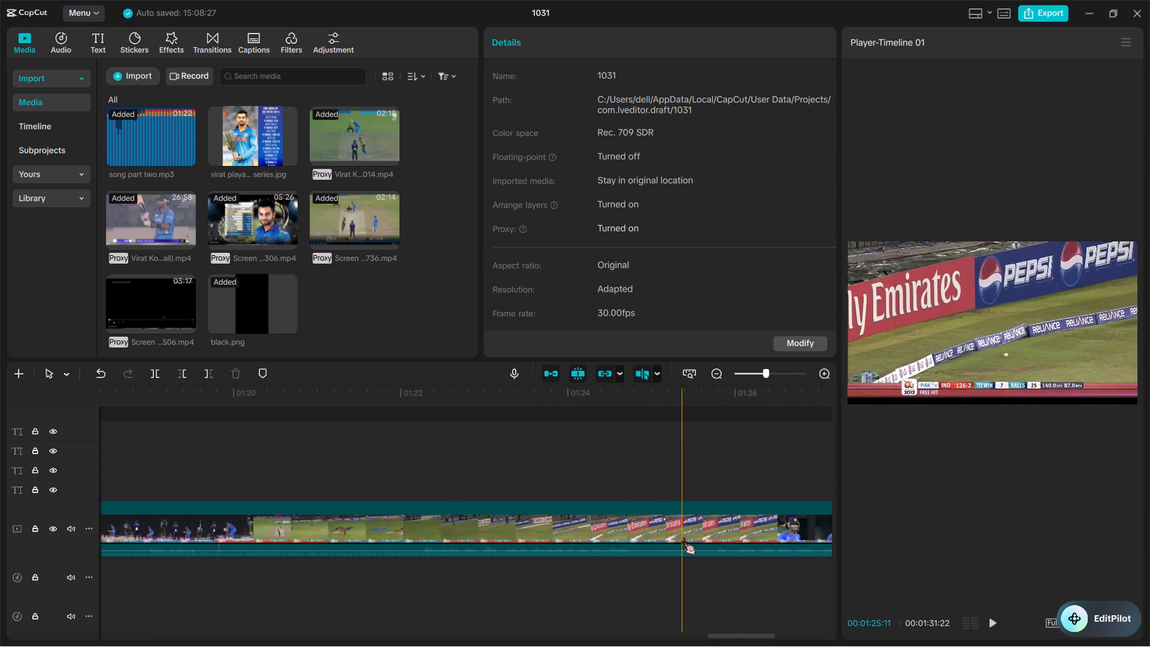
pyautogui.hscroll(-1, 683, 537)
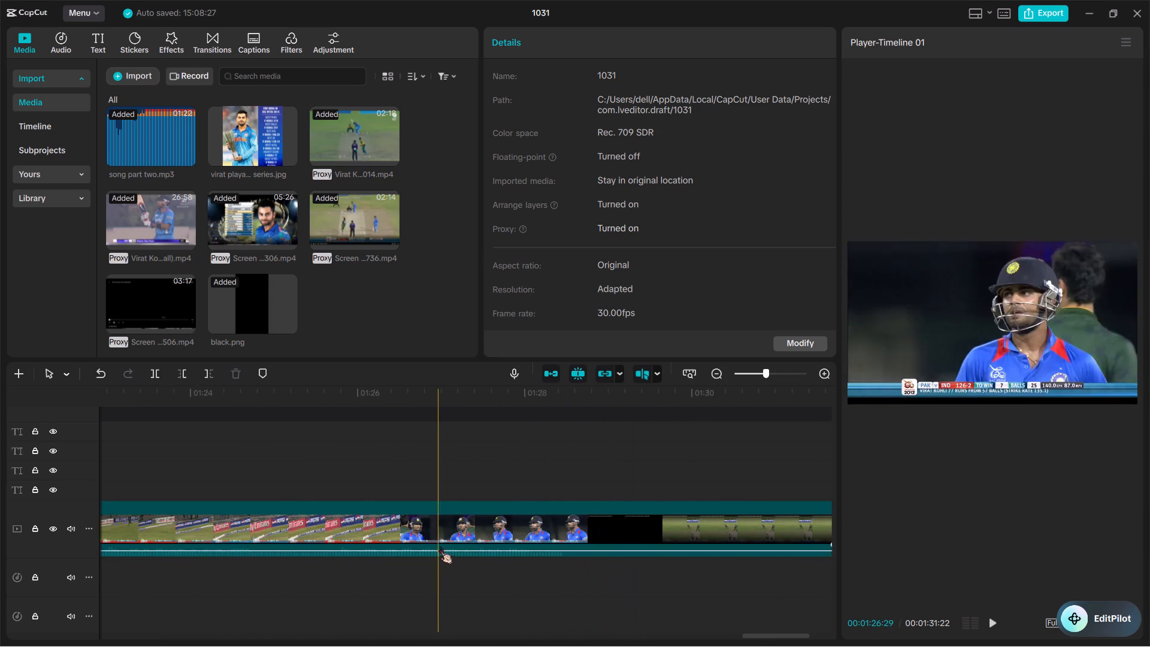
pyautogui.hscroll(-1, 631, 554)
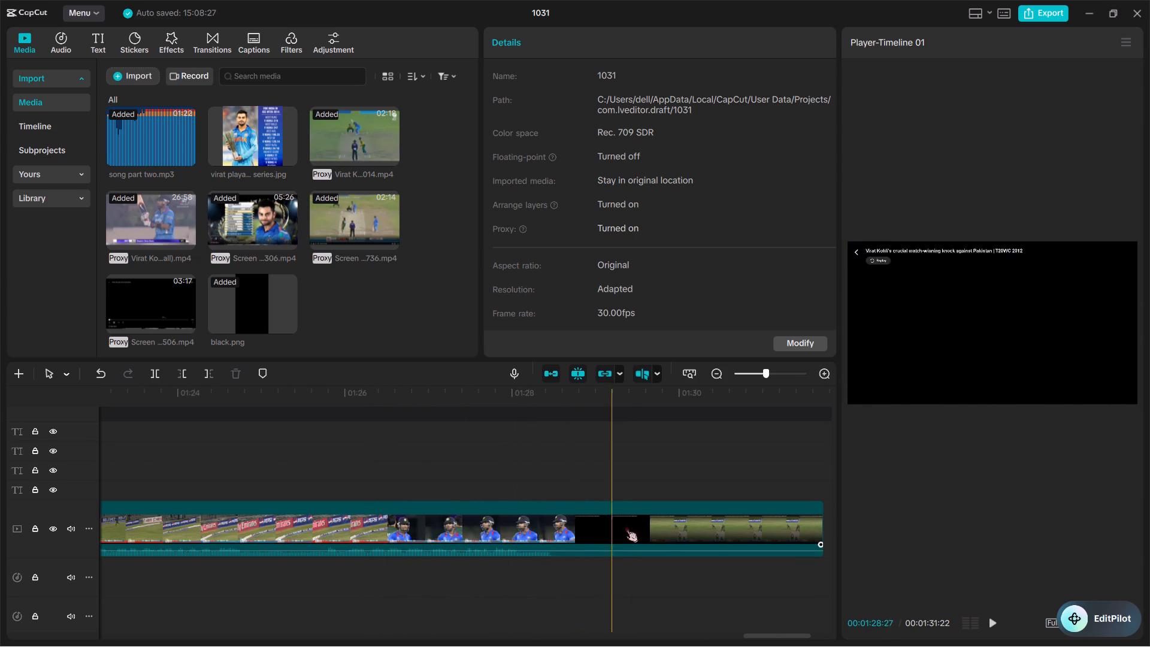
pyautogui.hscroll(-1, 721, 517)
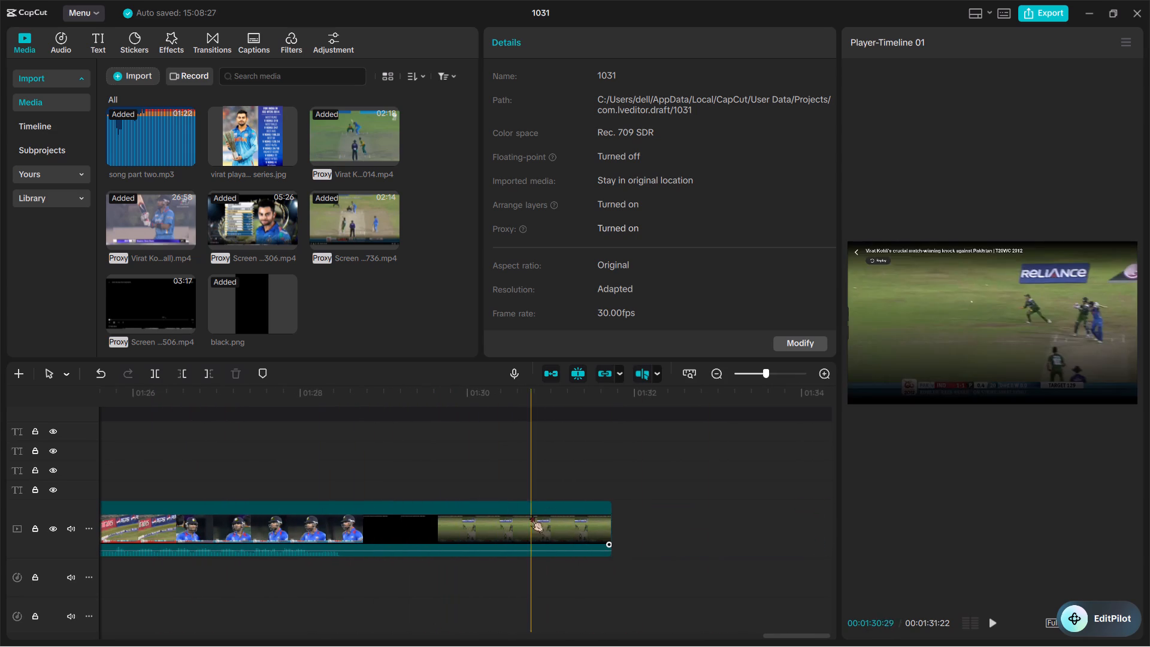
pyautogui.hscroll(1, 237, 545)
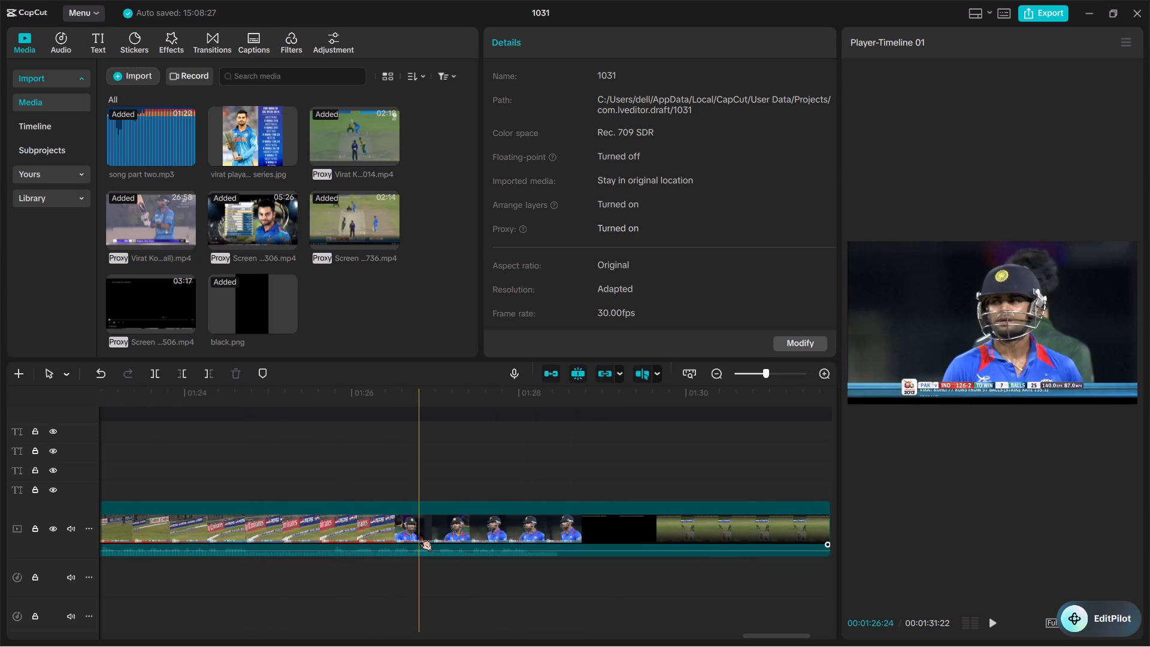
pyautogui.press('q')
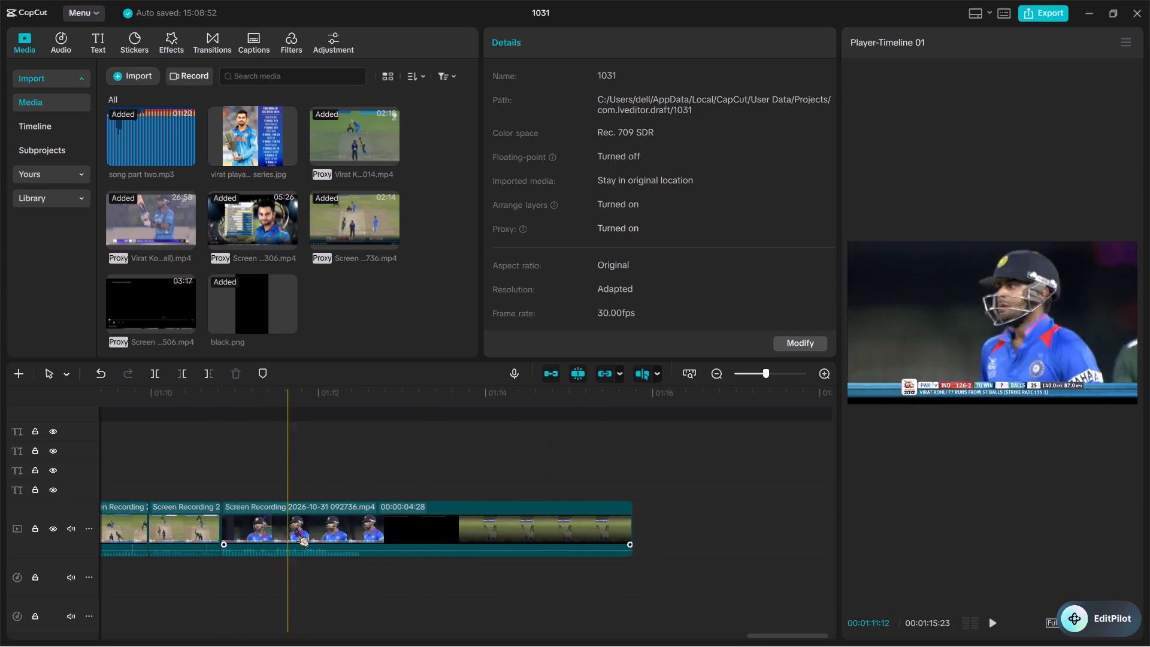
# Trim the end of the last Screen Recording clip to about 00:01:12:13, dropping the black screen and replay after Kohli's close-up.
pyautogui.press('w')
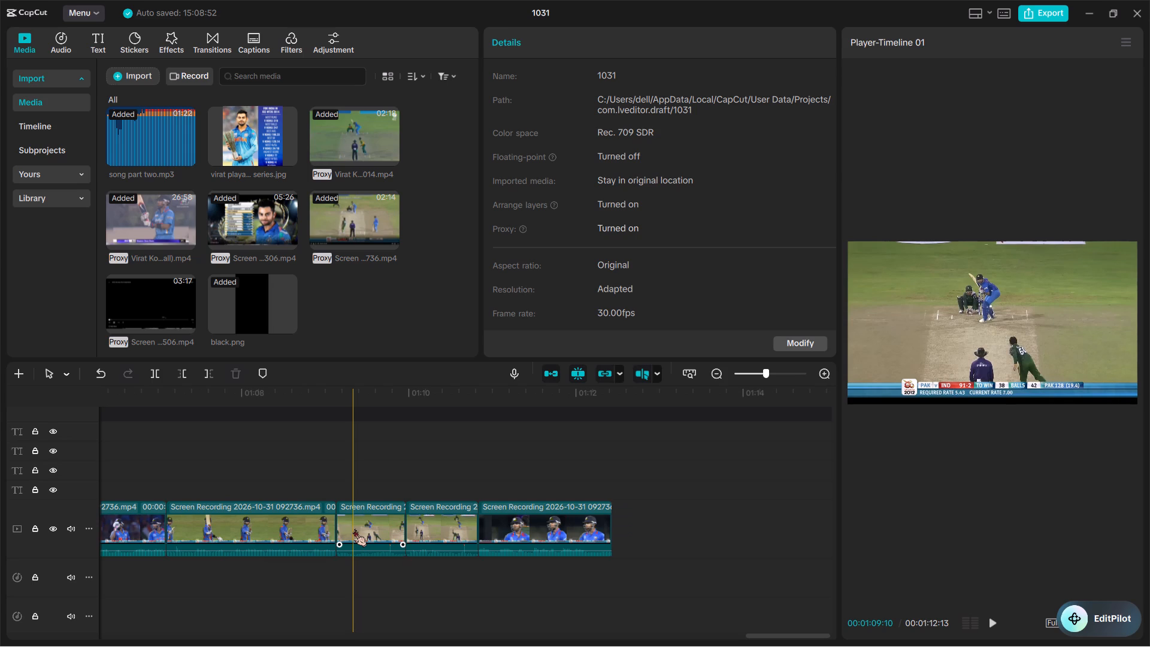
# Copy the black.png clip and insert it on the main track at 00:00:46:09, between the 2.6X Virat Kohli clip and the first Screen Recording clip.
pyautogui.keyDown('ctrl'); pyautogui.scroll(-4, 354, 529); pyautogui.keyUp('ctrl')
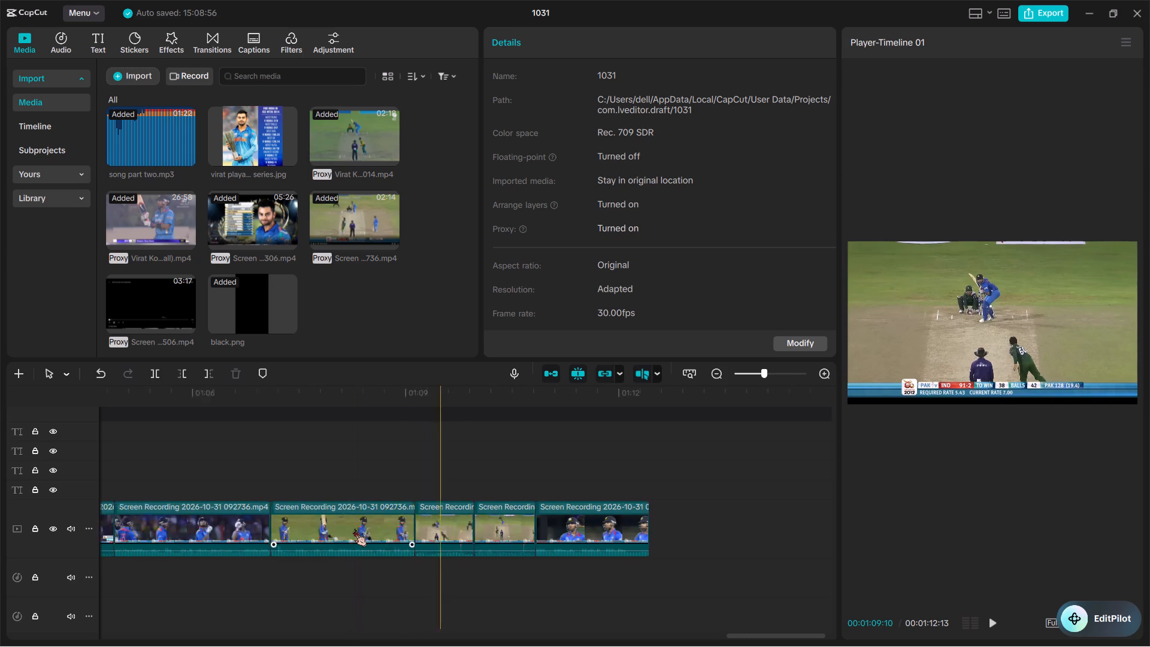
pyautogui.keyDown('ctrl'); pyautogui.scroll(-15, 354, 529); pyautogui.keyUp('ctrl')
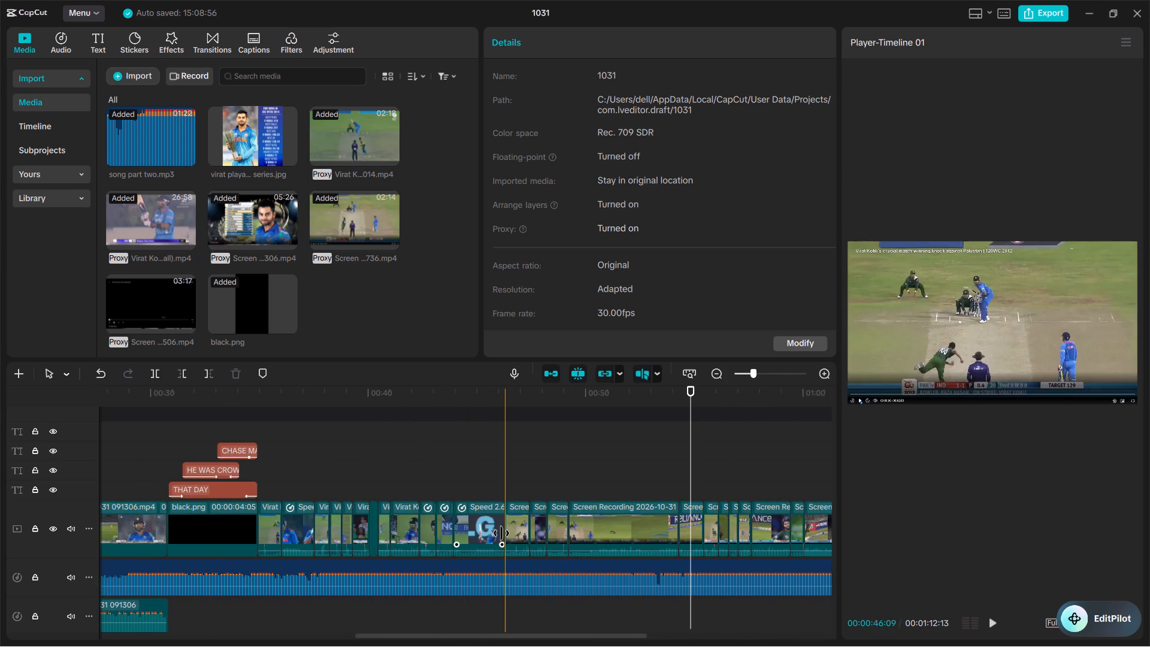
pyautogui.keyDown('ctrl'); pyautogui.scroll(10, 501, 533); pyautogui.keyUp('ctrl')
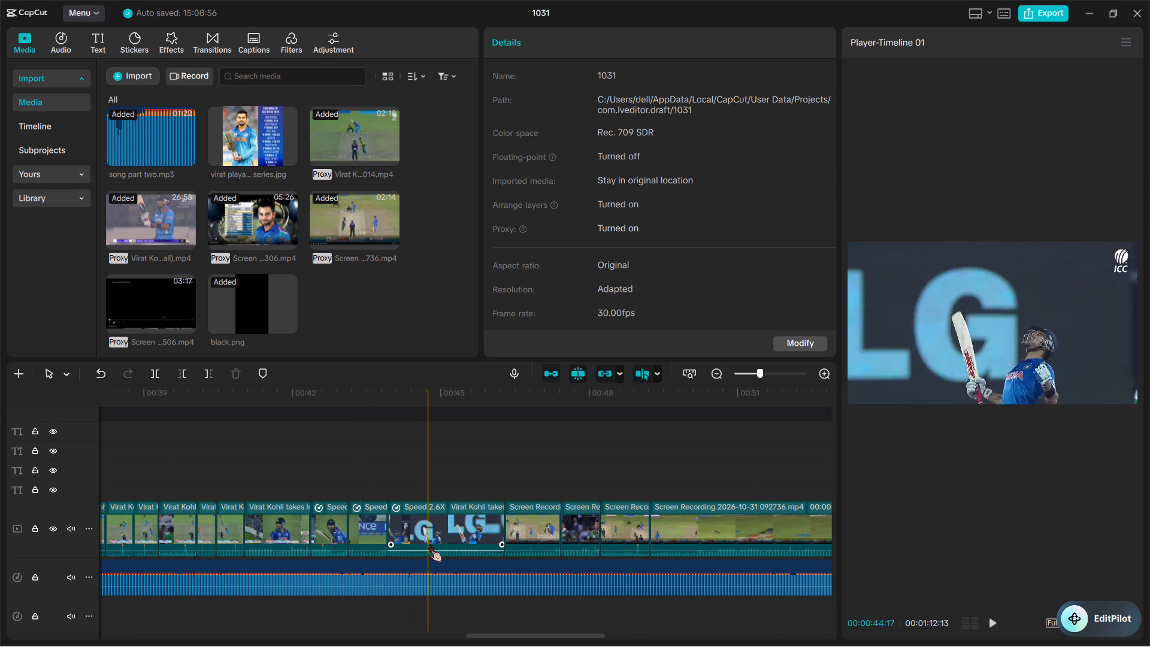
pyautogui.hscroll(1, 506, 521)
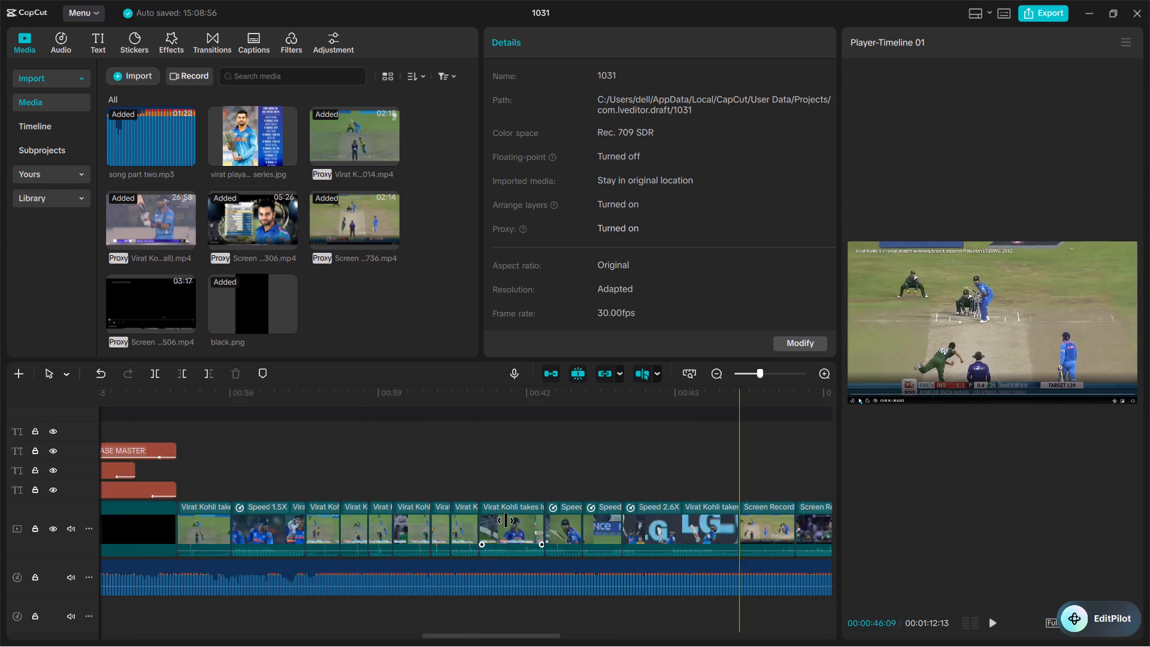
pyautogui.hscroll(1, 506, 521)
pyautogui.click(278, 521)
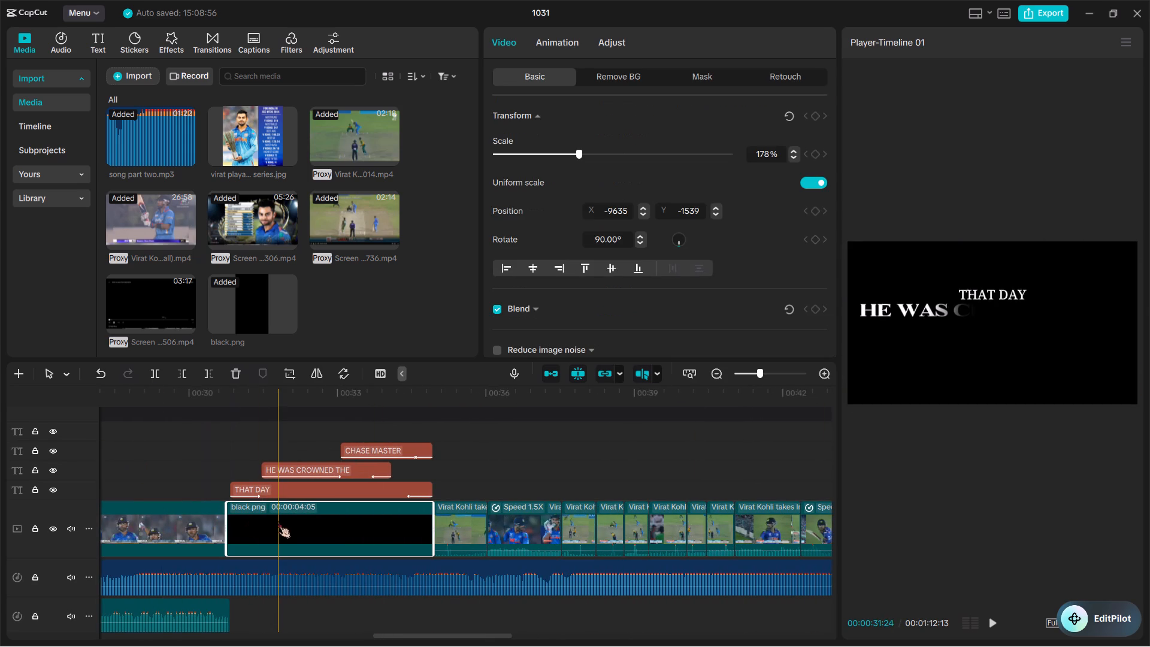
pyautogui.hotkey('ctrl', 'c')
pyautogui.hscroll(-2, 278, 521)
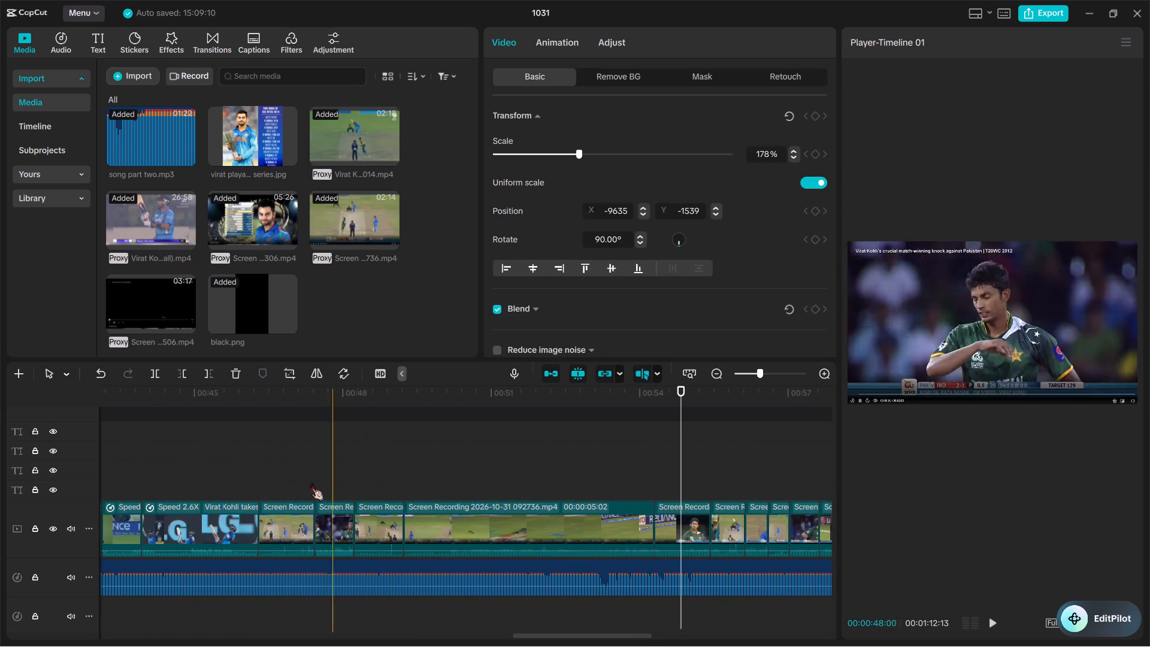
pyautogui.click(263, 474)
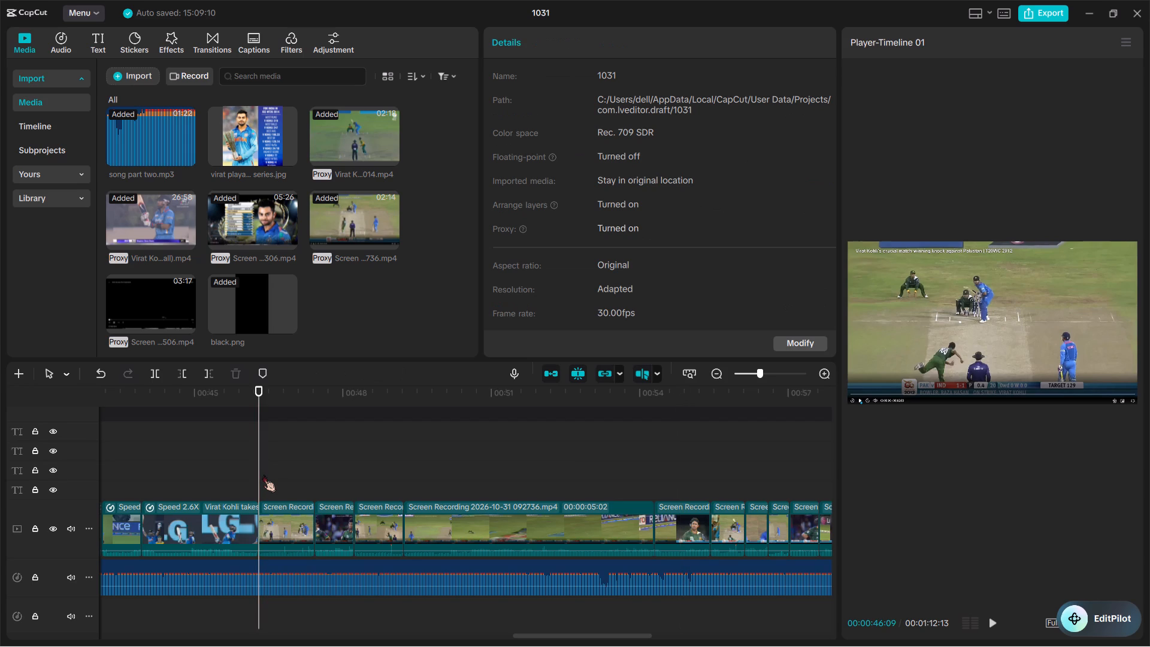
pyautogui.hotkey('ctrl', 'v')
pyautogui.moveTo(293, 506); pyautogui.dragTo(273, 552)
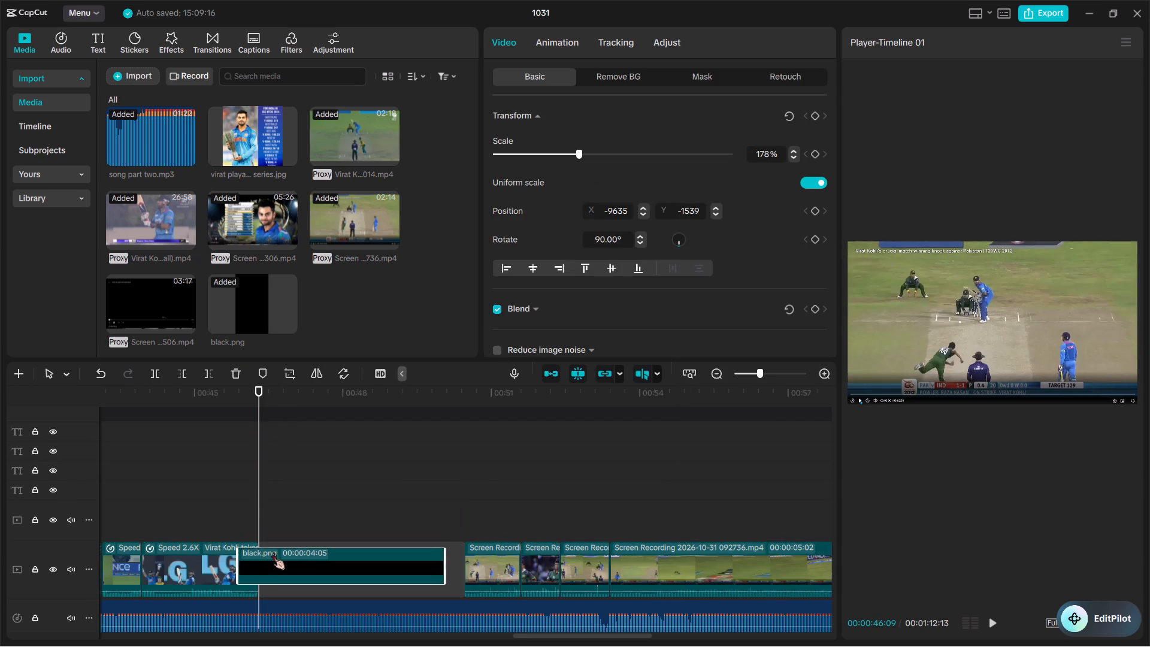
pyautogui.moveTo(273, 552); pyautogui.dragTo(274, 553)
# Delete the batting Screen Recording clip directly after the inserted black.png clip.
pyautogui.hscroll(-1, 437, 515)
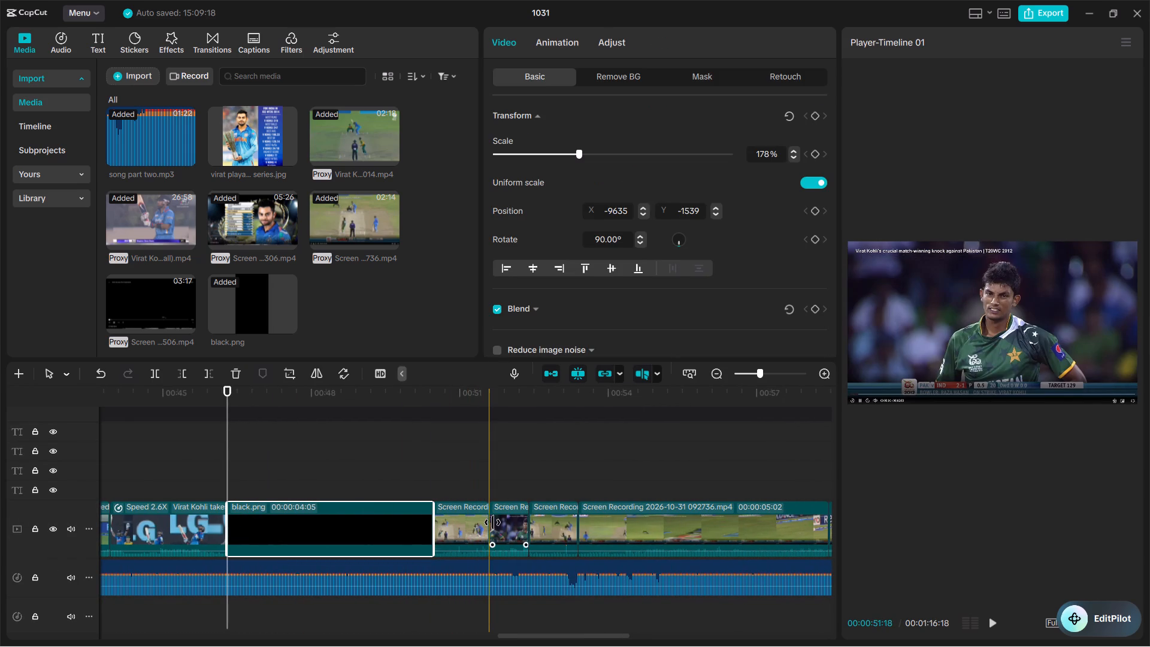
pyautogui.hscroll(-1, 492, 522)
pyautogui.click(432, 533)
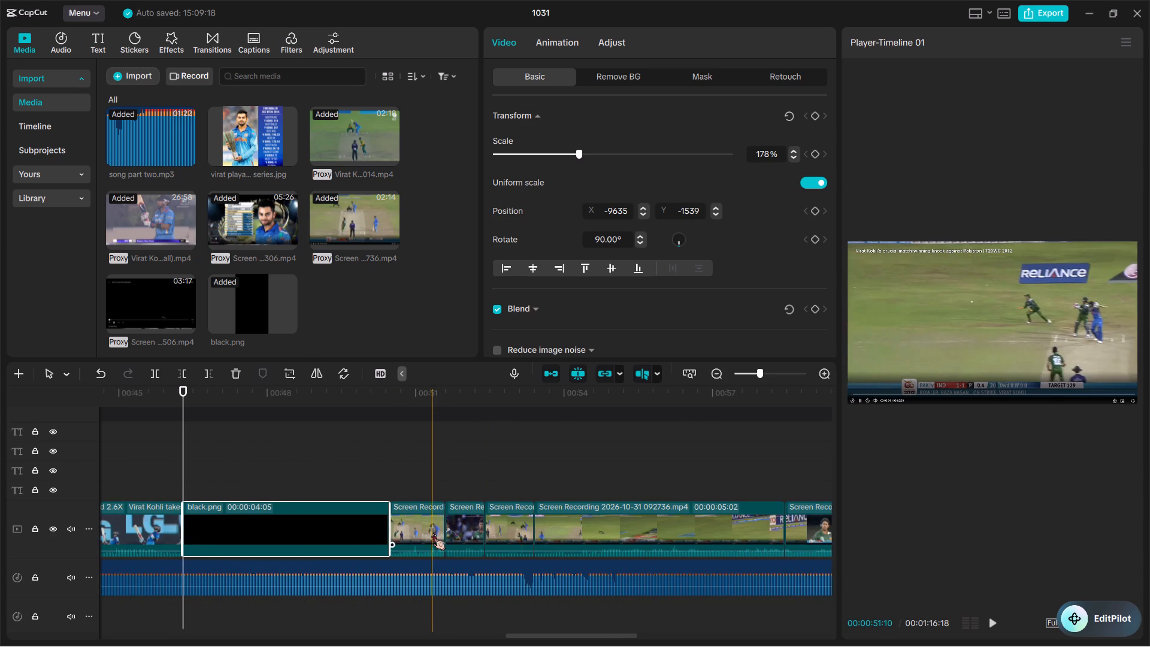
pyautogui.press('BackSpace')
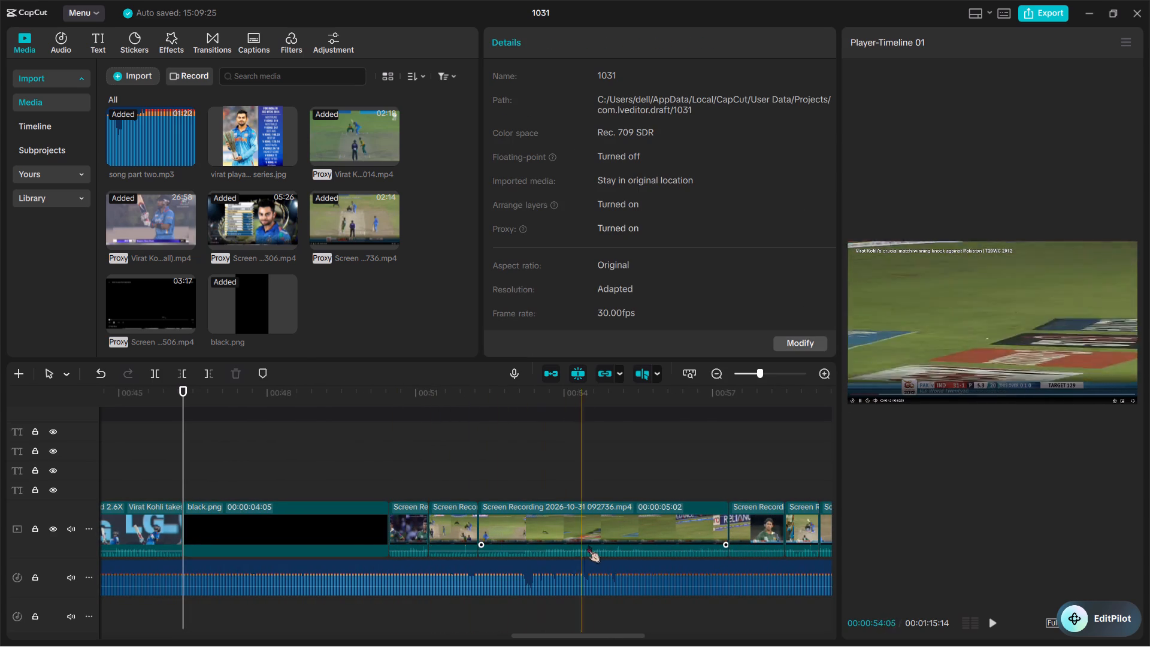
# Move the bowler's close-up clip from after the 5:02 Screen Recording clip to between the first two Screen Recording clips following black.png.
pyautogui.click(764, 513)
pyautogui.moveTo(764, 513); pyautogui.dragTo(610, 533)
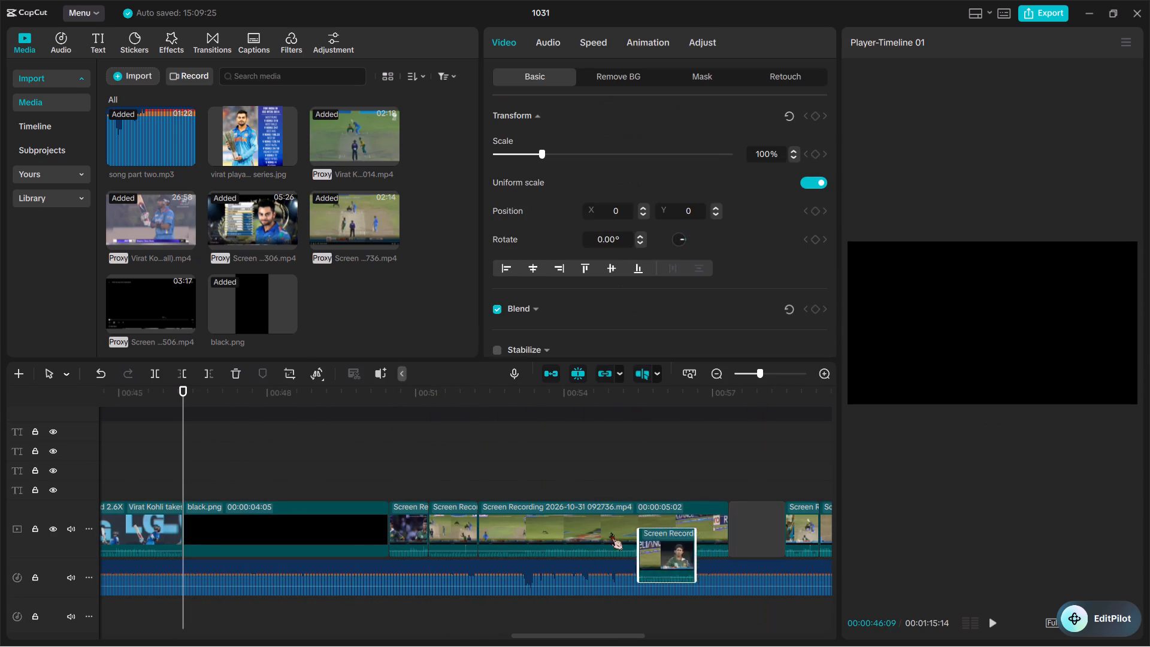
pyautogui.moveTo(610, 533); pyautogui.dragTo(453, 513)
# Move the two adjacent Pakistani players' close-up clips from about 00:01:00 to directly before the 5:02 Screen Recording clip.
pyautogui.hscroll(-1, 612, 531)
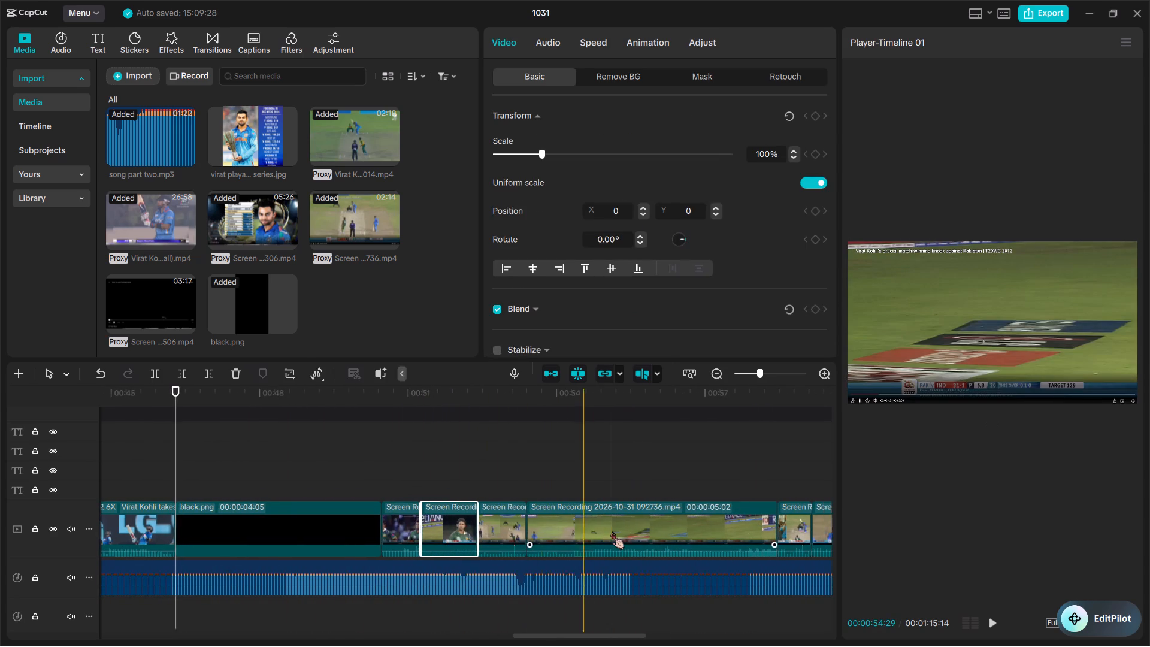
pyautogui.hscroll(-1, 612, 531)
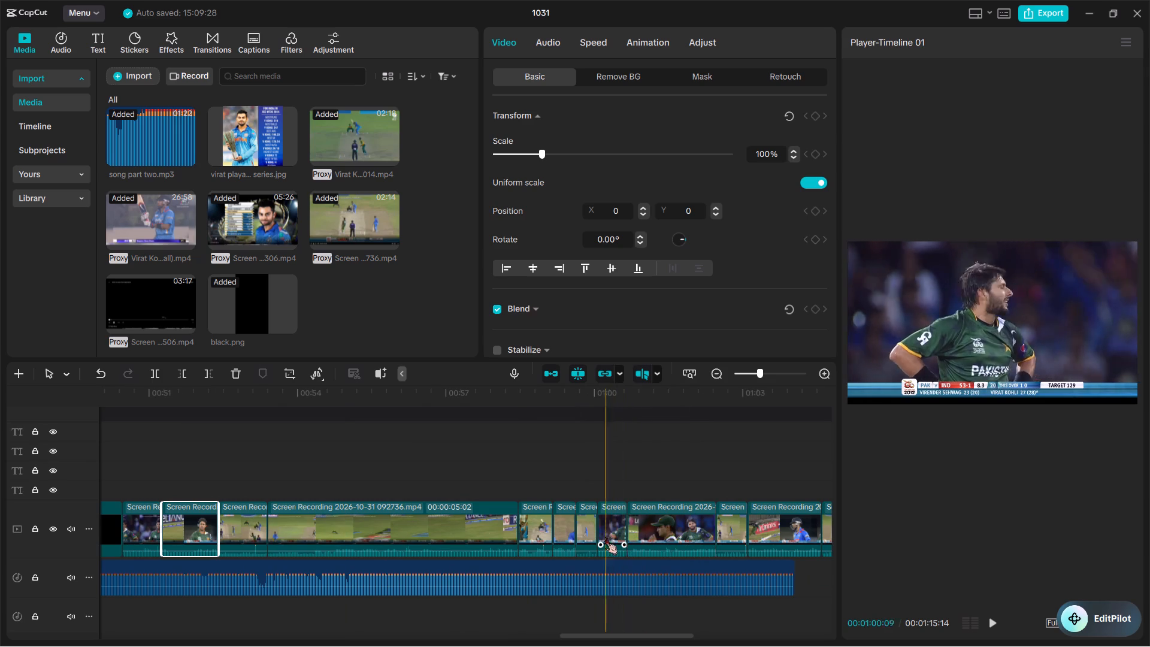
pyautogui.moveTo(604, 536); pyautogui.dragTo(415, 596)
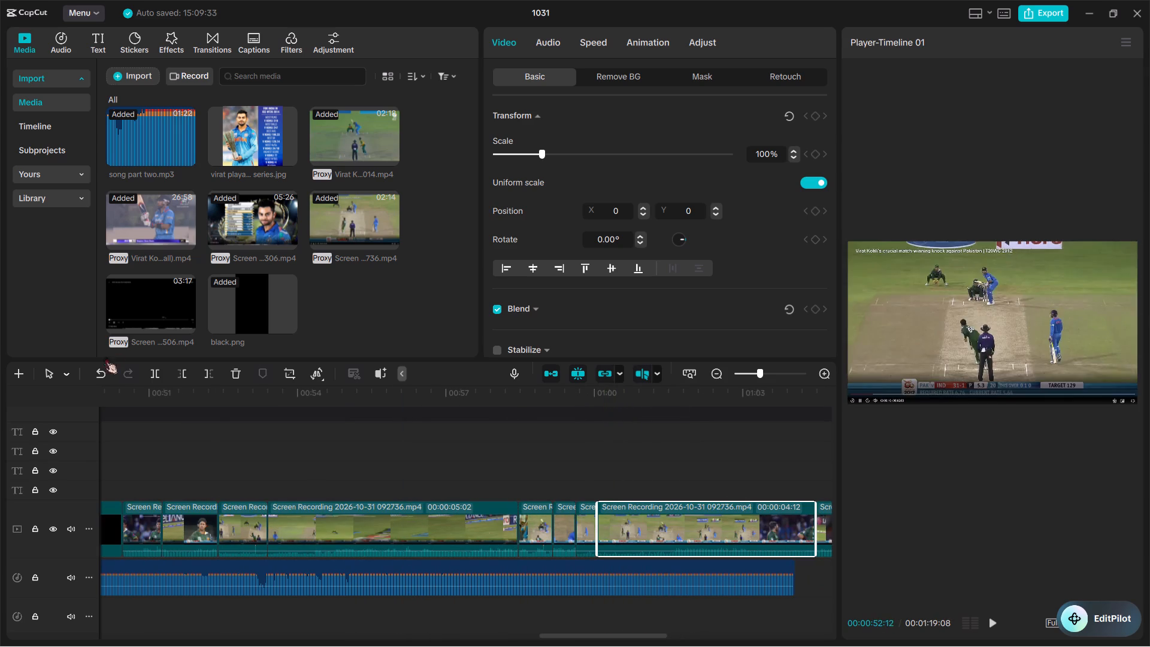
pyautogui.click(98, 371)
pyautogui.moveTo(618, 448); pyautogui.dragTo(655, 542)
pyautogui.moveTo(655, 542); pyautogui.dragTo(301, 560)
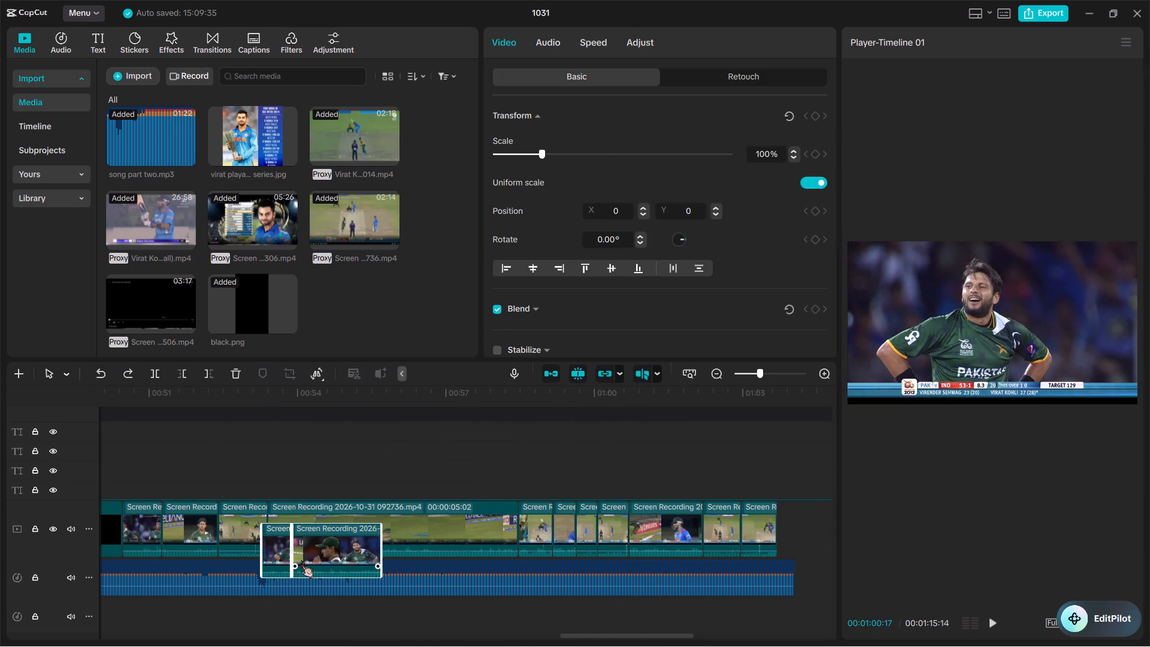
pyautogui.moveTo(301, 560); pyautogui.dragTo(269, 543)
# Lift the short Pakistani player close-up clip at about 00:01:06 off the main track onto its own overlay track.
pyautogui.hscroll(-1, 467, 492)
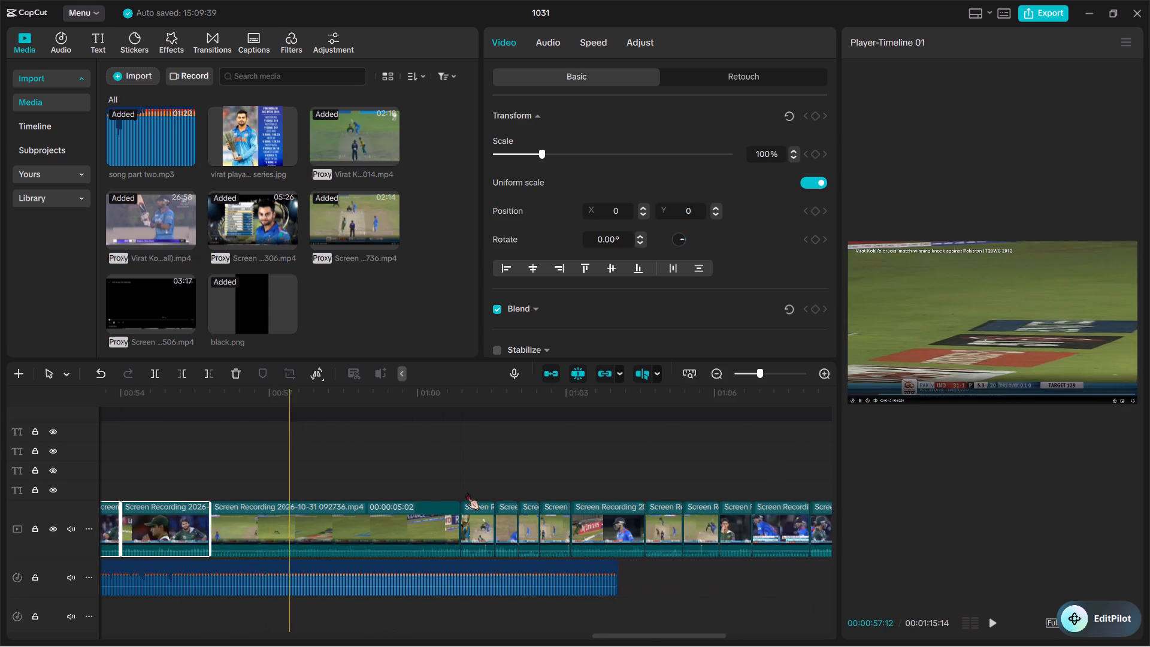
pyautogui.hscroll(-1, 467, 492)
pyautogui.moveTo(408, 521); pyautogui.dragTo(404, 479)
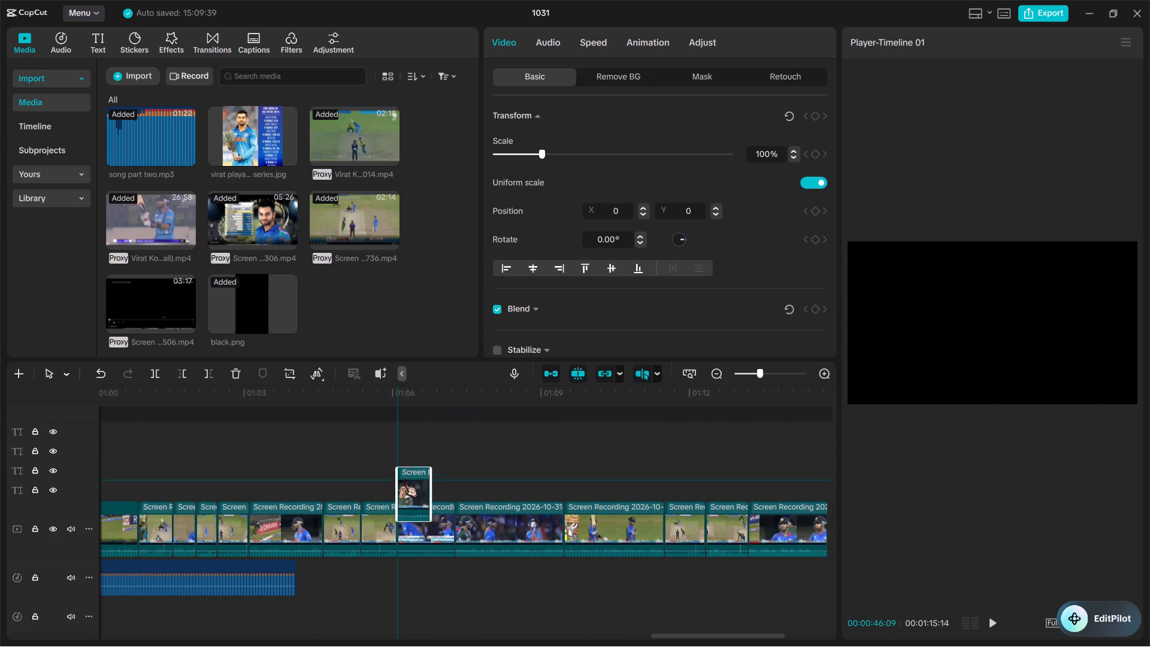
pyautogui.moveTo(404, 479); pyautogui.dragTo(402, 459)
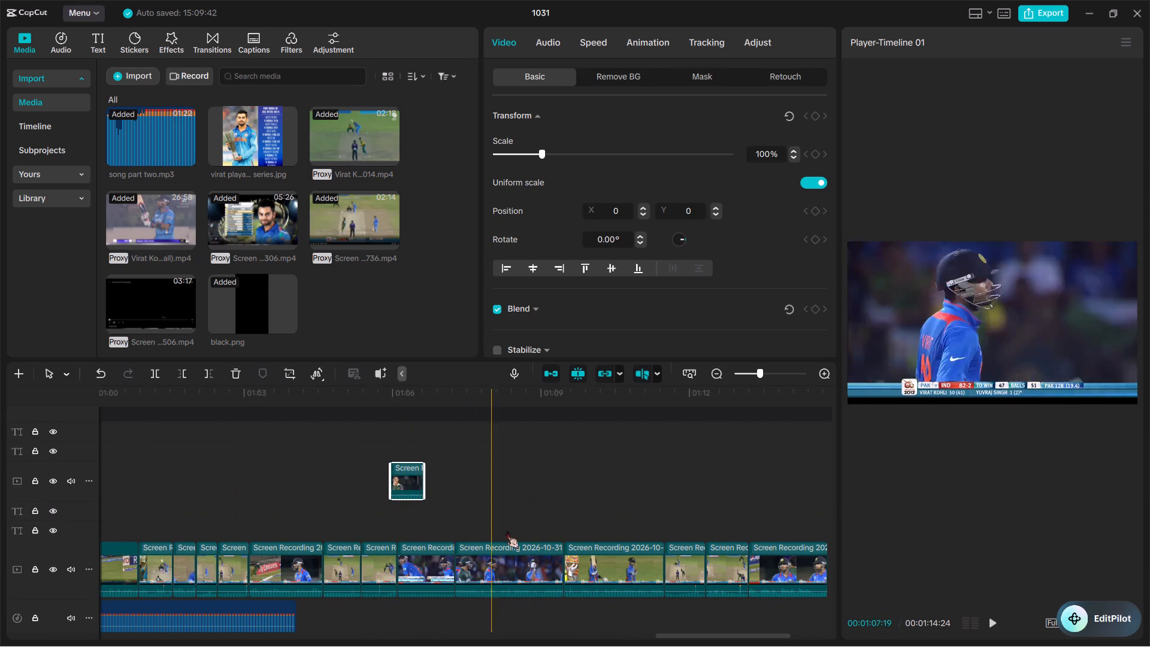
# Move the overlay Pakistani player close-up onto the main track, directly before the 5:02 Screen Recording clip.
pyautogui.hscroll(-1, 565, 536)
pyautogui.hscroll(2, 436, 555)
pyautogui.hscroll(1, 569, 554)
pyautogui.hscroll(-1, 459, 542)
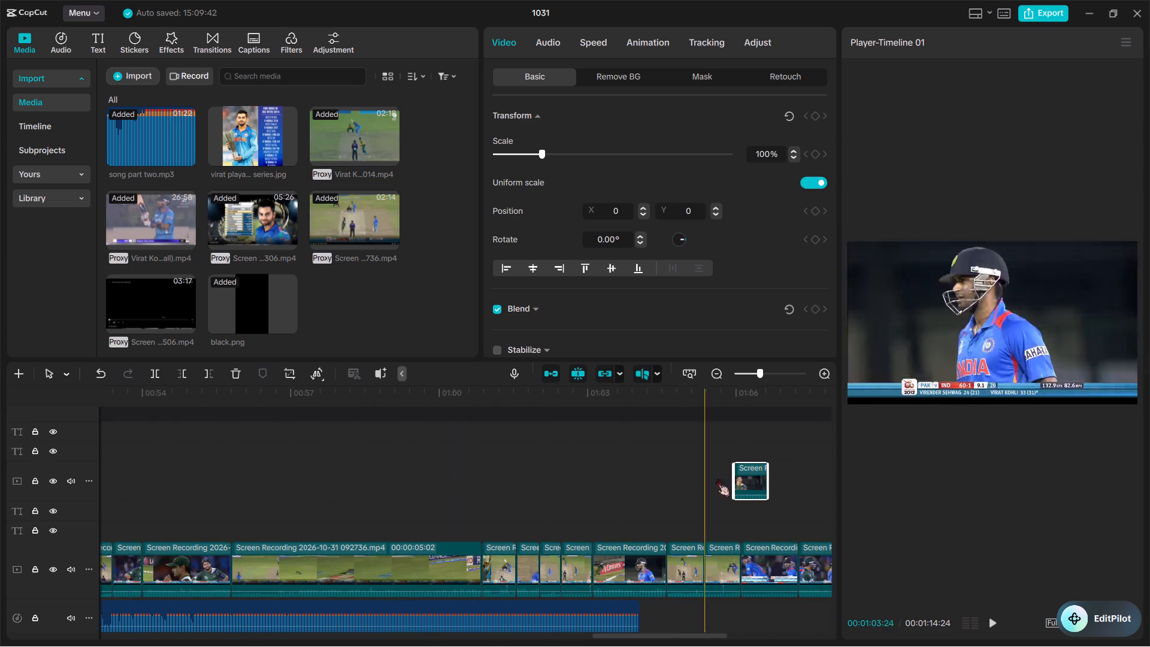
pyautogui.moveTo(759, 482); pyautogui.dragTo(226, 577)
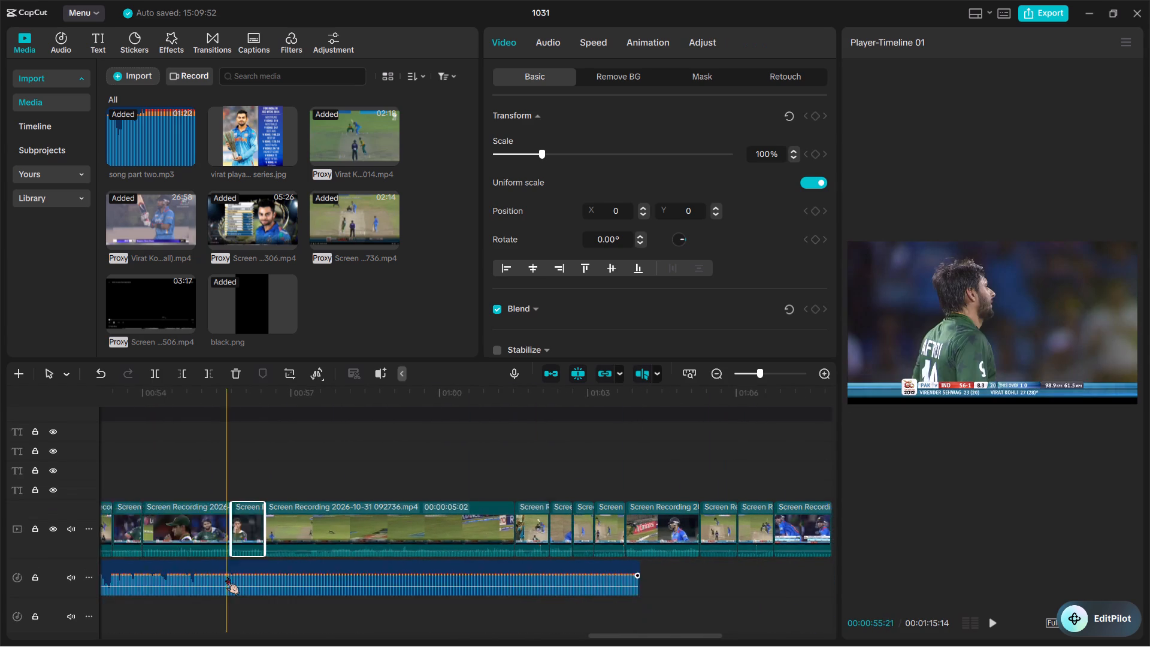
# Move the batting clip, third after black.png, to directly before the 5:02 Screen Recording clip.
pyautogui.hscroll(1, 226, 577)
pyautogui.keyDown('ctrl'); pyautogui.scroll(3, 308, 513); pyautogui.keyUp('ctrl')
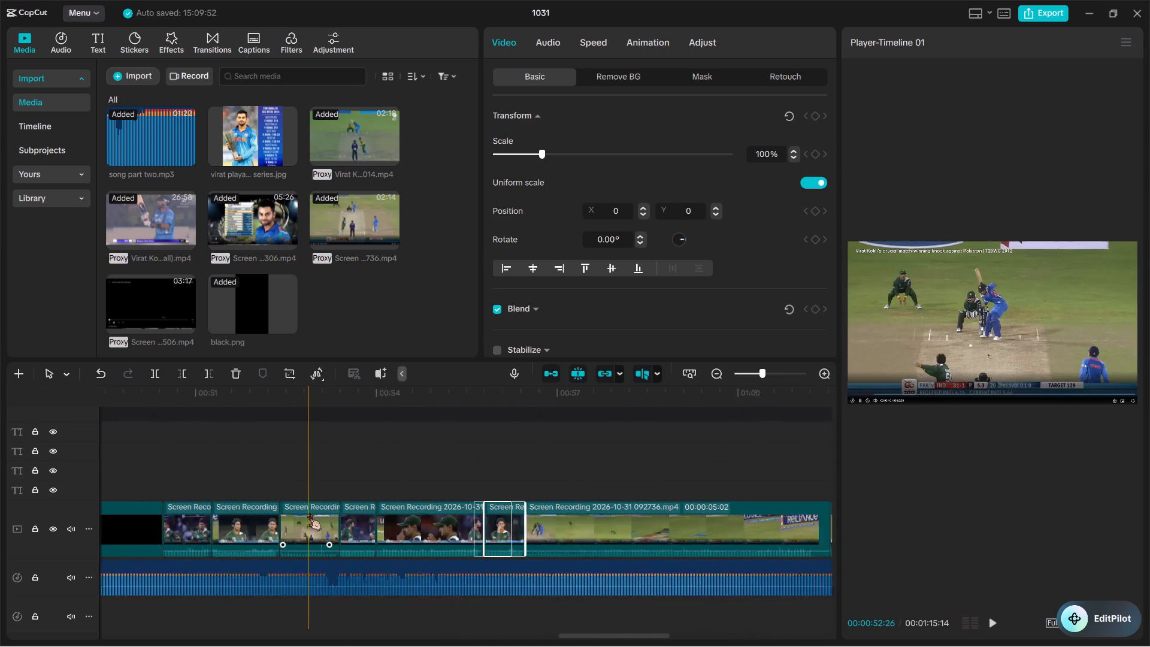
pyautogui.keyDown('ctrl'); pyautogui.scroll(2, 308, 513); pyautogui.keyUp('ctrl')
pyautogui.click(308, 513)
pyautogui.moveTo(308, 513); pyautogui.dragTo(517, 506)
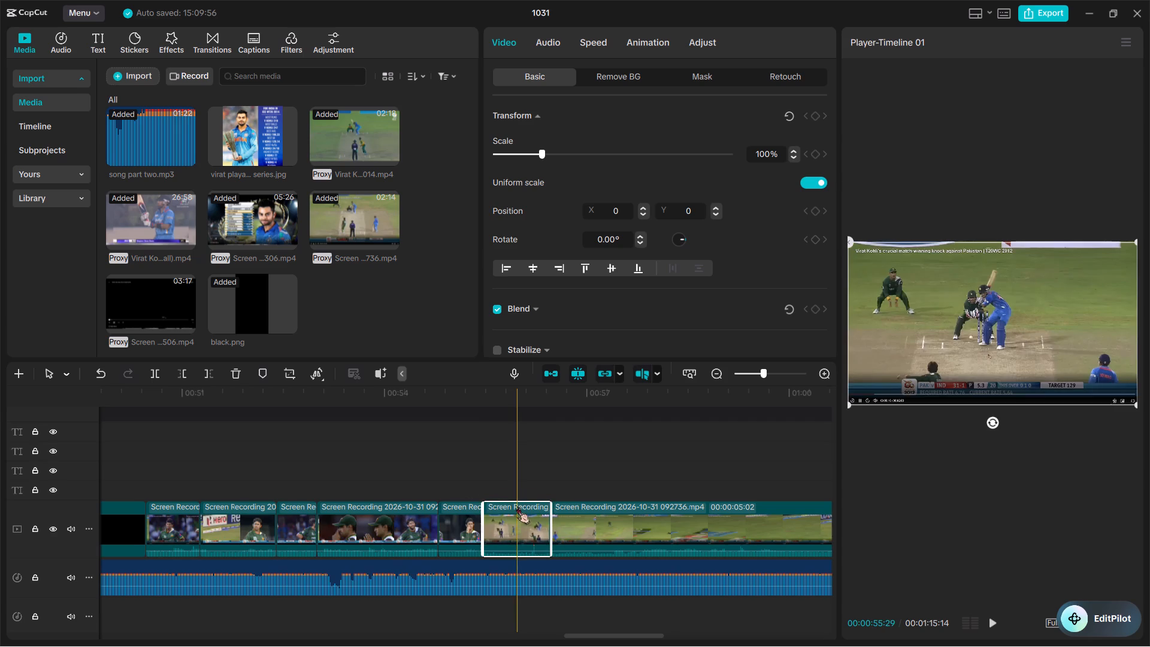
# Play back the Pakistani player close-ups following black.png through to the batting clip to check their order and pacing.
pyautogui.hscroll(1, 517, 506)
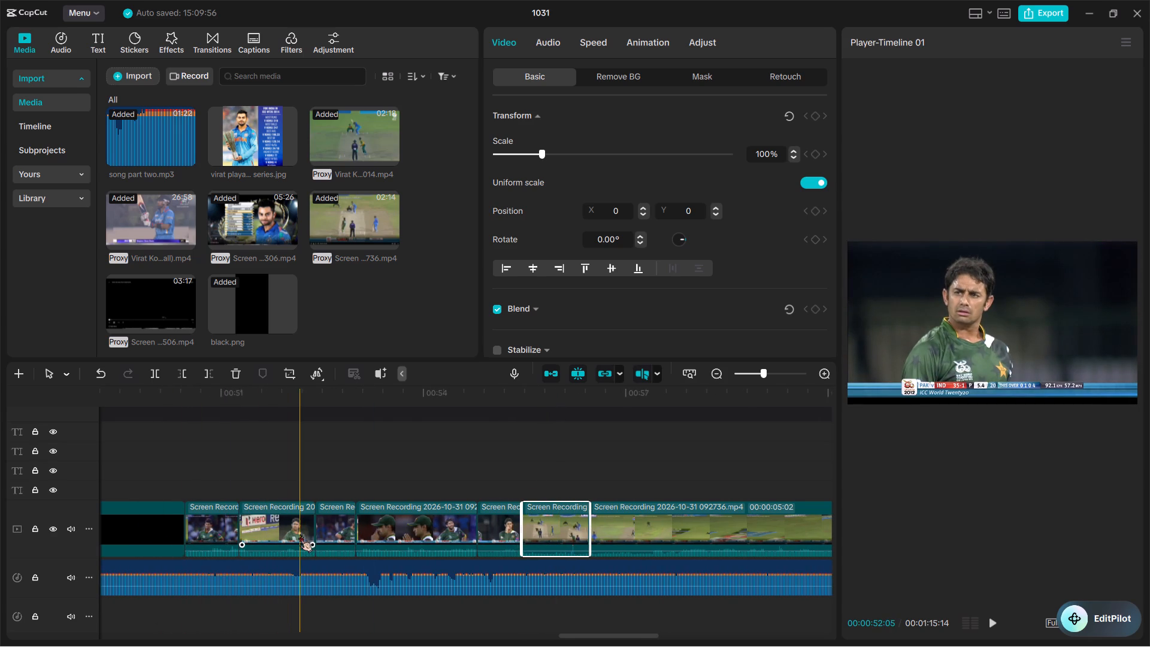
pyautogui.keyDown('ctrl'); pyautogui.scroll(5, 299, 534); pyautogui.keyUp('ctrl')
pyautogui.hscroll(1, 299, 534)
pyautogui.press('space')
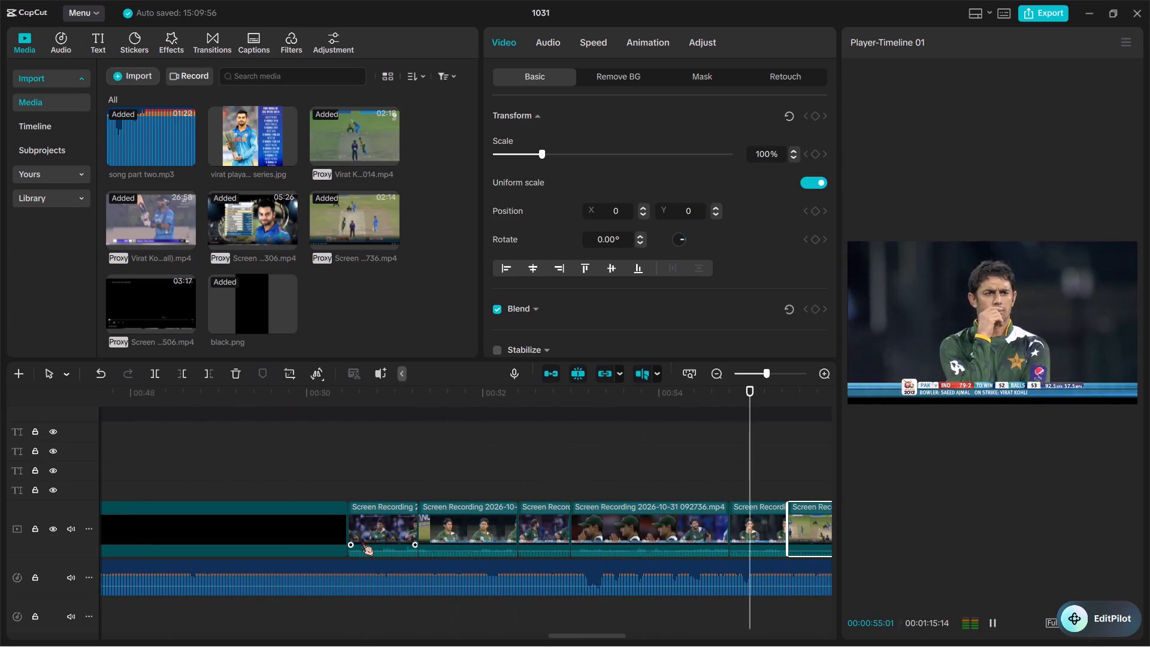
pyautogui.press('space')
pyautogui.keyDown('ctrl'); pyautogui.scroll(3, 361, 539); pyautogui.keyUp('ctrl')
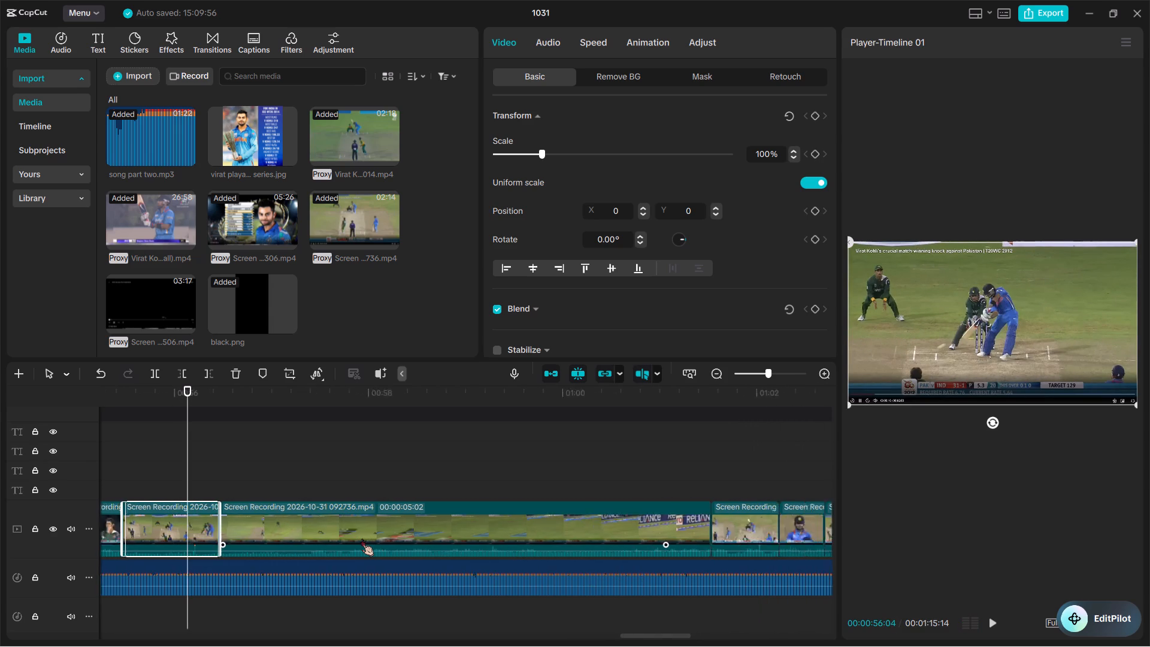
pyautogui.keyDown('ctrl'); pyautogui.scroll(10, 361, 539); pyautogui.keyUp('ctrl')
pyautogui.hscroll(2, 361, 539)
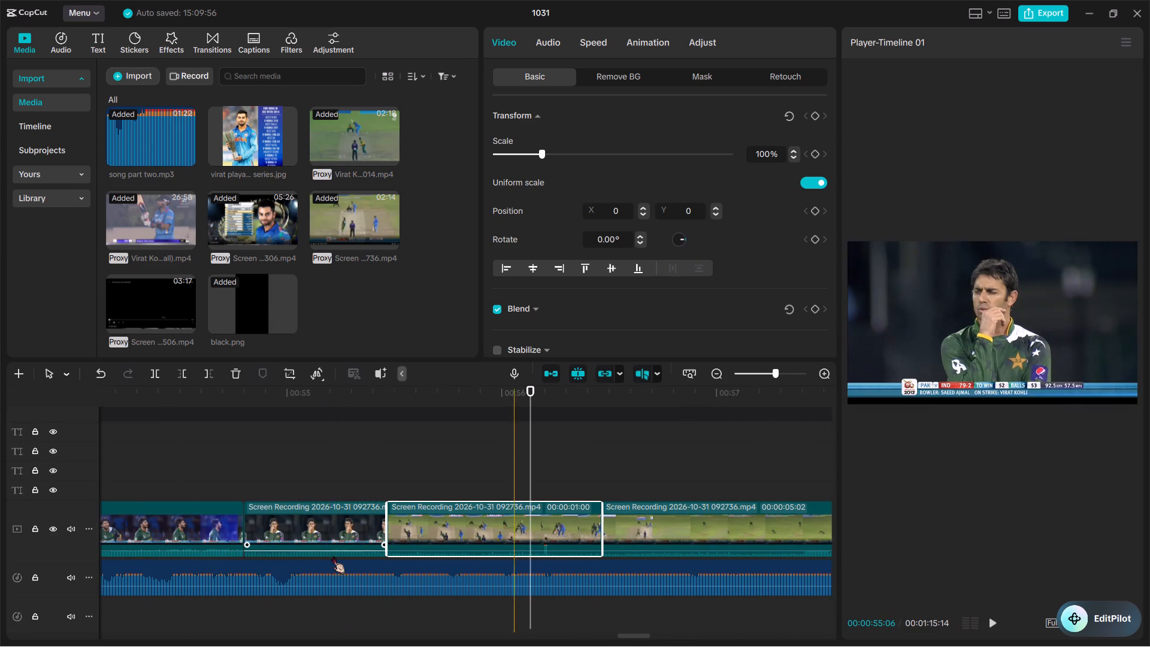
pyautogui.hscroll(1, 332, 556)
pyautogui.hscroll(1, 402, 554)
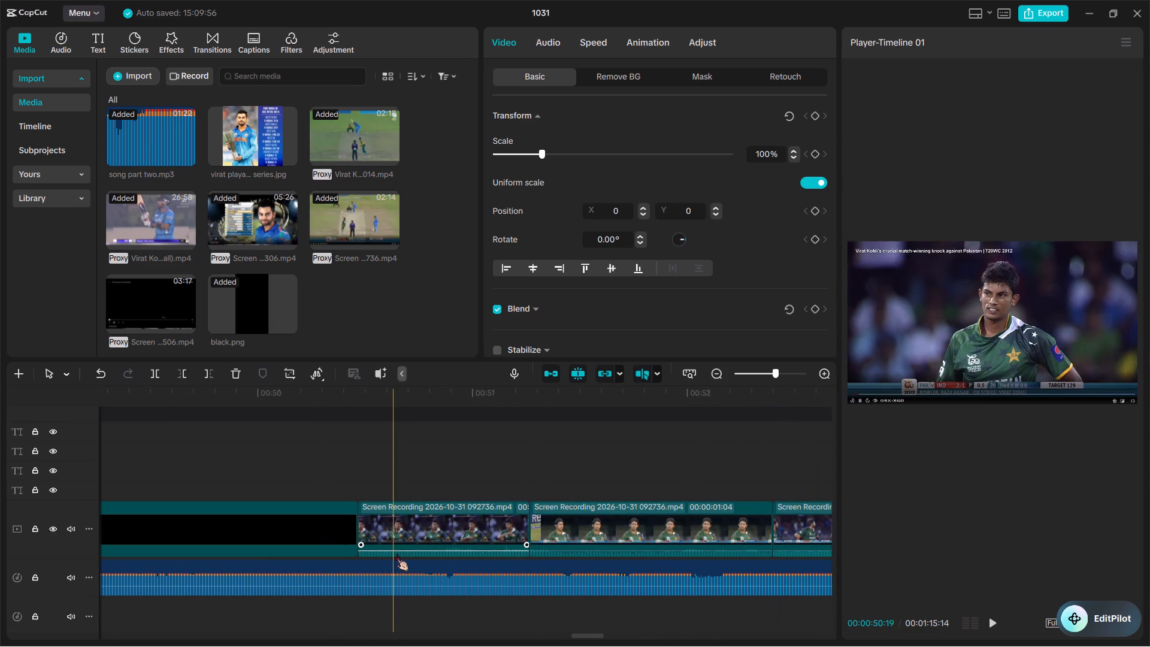
# Preview the first close-up after black.png and trim its end to about 00:00:50:26.
pyautogui.press('space')
pyautogui.press('space')
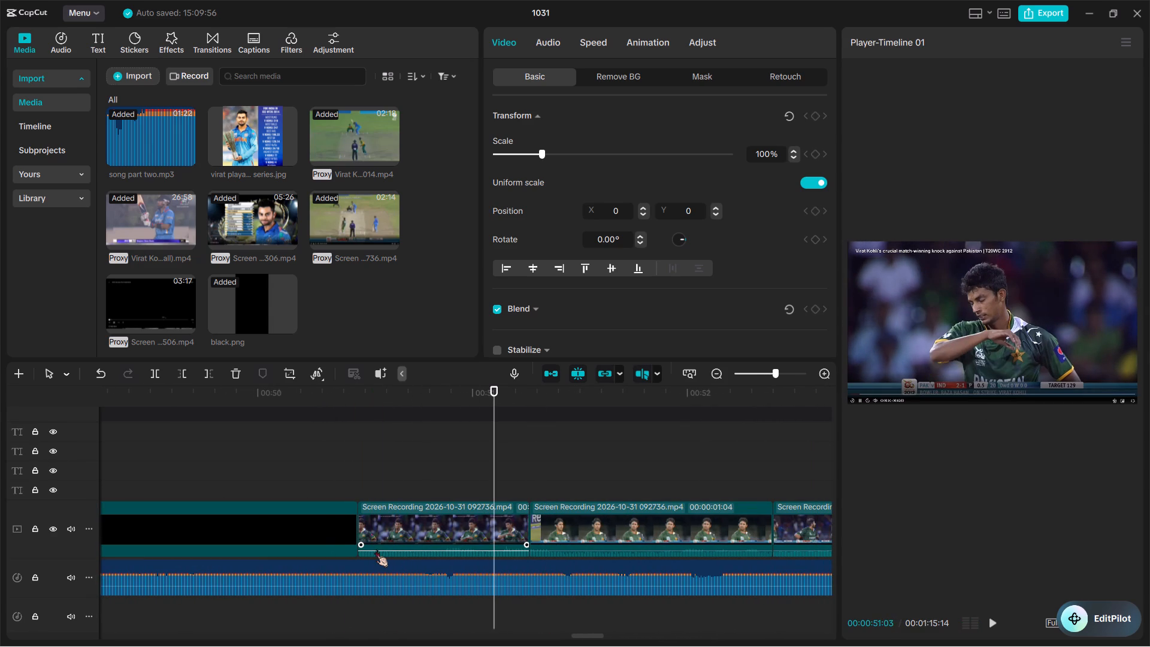
pyautogui.press('space')
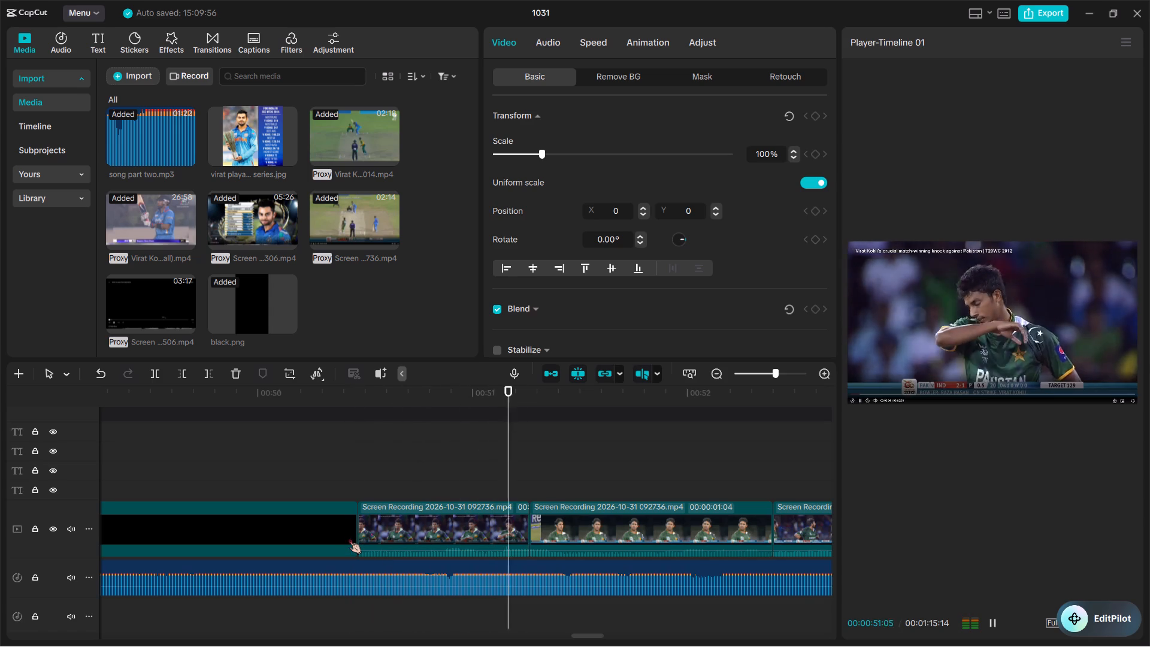
pyautogui.press('space')
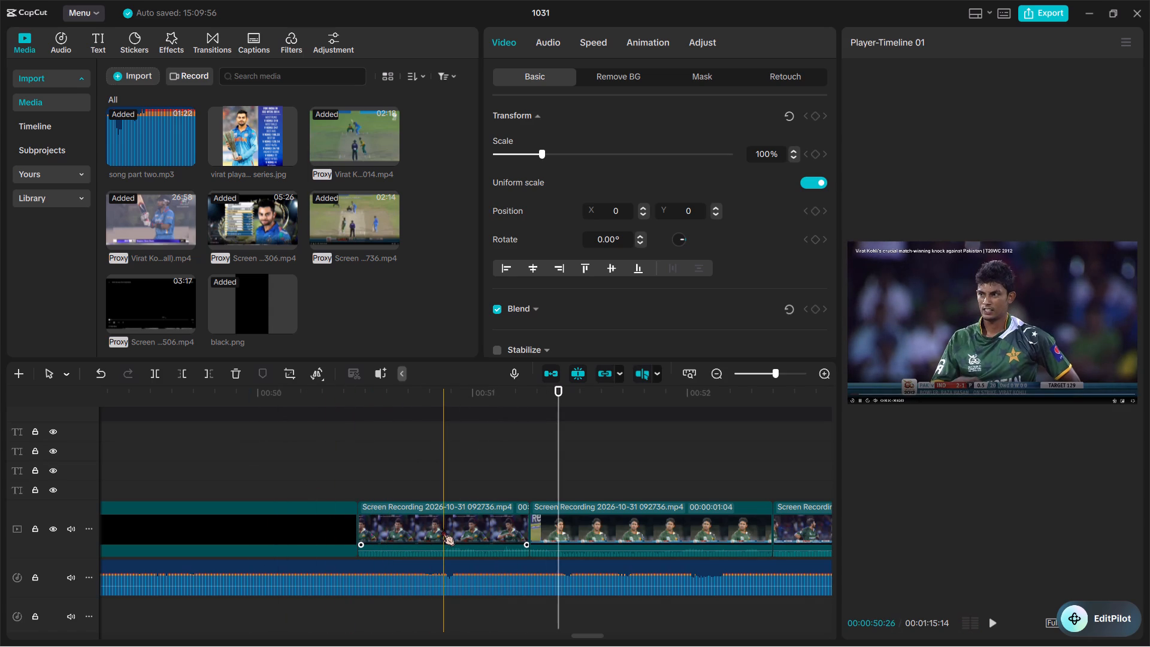
pyautogui.press('w')
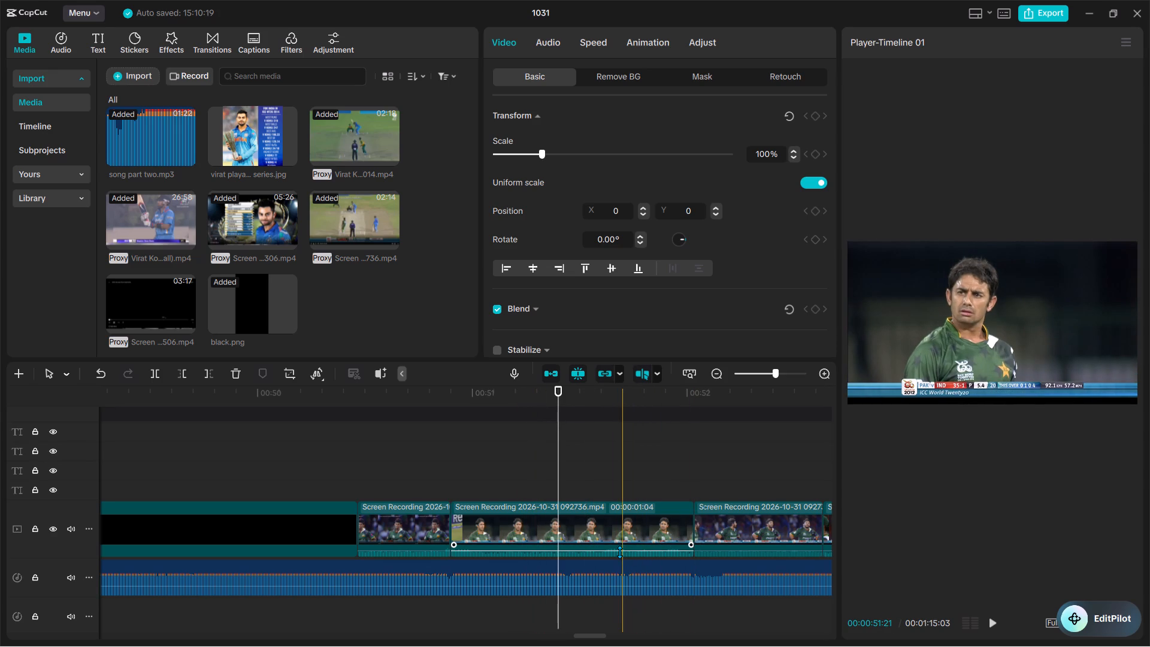
# Trim both ends of the second close-up after black.png so that it finishes at about 00:00:51:13.
pyautogui.press('w')
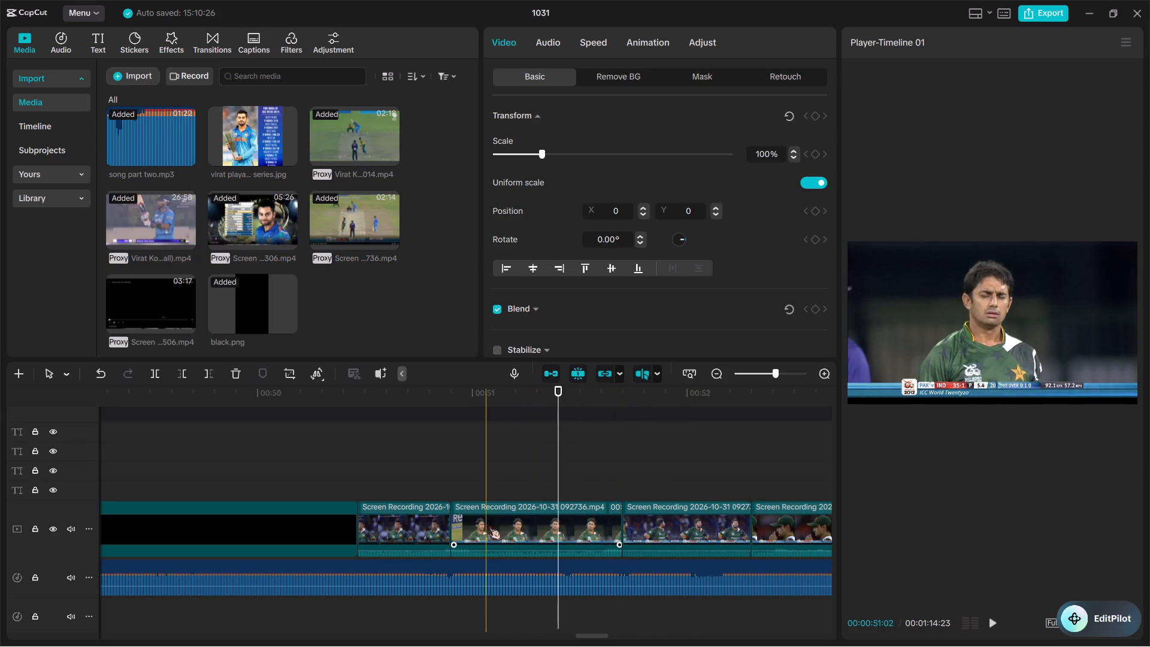
pyautogui.press('q')
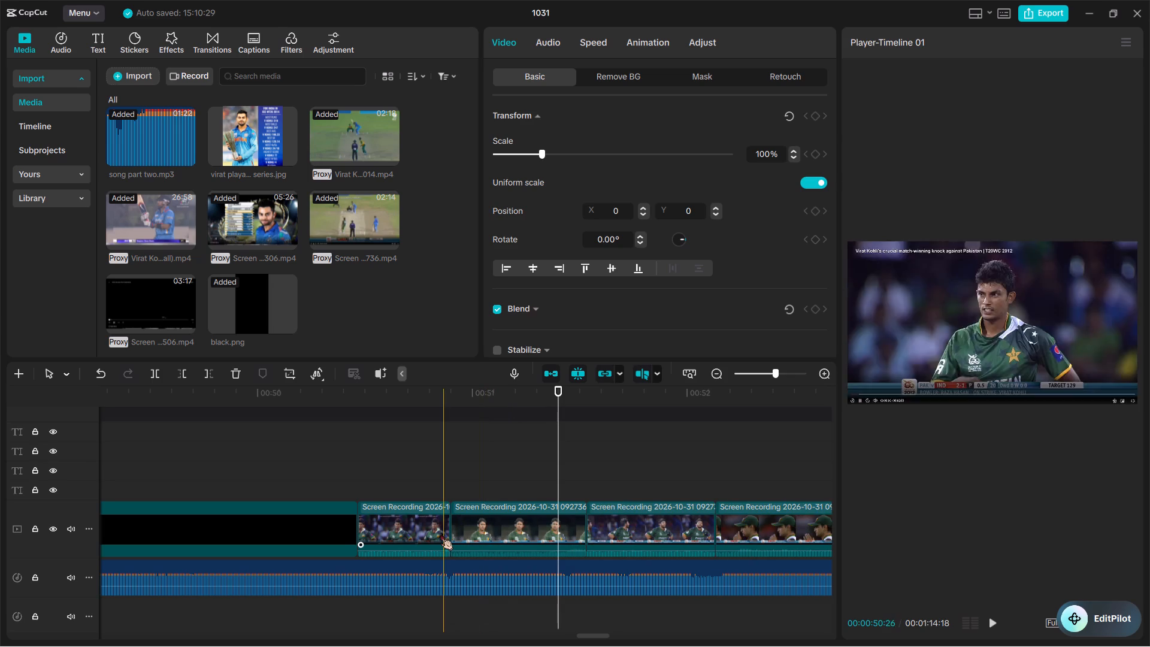
pyautogui.press('space')
pyautogui.press('space')
pyautogui.hscroll(-1, 440, 533)
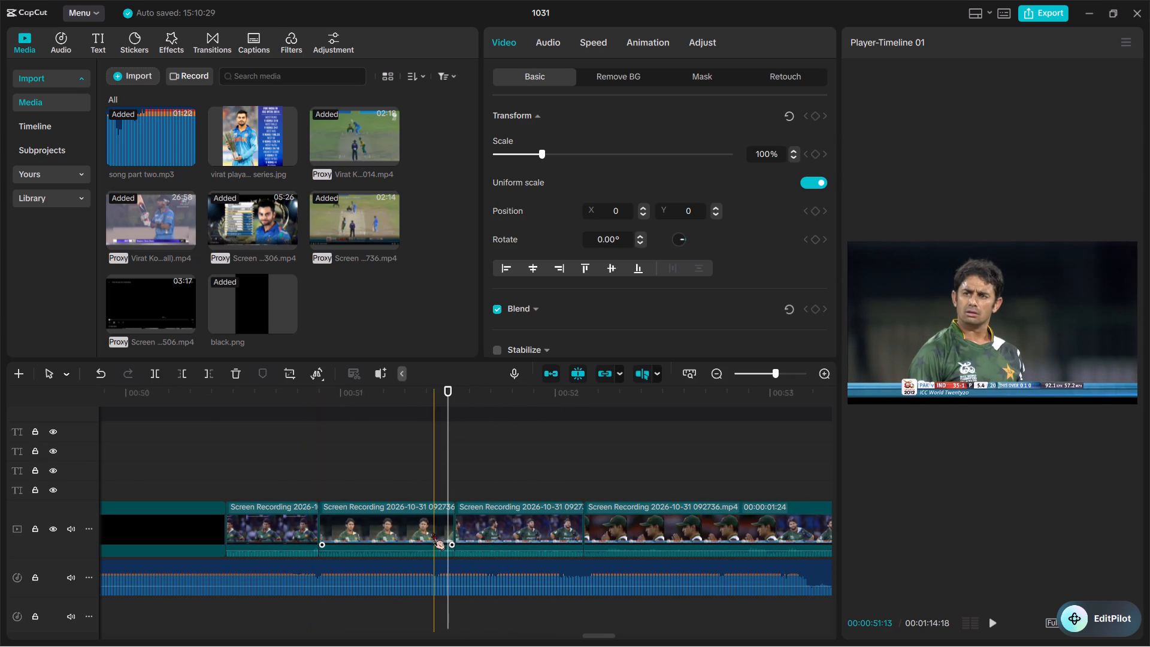
pyautogui.press('w')
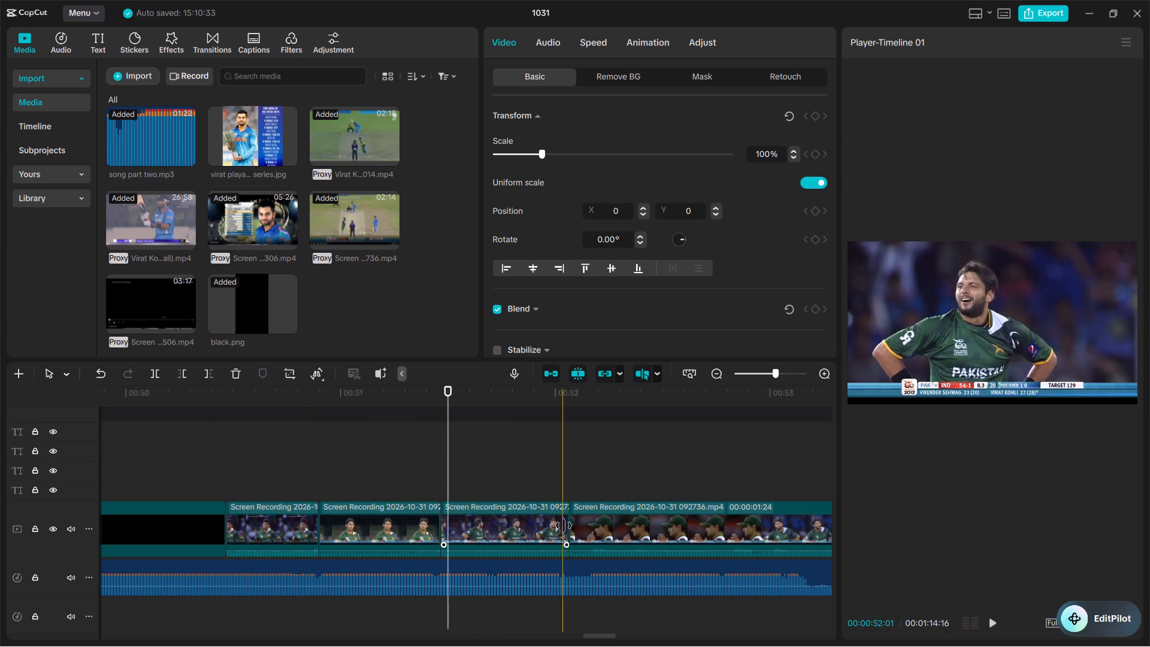
# Trim the end of the fourth close-up after black.png, shortening the clip to 00:00:01:02.
pyautogui.hscroll(-1, 576, 528)
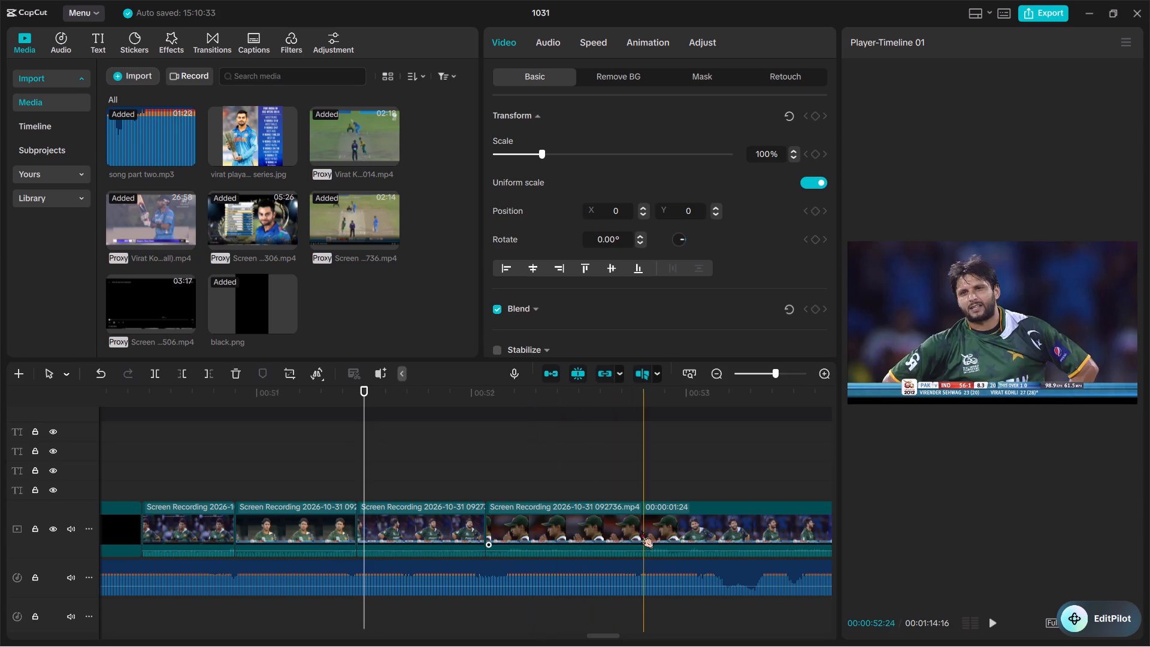
pyautogui.hscroll(-2, 641, 531)
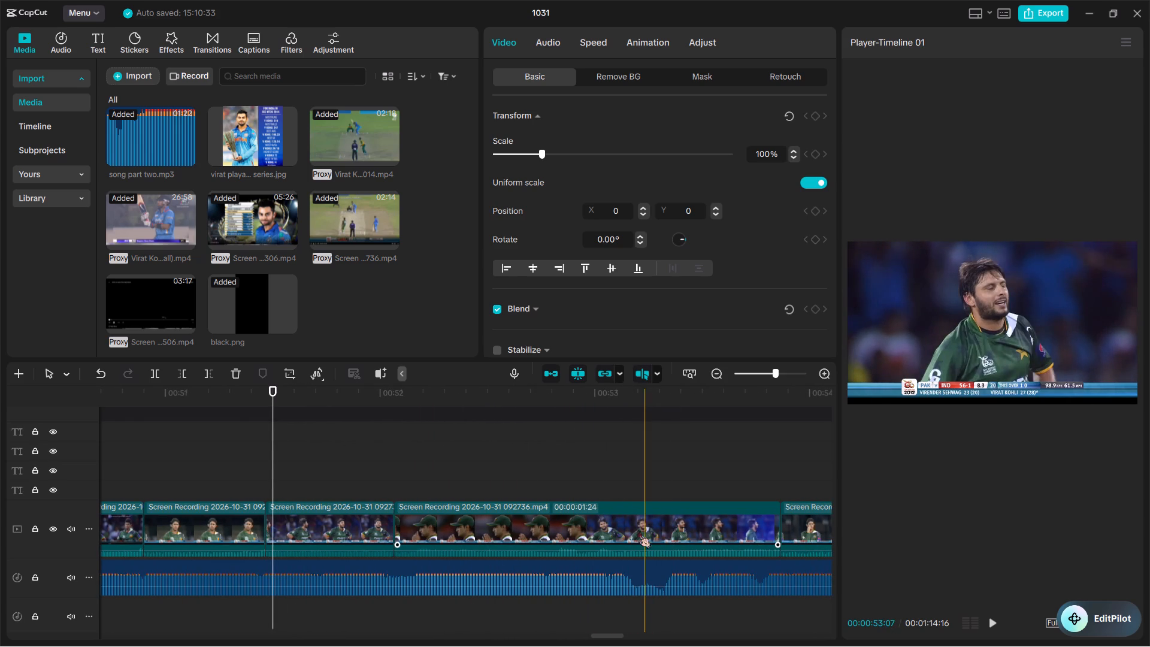
pyautogui.press('w')
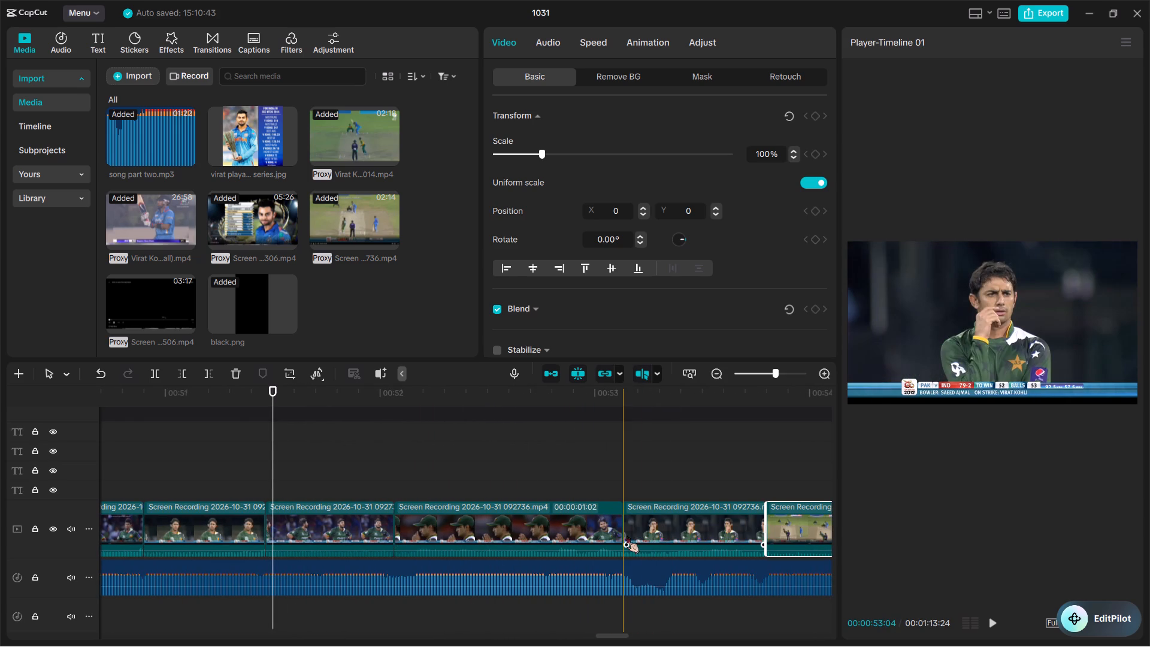
# Play back the trimmed close-ups from the end of black.png into the batting clip to check the timing.
pyautogui.hscroll(-1, 703, 536)
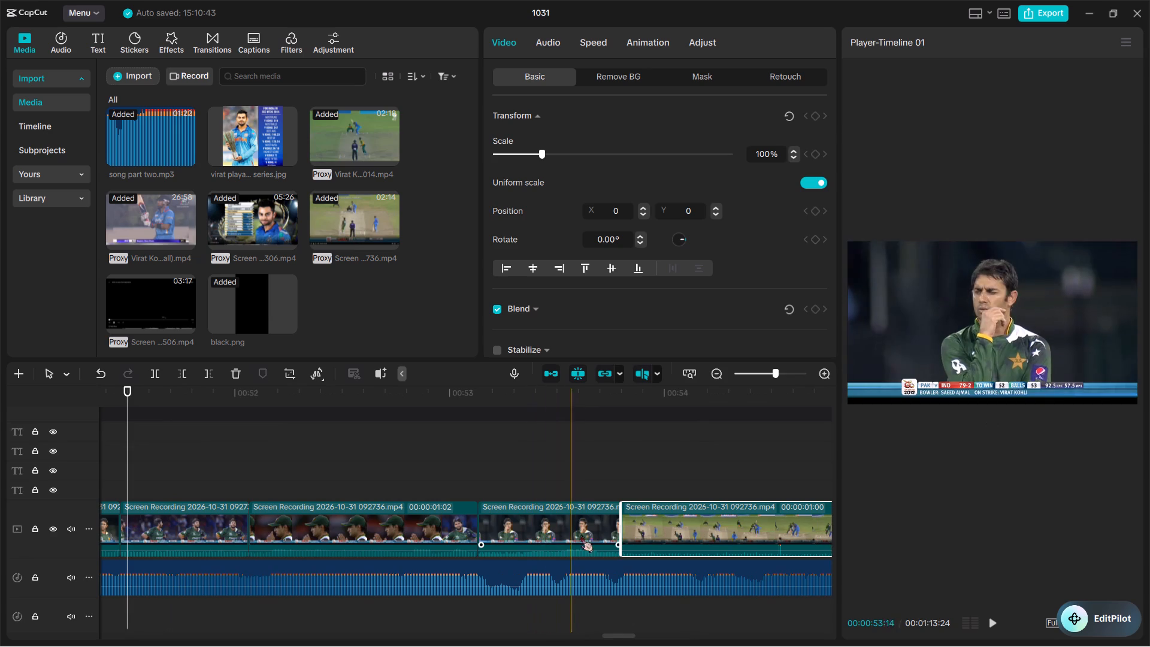
pyautogui.keyDown('ctrl'); pyautogui.scroll(-5, 611, 537); pyautogui.keyUp('ctrl')
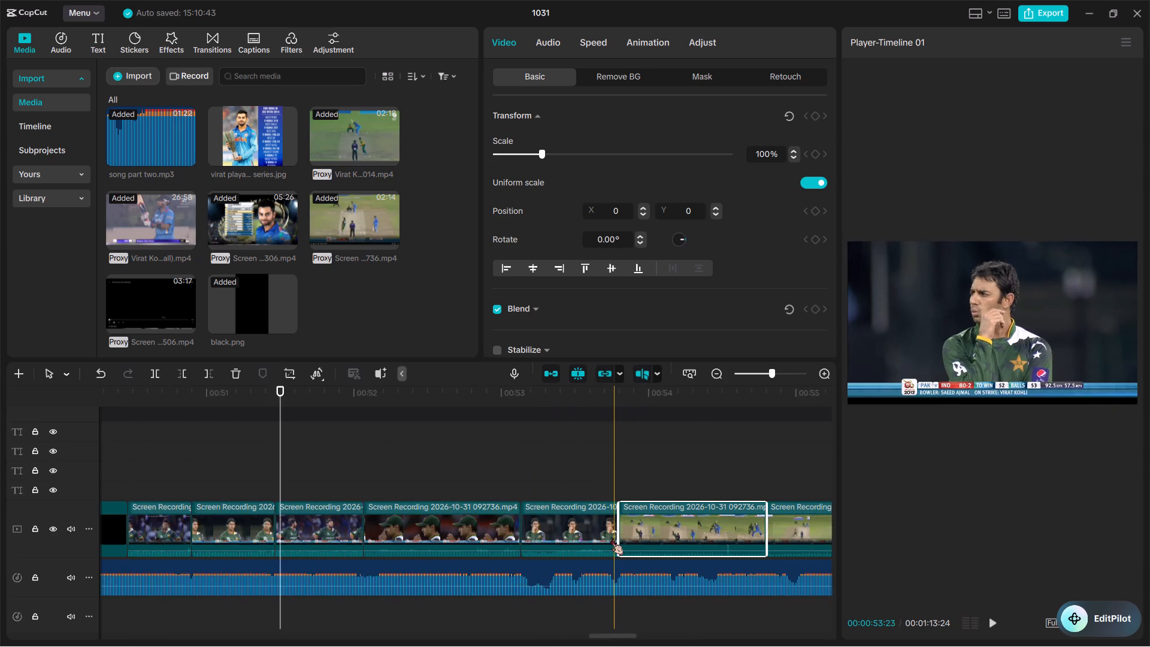
pyautogui.keyDown('ctrl'); pyautogui.scroll(-4, 611, 537); pyautogui.keyUp('ctrl')
pyautogui.hscroll(1, 611, 537)
pyautogui.press('space')
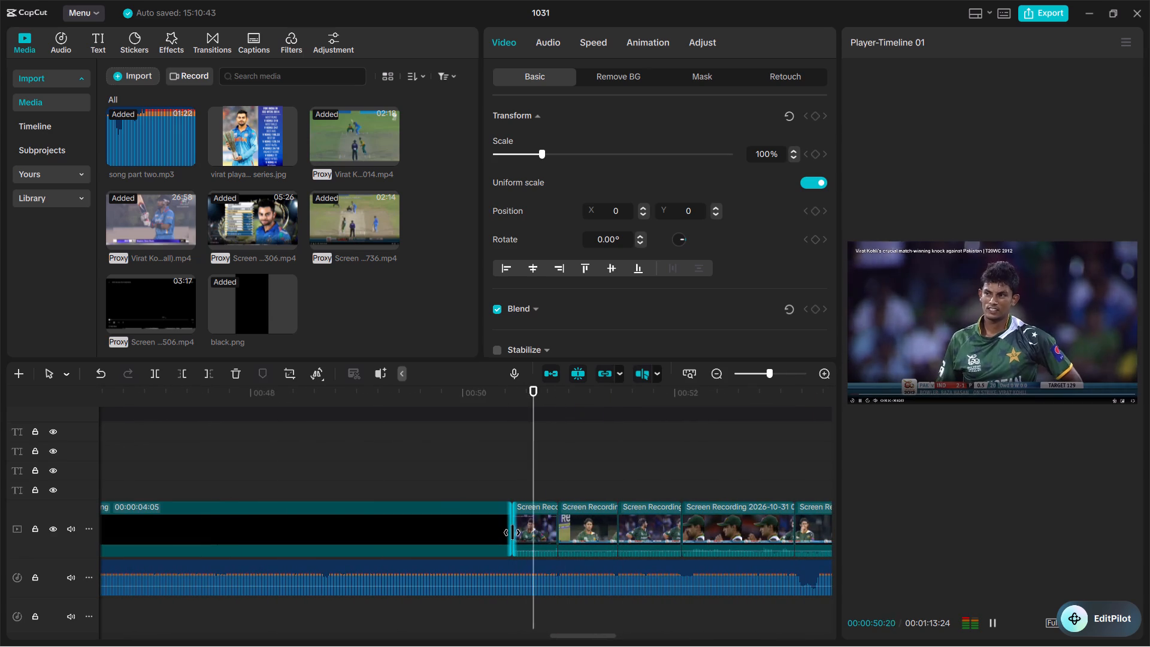
pyautogui.hscroll(-1, 512, 533)
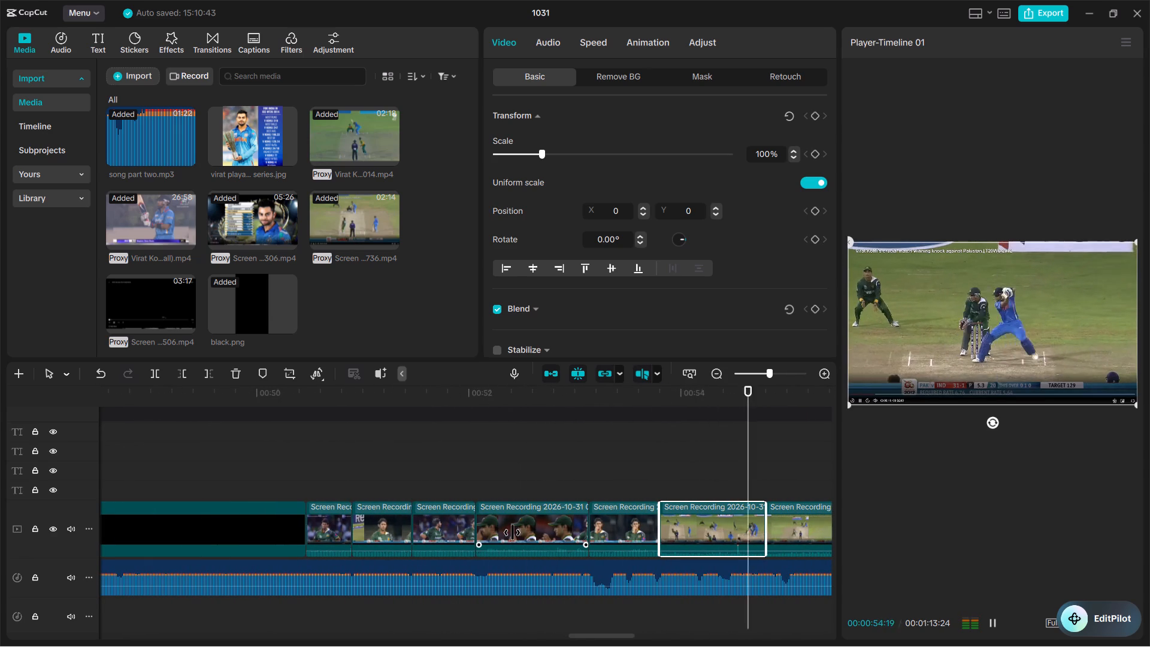
pyautogui.press('space')
pyautogui.press('space')
pyautogui.press('space')
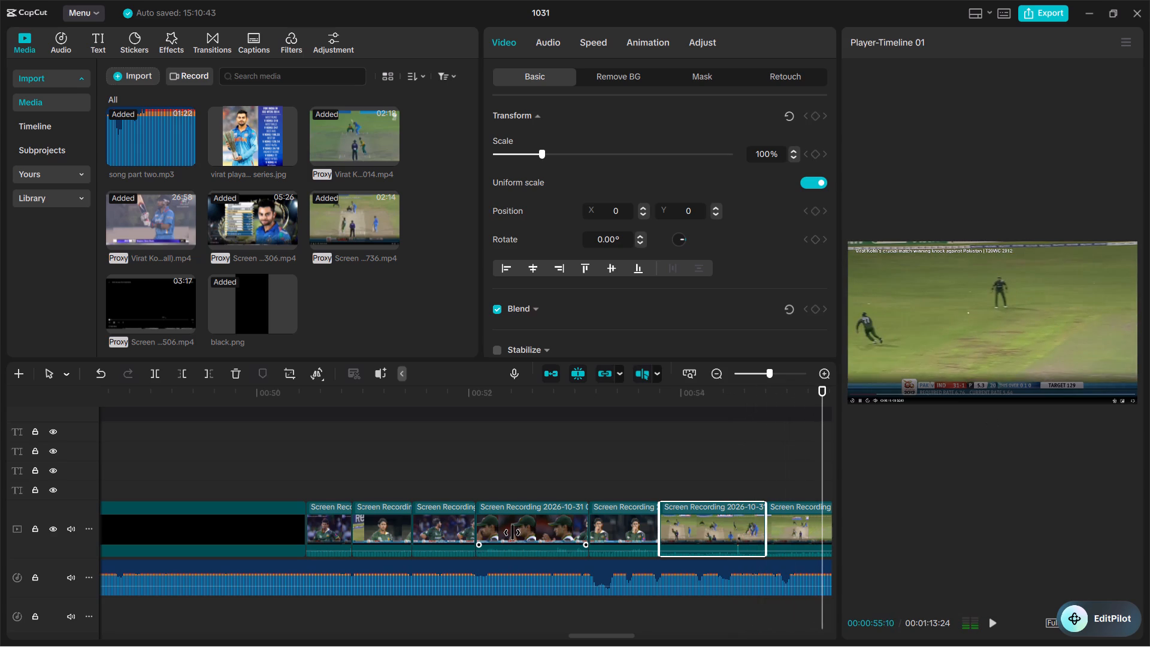
# Trim the start and end of the one-second batting clip directly before the 5:02 clip, keeping only the moments around the shot.
pyautogui.keyDown('ctrl'); pyautogui.scroll(12, 635, 536); pyautogui.keyUp('ctrl')
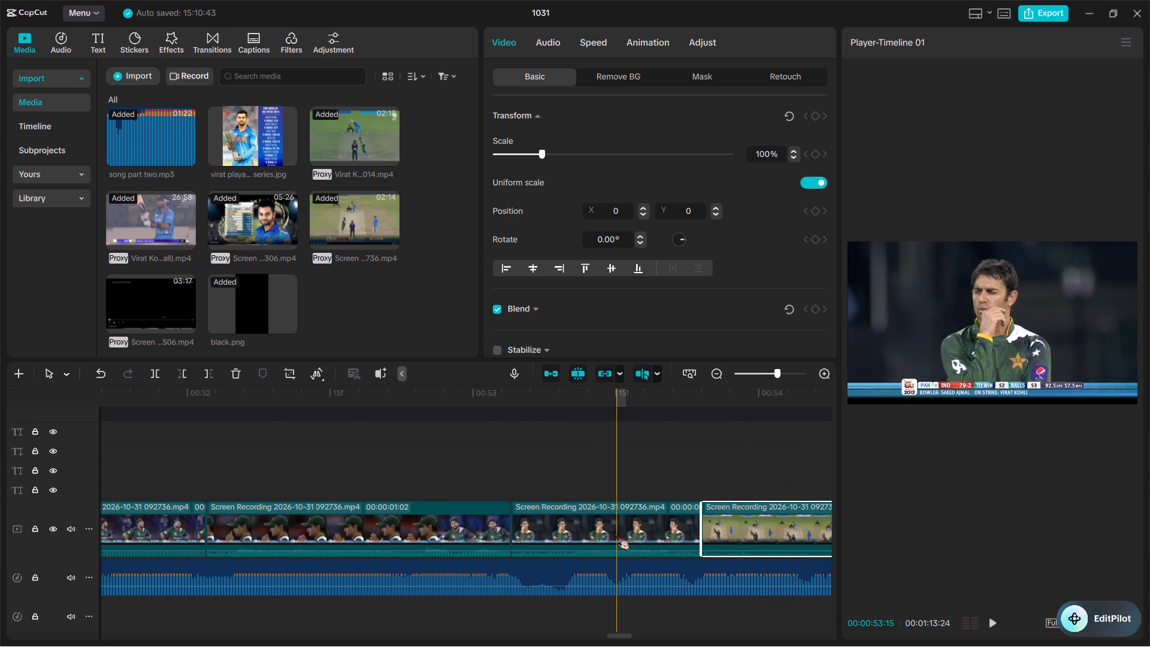
pyautogui.hscroll(-1, 617, 533)
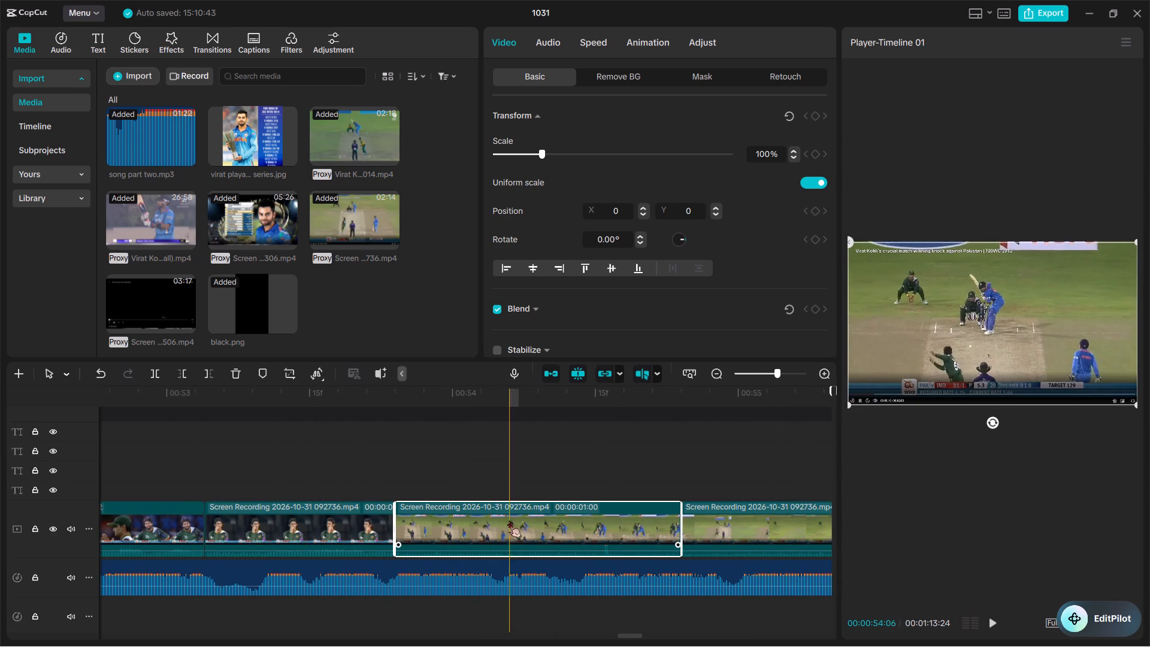
pyautogui.press('q')
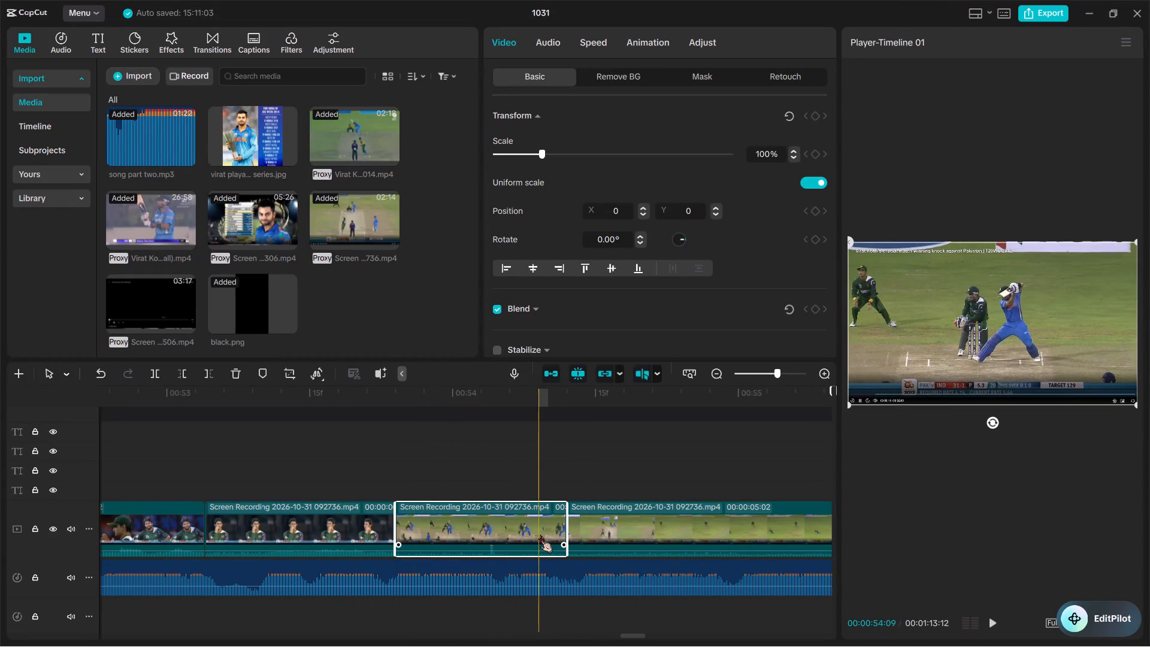
pyautogui.press('w')
# Delete the 5:02 Screen Recording clip that follows the trimmed batting clip.
pyautogui.hscroll(-1, 585, 539)
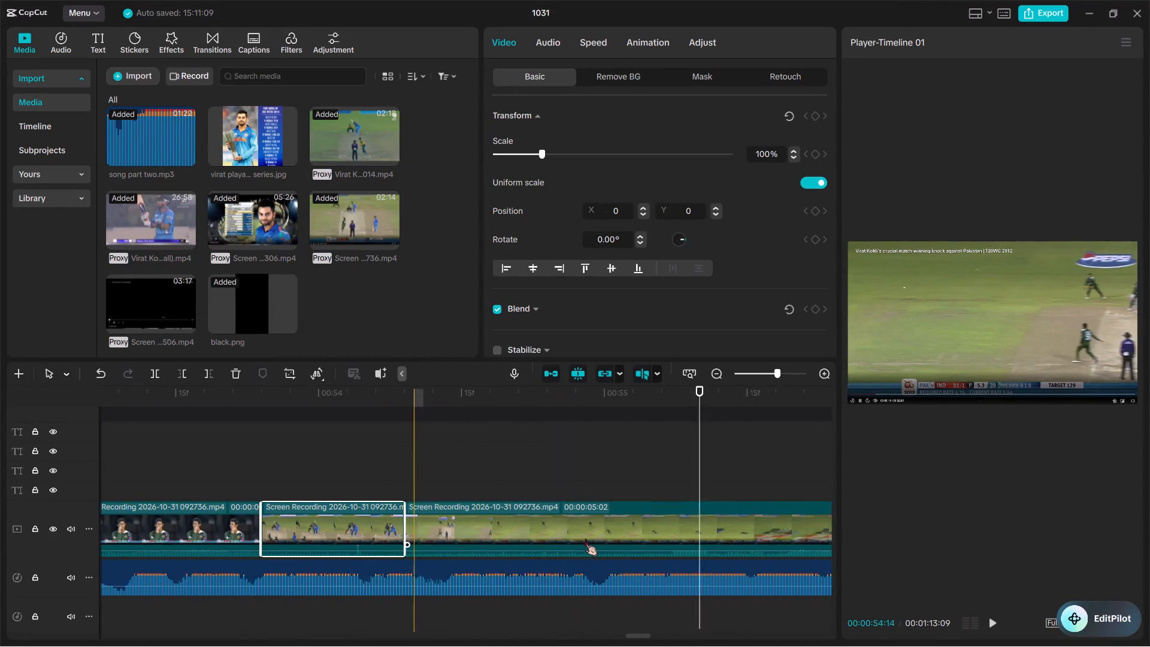
pyautogui.hscroll(-1, 614, 553)
pyautogui.hscroll(-1, 668, 572)
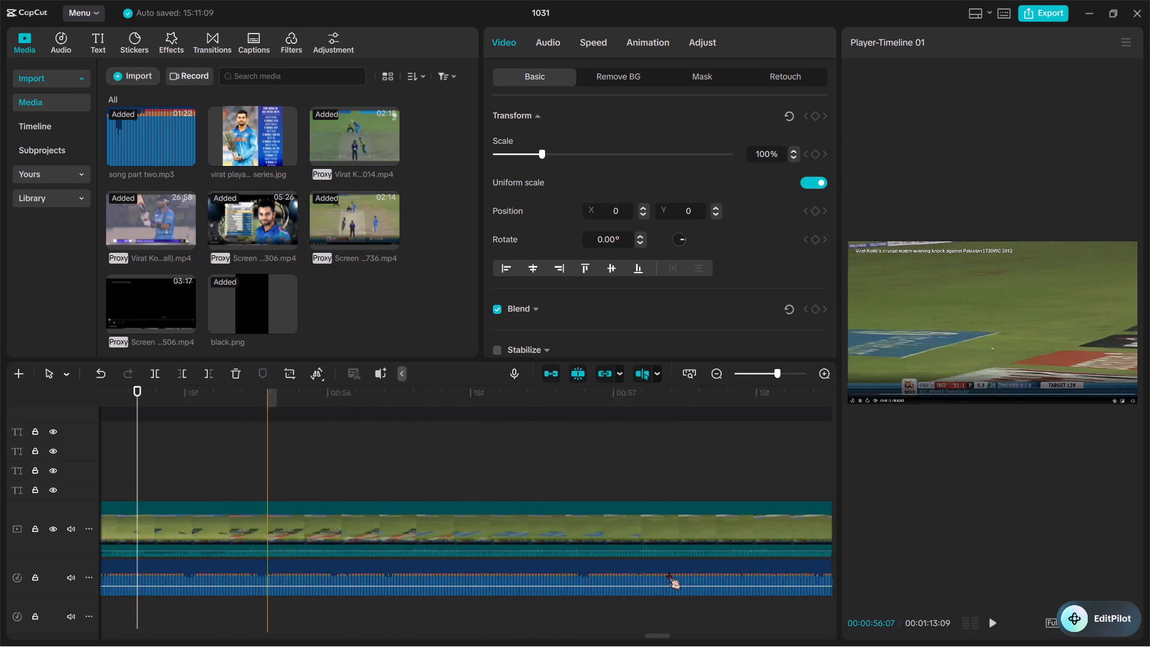
pyautogui.hscroll(-1, 668, 572)
pyautogui.click(536, 513)
pyautogui.hscroll(-1, 536, 513)
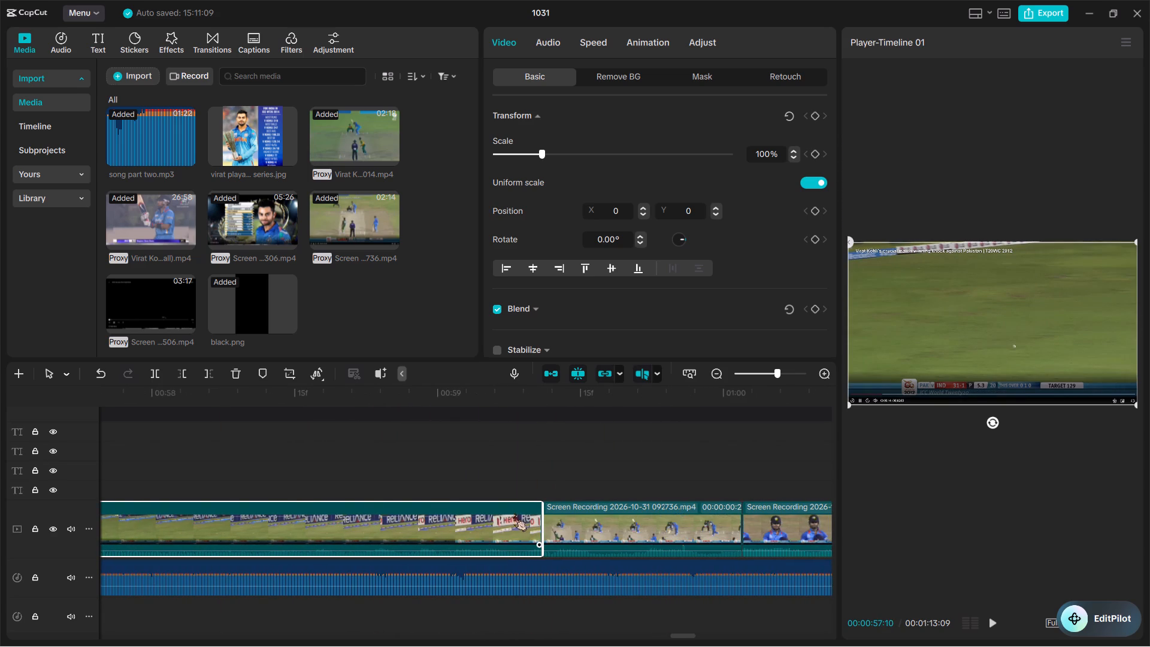
pyautogui.press('BackSpace')
# Delete the short batting clip at about 00:00:53:25, directly after the close-up of the player in green.
pyautogui.hscroll(2, 510, 516)
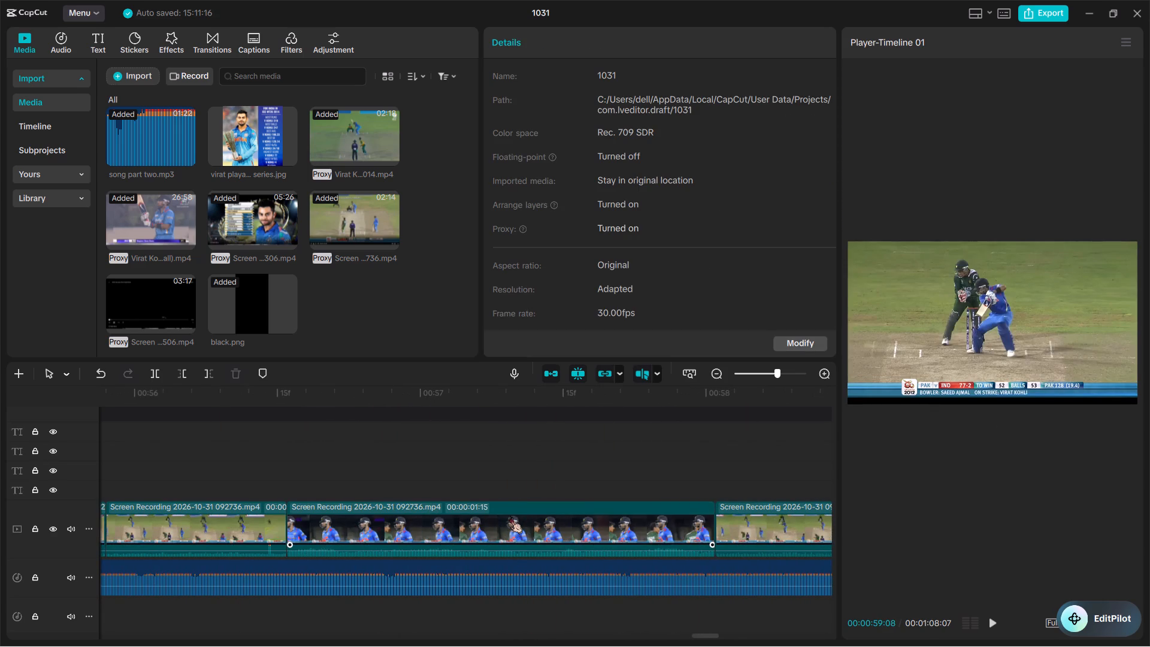
pyautogui.hscroll(-1, 525, 516)
pyautogui.hscroll(4, 525, 516)
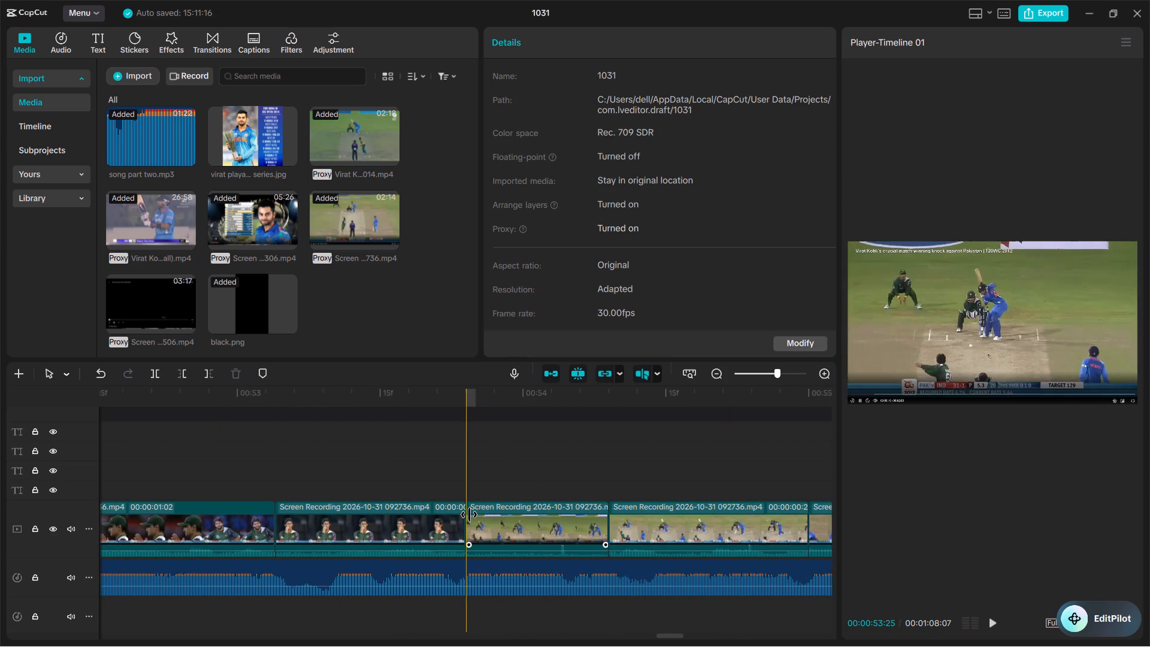
pyautogui.hscroll(-1, 580, 539)
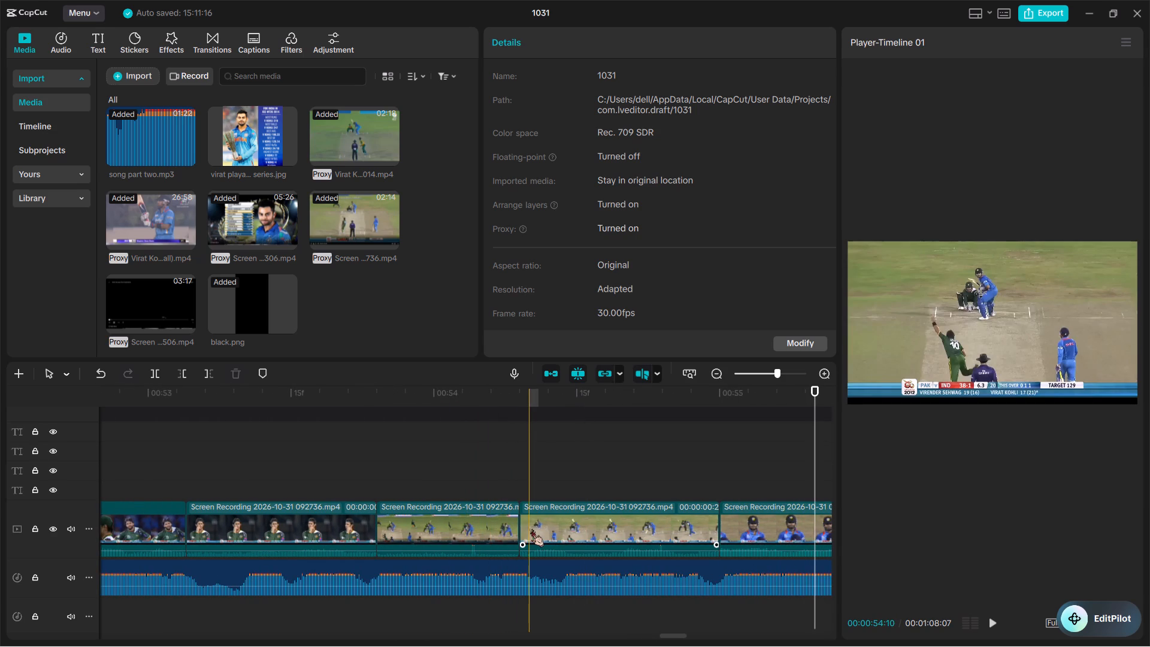
pyautogui.click(479, 528)
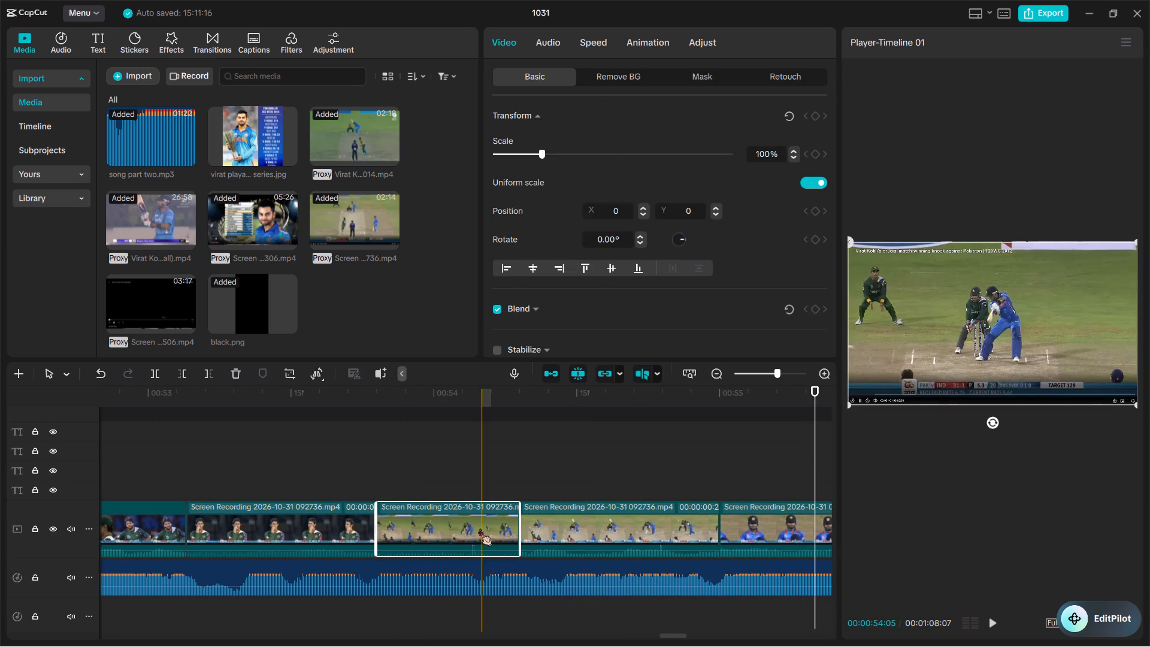
pyautogui.press('BackSpace')
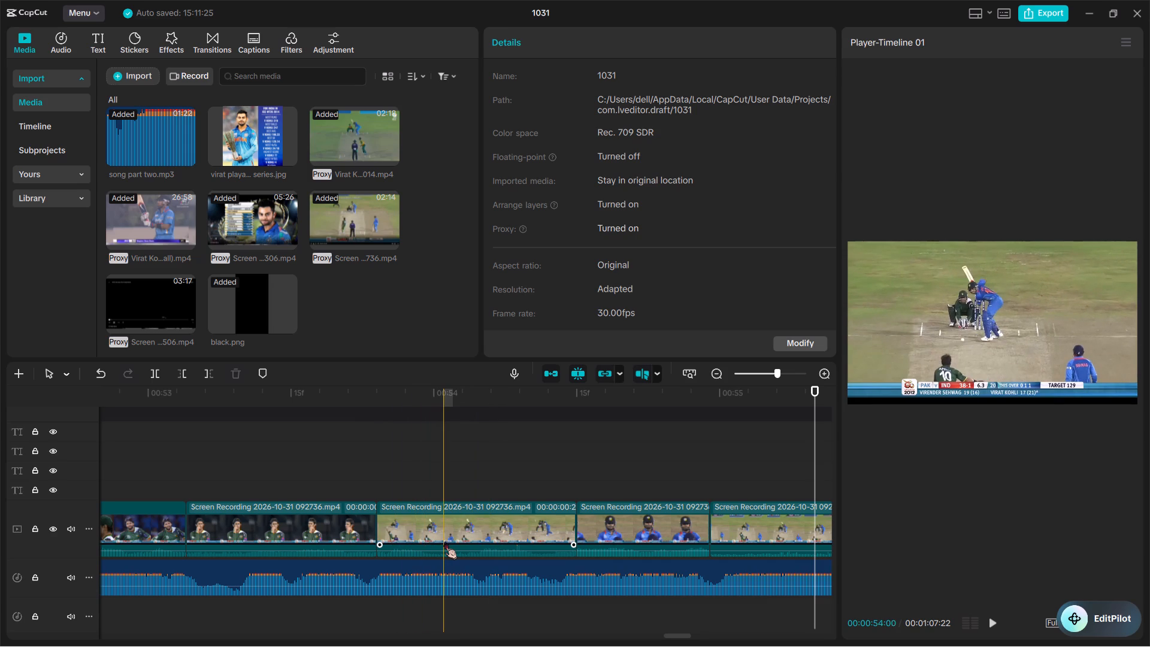
# Trim about the first 7 frames off the batting clip that now follows the green-jersey close-up.
pyautogui.press('q')
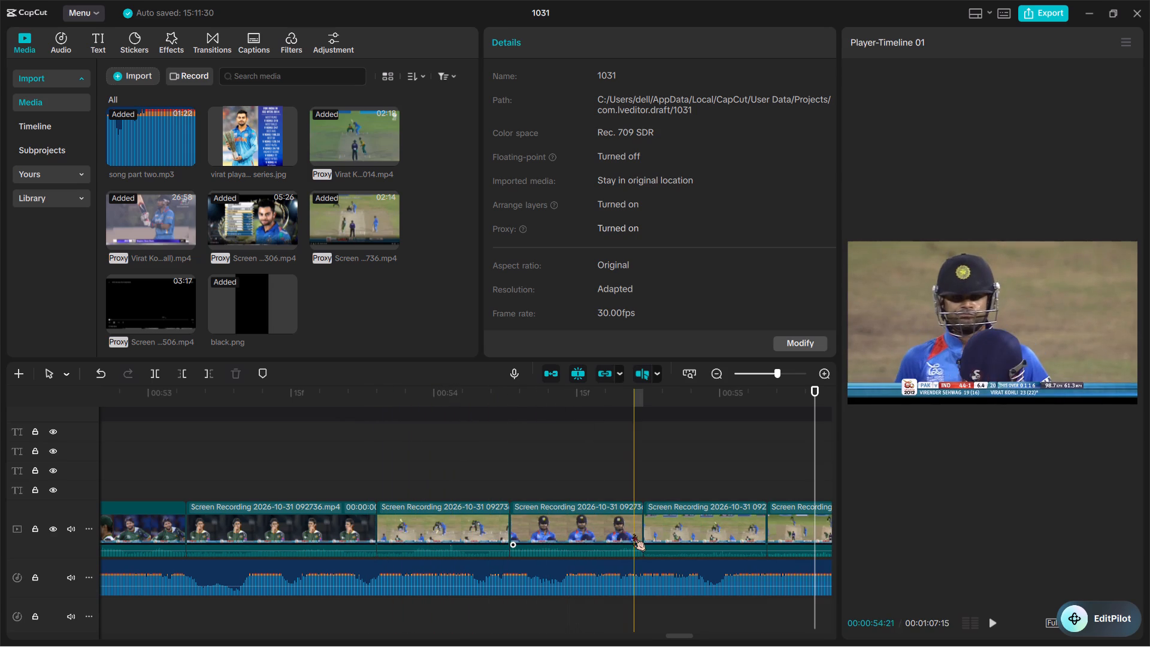
# Move the 59-1 batting clip ahead of the helmeted batsman's close-up and trim about 9 frames from its start.
pyautogui.click(664, 530)
pyautogui.hscroll(-1, 664, 530)
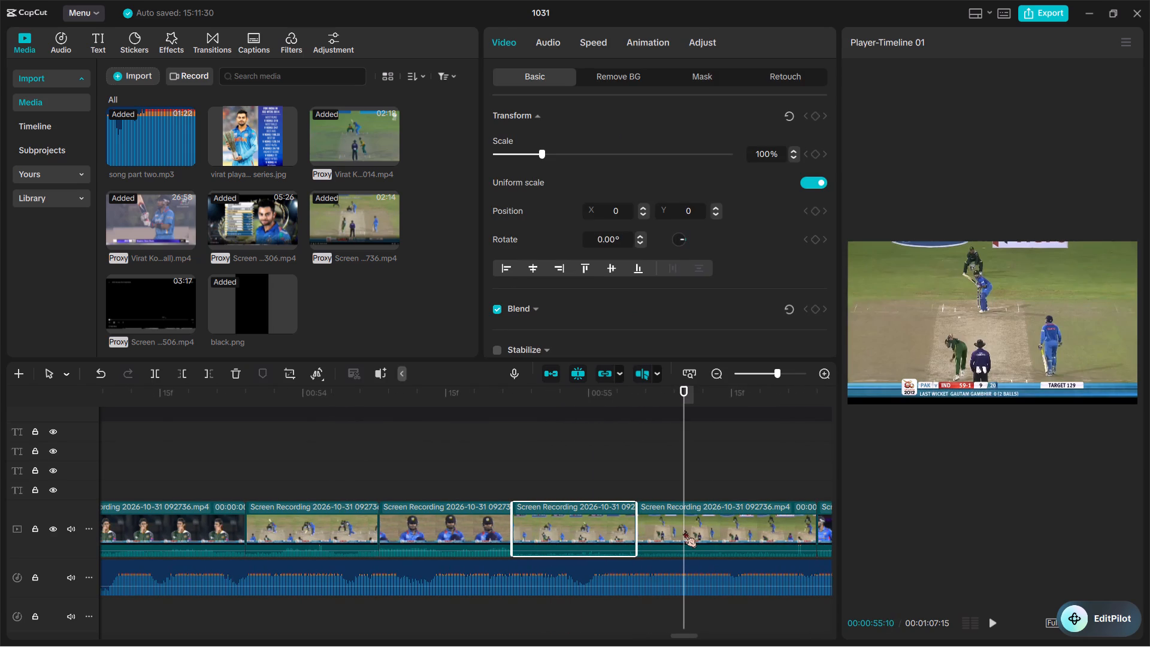
pyautogui.moveTo(722, 524); pyautogui.dragTo(718, 527)
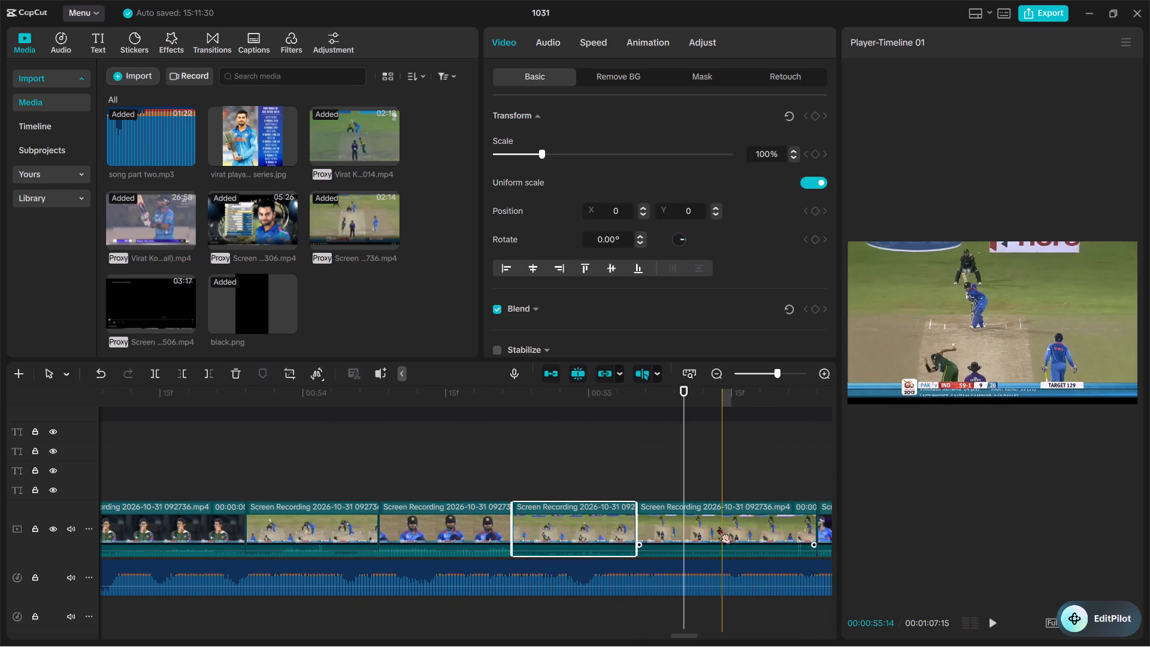
pyautogui.moveTo(718, 527); pyautogui.dragTo(441, 516)
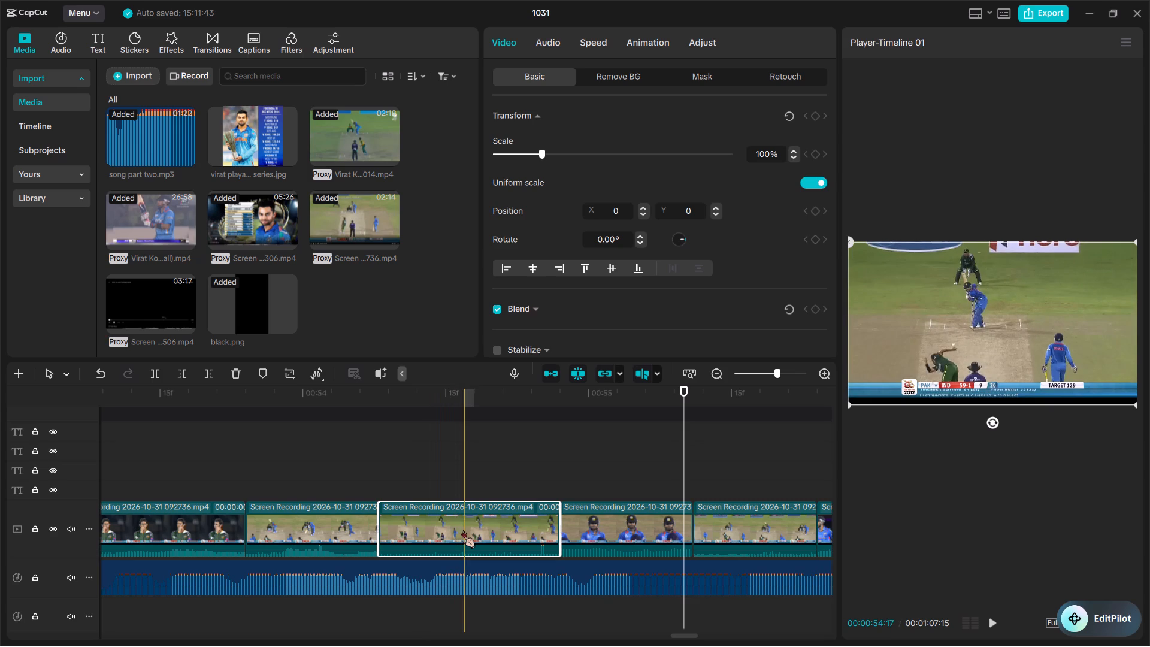
pyautogui.press('q')
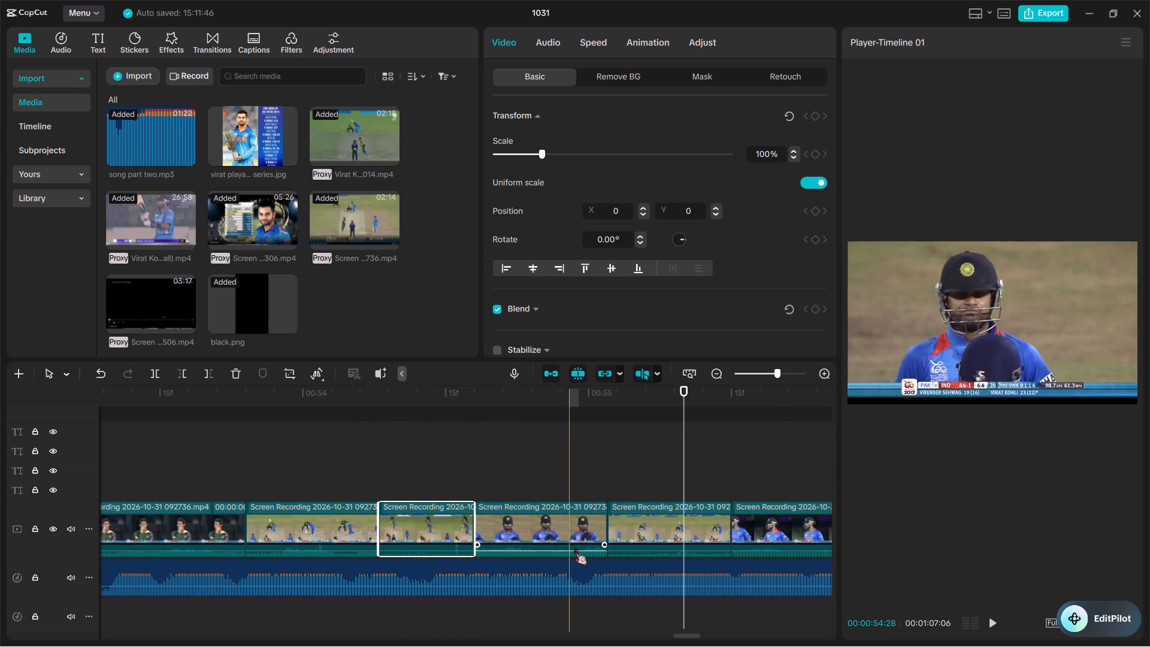
# Move the 52-1 batting clip in front of the helmeted batsman's close-up and trim about 6 frames from its start.
pyautogui.moveTo(654, 534); pyautogui.dragTo(515, 537)
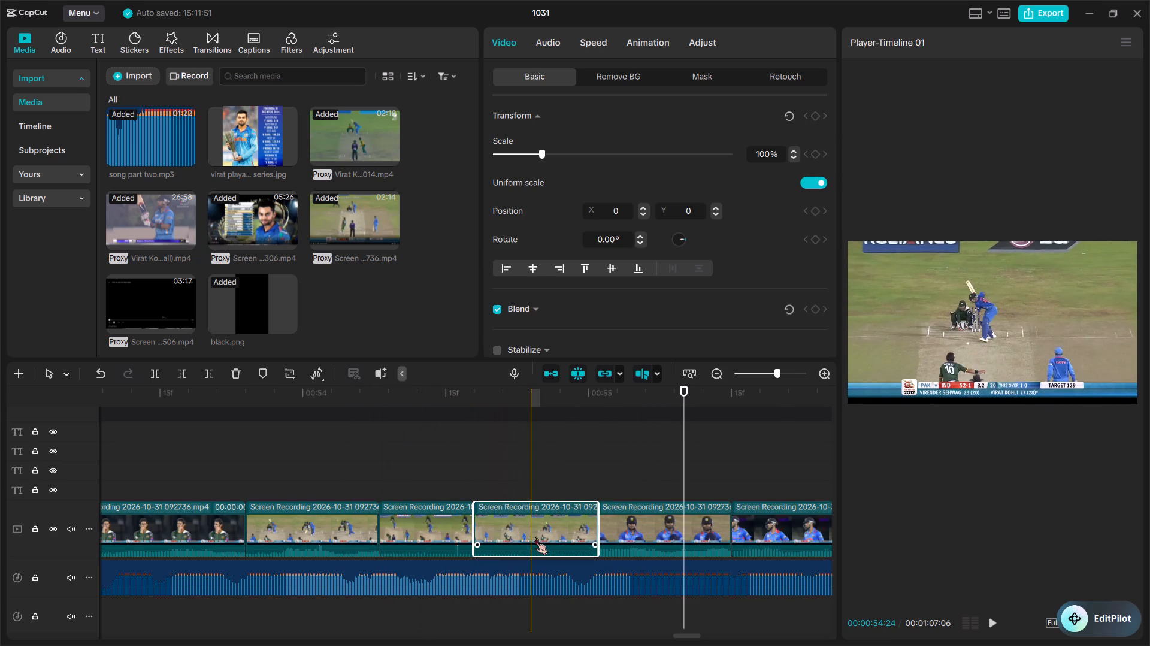
pyautogui.press('q')
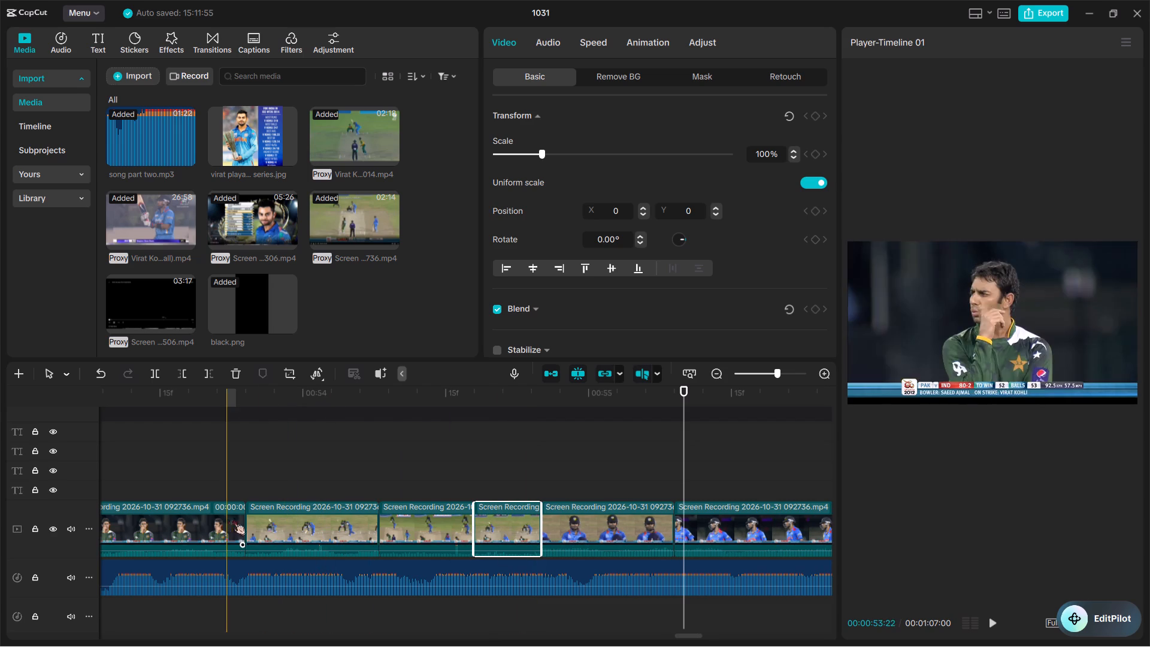
# Extend the end of the 52-1 batting clip by about 3 frames, playing the sequence before and after to check the timing.
pyautogui.press('space')
pyautogui.press('space')
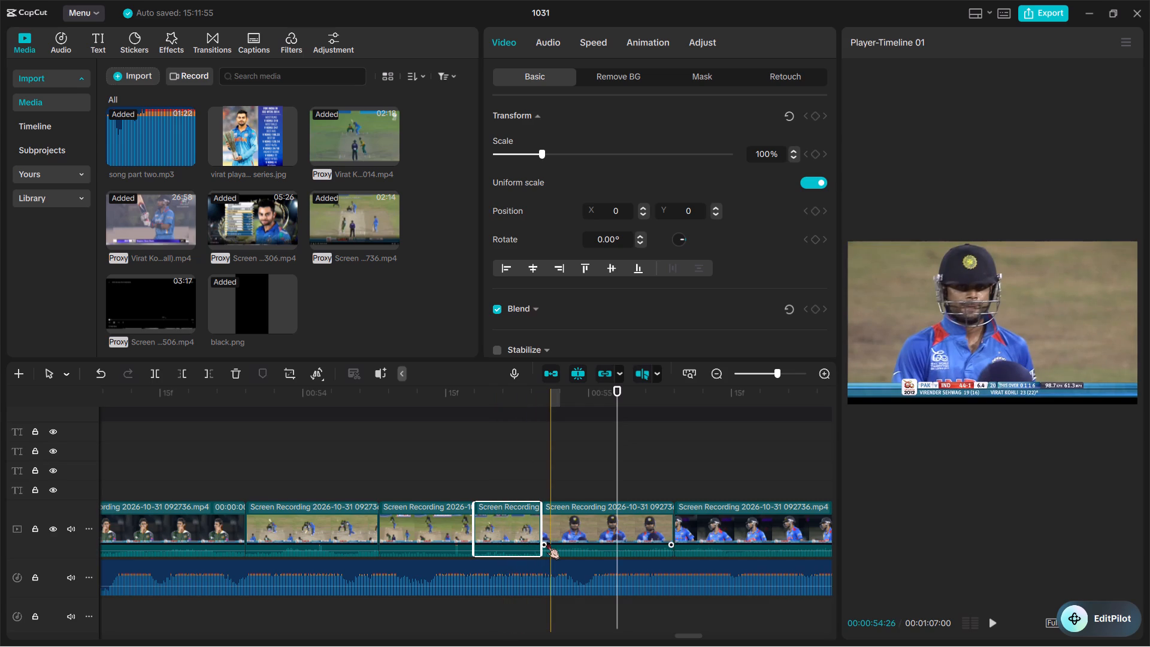
pyautogui.moveTo(541, 535); pyautogui.dragTo(571, 538)
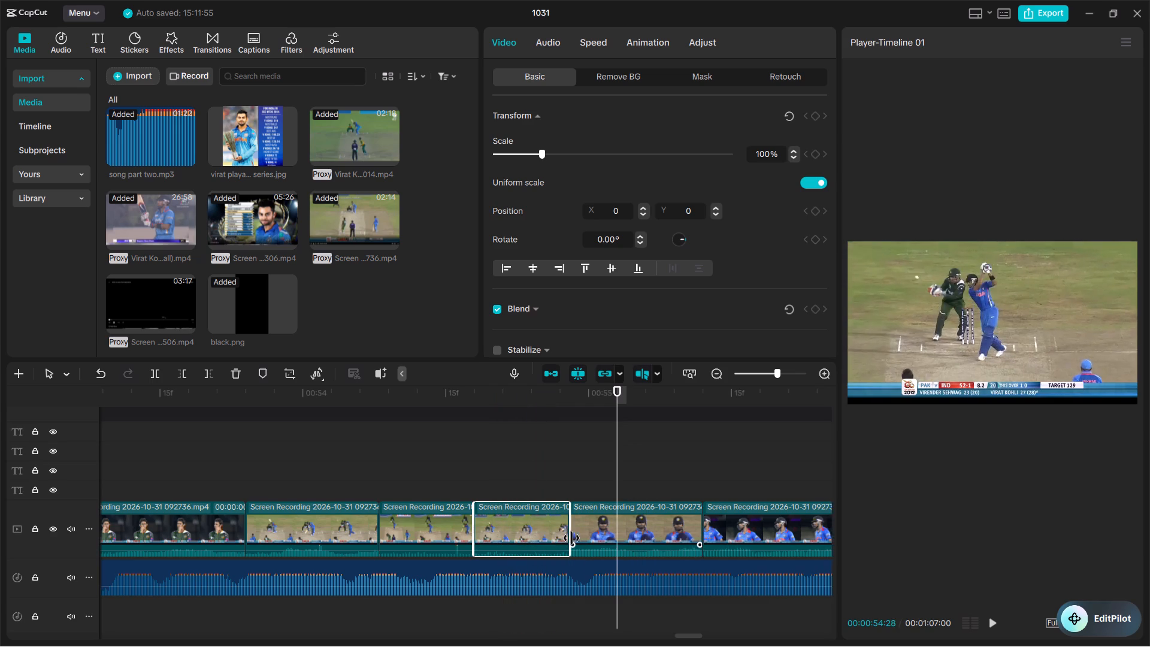
pyautogui.moveTo(571, 538); pyautogui.dragTo(571, 540)
pyautogui.press('space')
pyautogui.press('space')
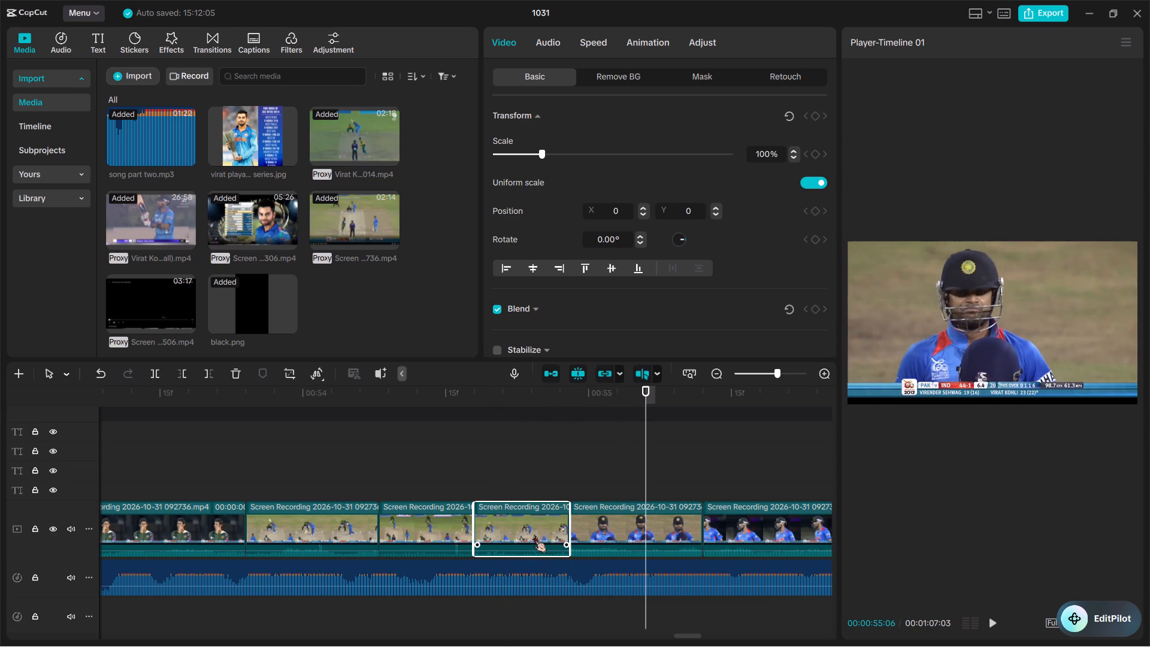
# Move the two consecutive batting clips after the 00:00:01:15 close-up together to just before that close-up.
pyautogui.hscroll(-1, 618, 549)
pyautogui.keyDown('ctrl'); pyautogui.scroll(-6, 618, 549); pyautogui.keyUp('ctrl')
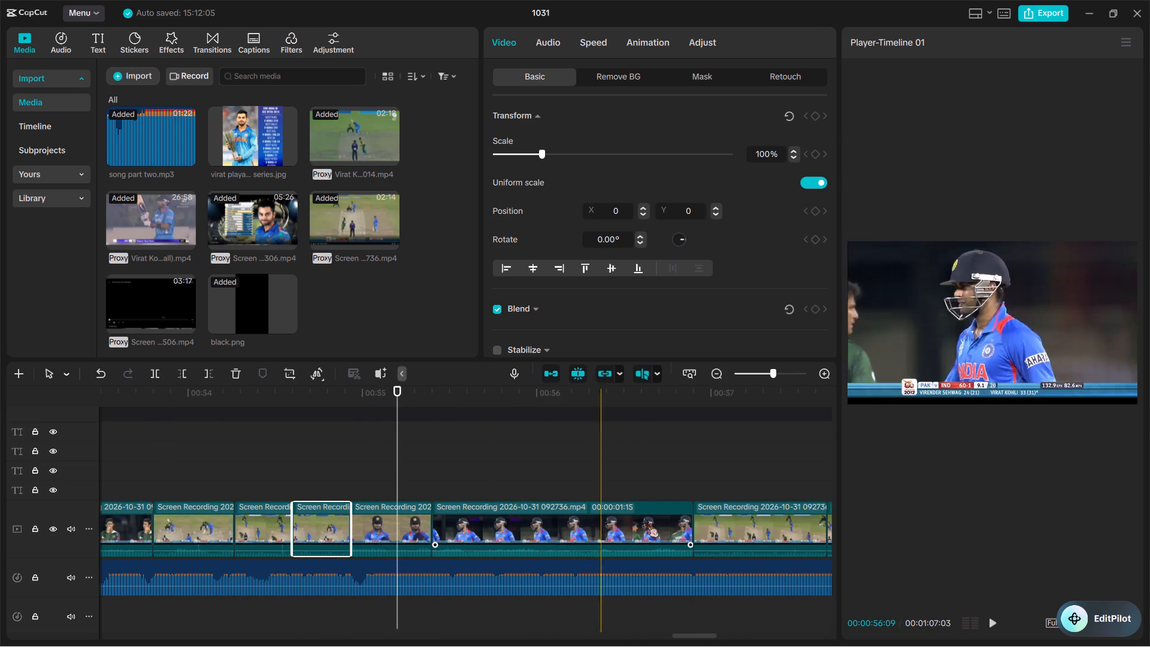
pyautogui.hscroll(-1, 733, 533)
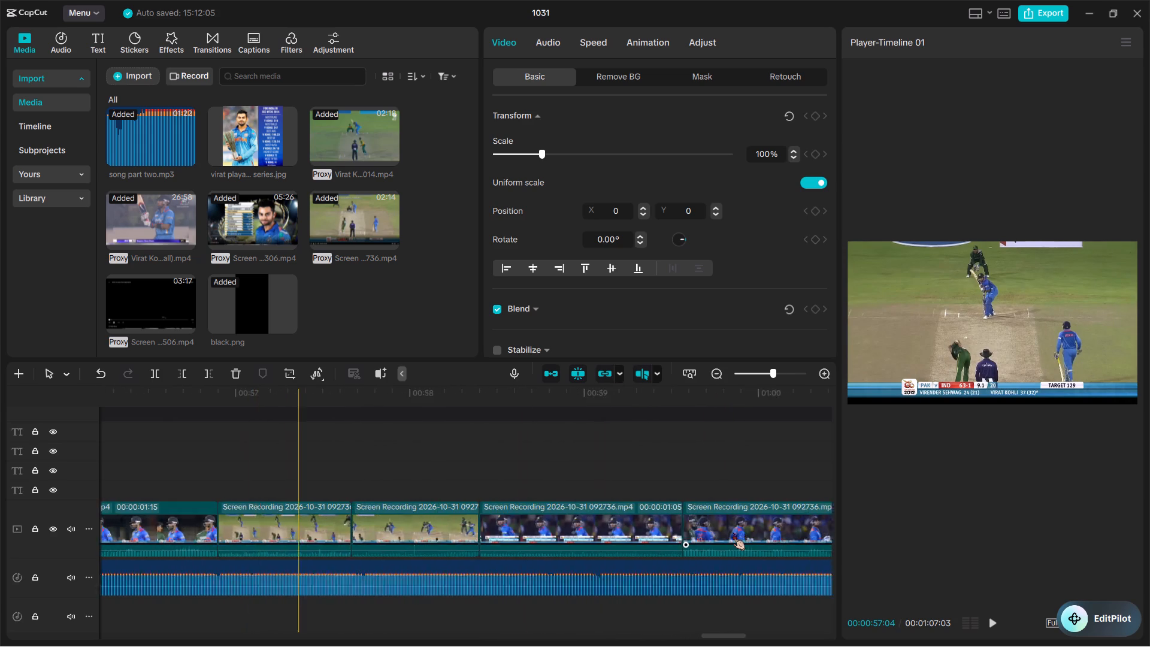
pyautogui.hscroll(-1, 733, 533)
pyautogui.moveTo(432, 443); pyautogui.dragTo(495, 555)
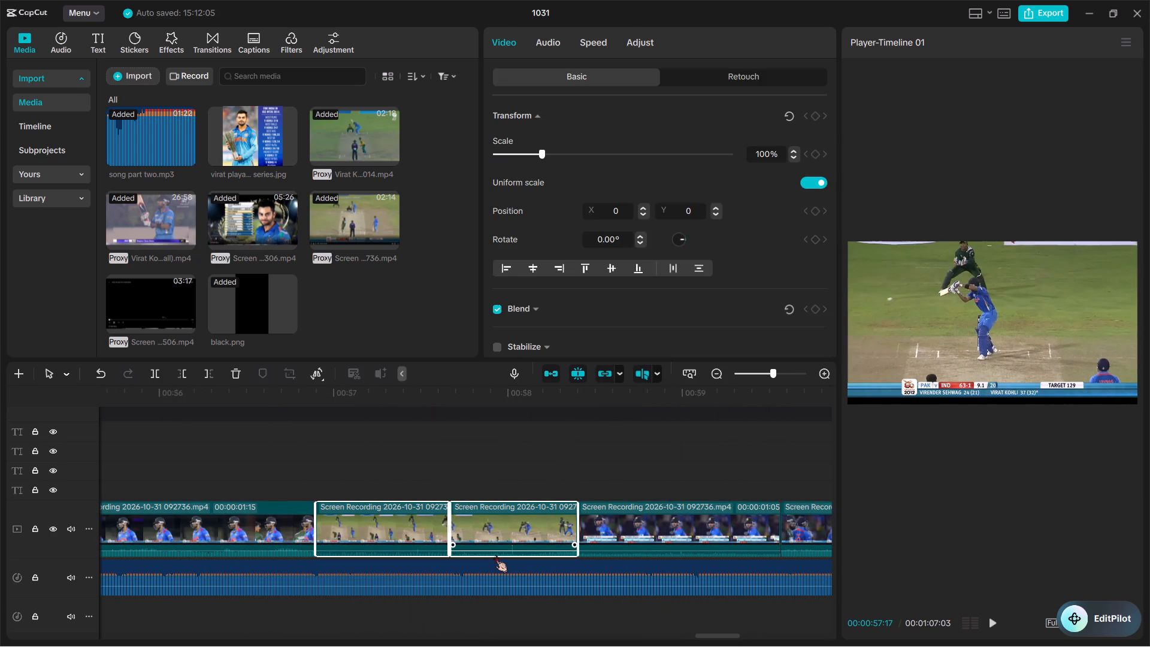
pyautogui.moveTo(495, 555); pyautogui.dragTo(213, 555)
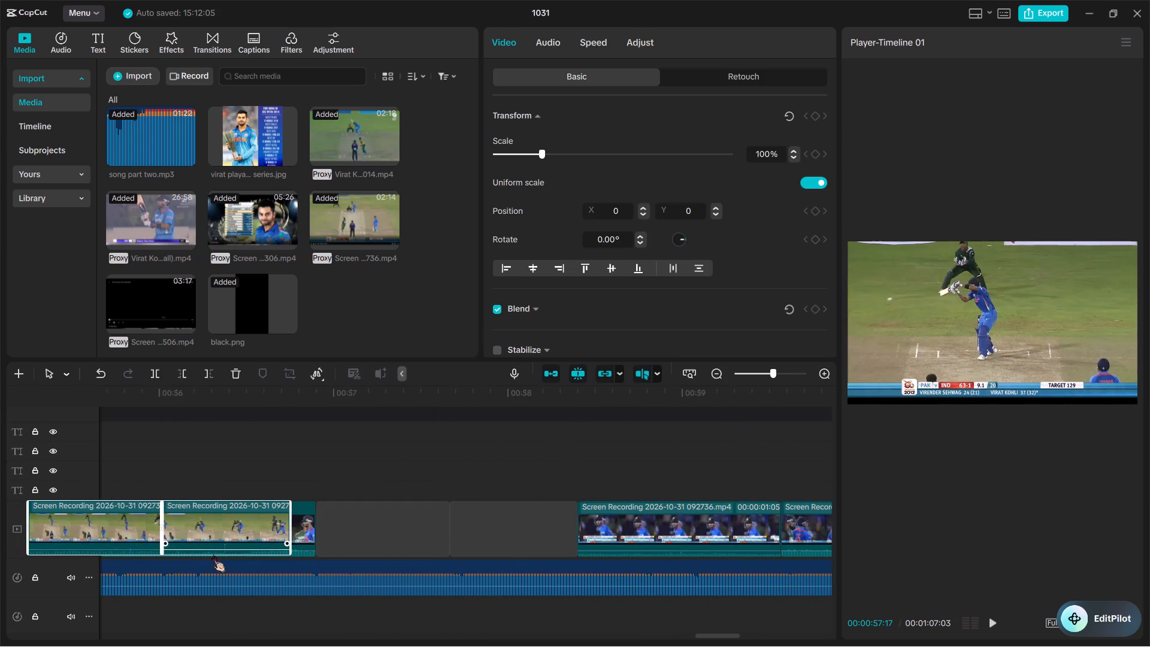
pyautogui.moveTo(213, 555); pyautogui.dragTo(183, 554)
# Move the short helmeted close-up behind the two moved batting clips, directly before the 00:00:01:15 close-up.
pyautogui.hscroll(1, 183, 554)
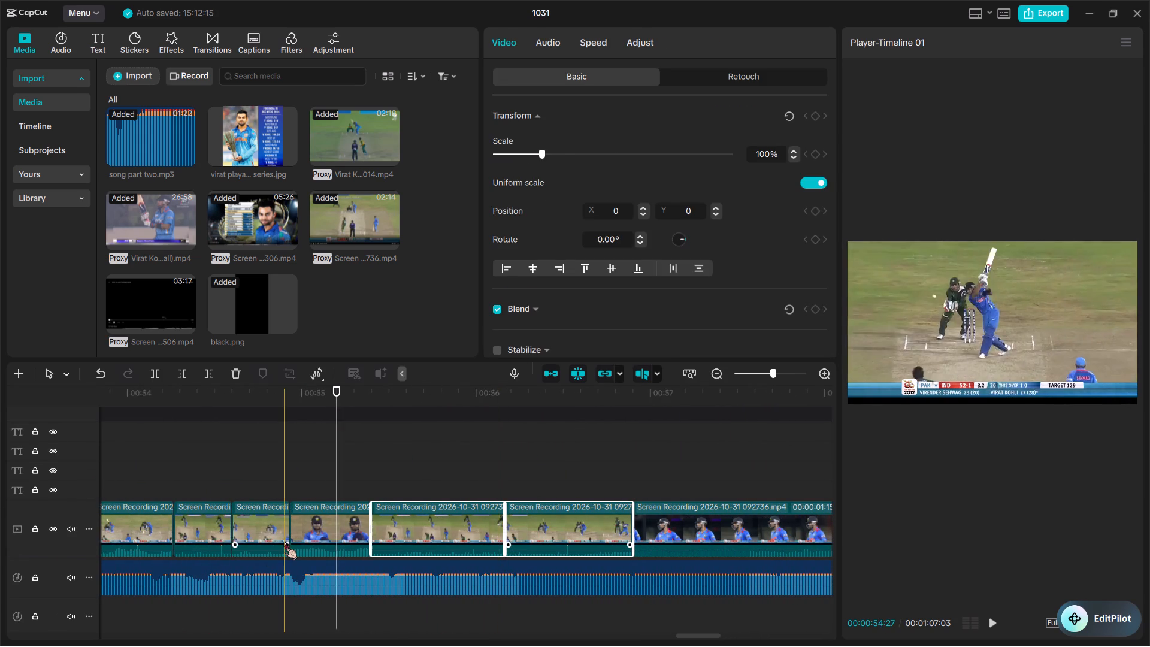
pyautogui.moveTo(332, 528); pyautogui.dragTo(583, 555)
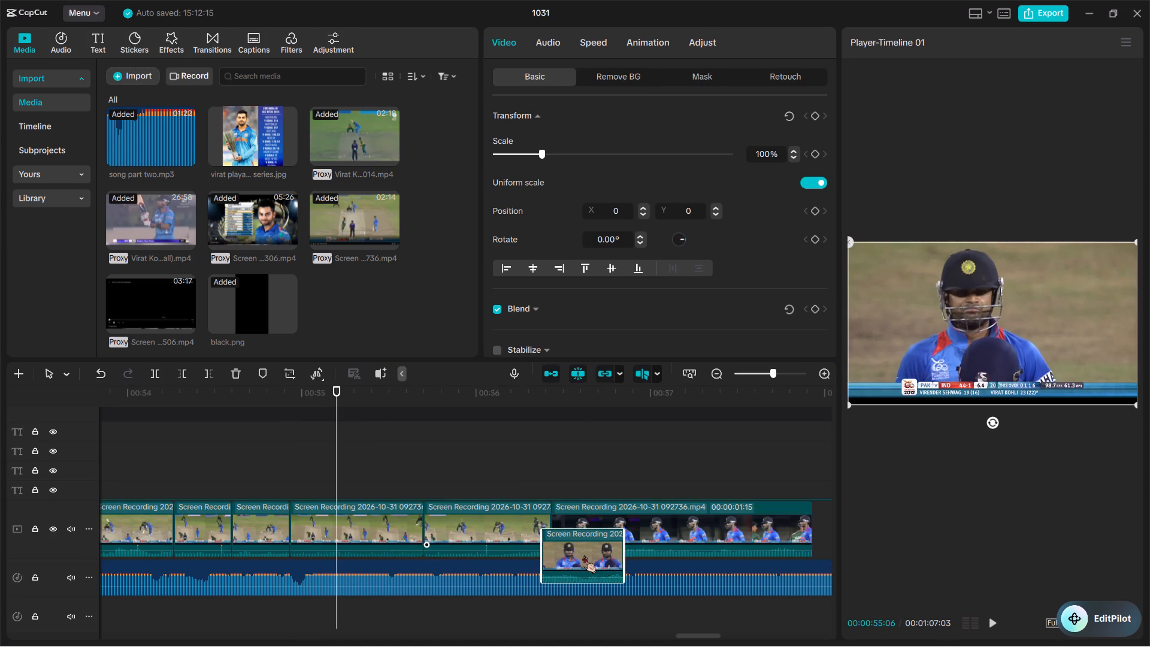
pyautogui.moveTo(583, 555); pyautogui.dragTo(580, 555)
pyautogui.moveTo(576, 513); pyautogui.dragTo(569, 537)
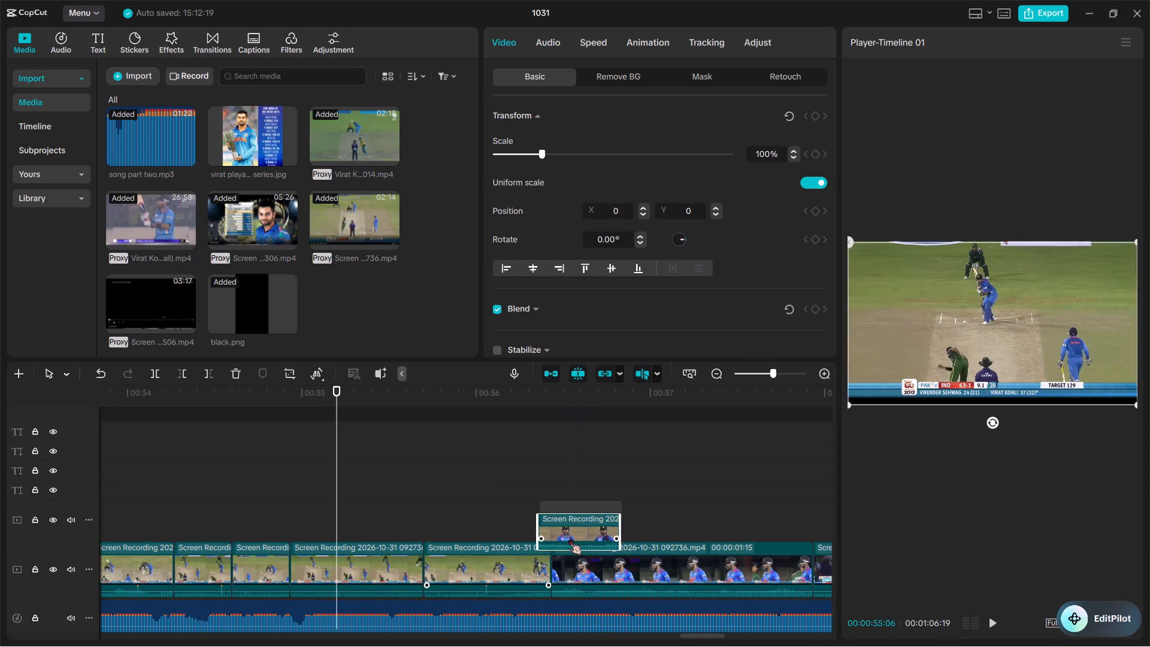
pyautogui.moveTo(569, 537); pyautogui.dragTo(565, 558)
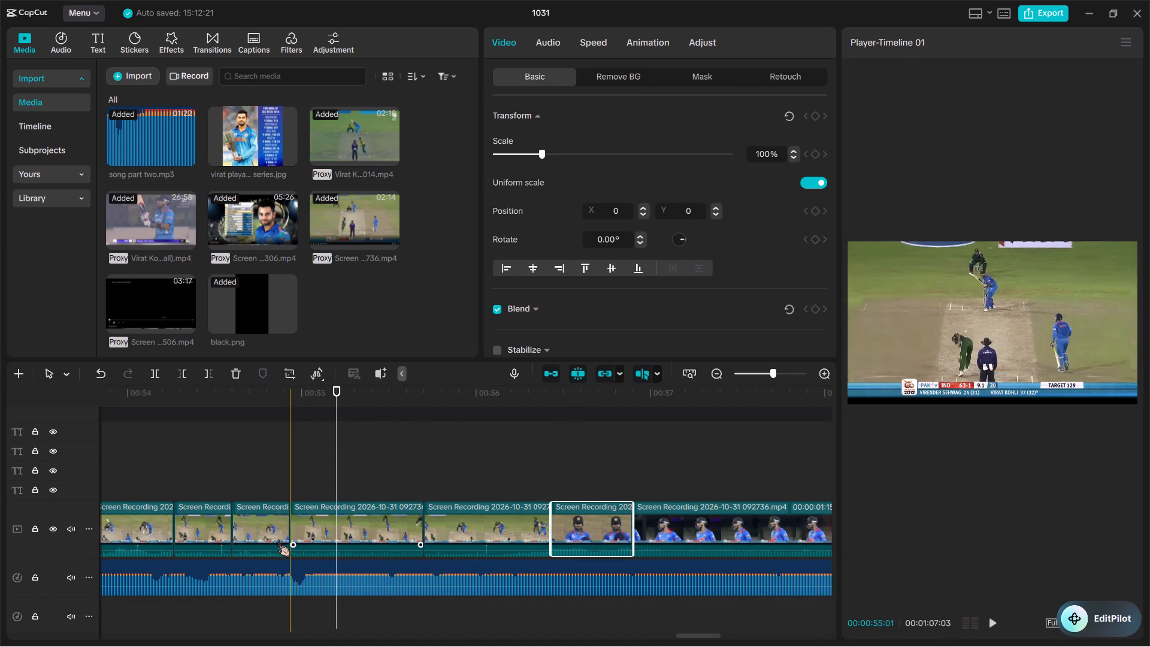
# Trim about 10 frames from the start of the 00:00:00:23 batting clip showing the 63-1 score.
pyautogui.keyDown('ctrl'); pyautogui.scroll(8, 277, 540); pyautogui.keyUp('ctrl')
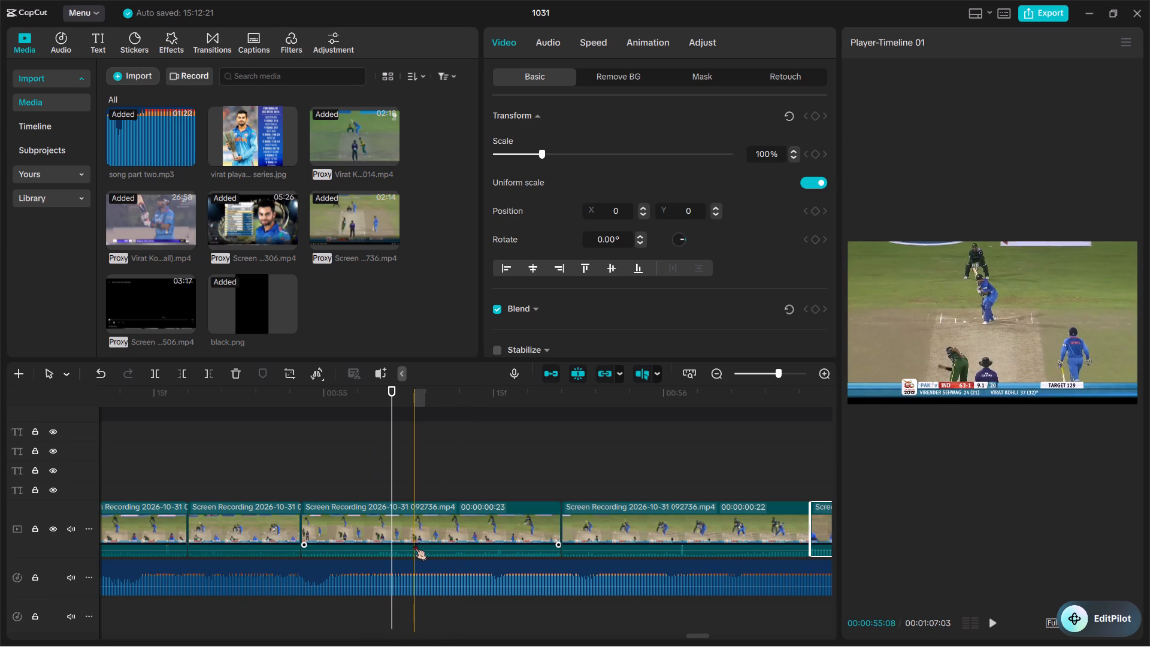
pyautogui.press('q')
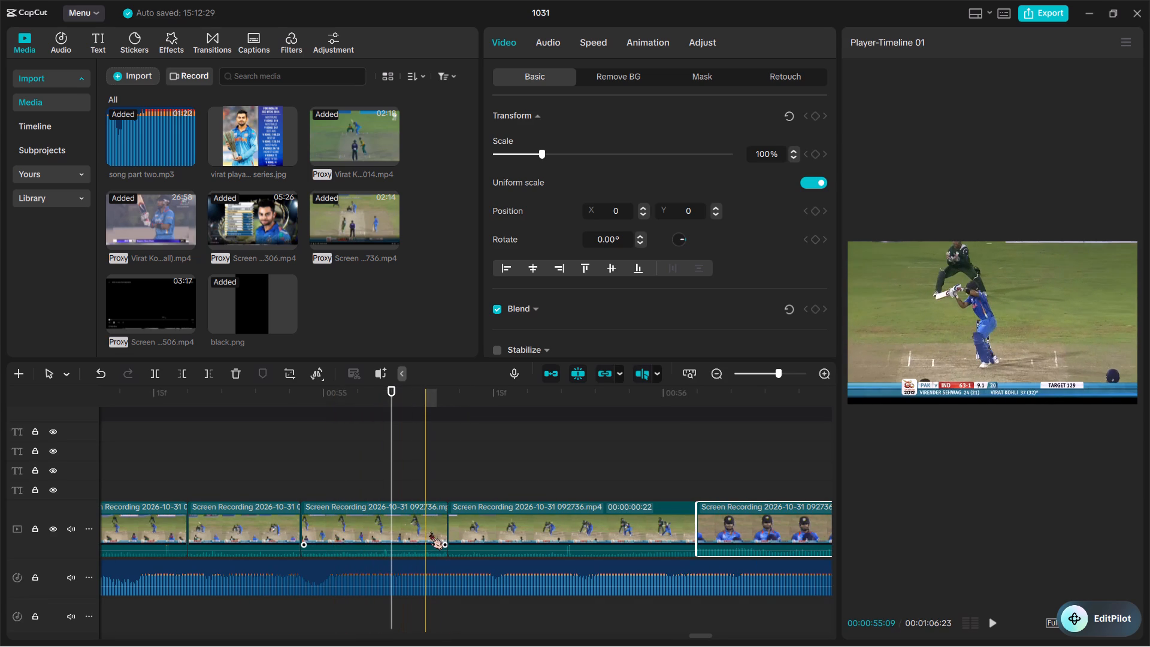
# Play back the run of batting clips after the green-jersey close-up to check the cuts against the song.
pyautogui.press('space')
pyautogui.press('space')
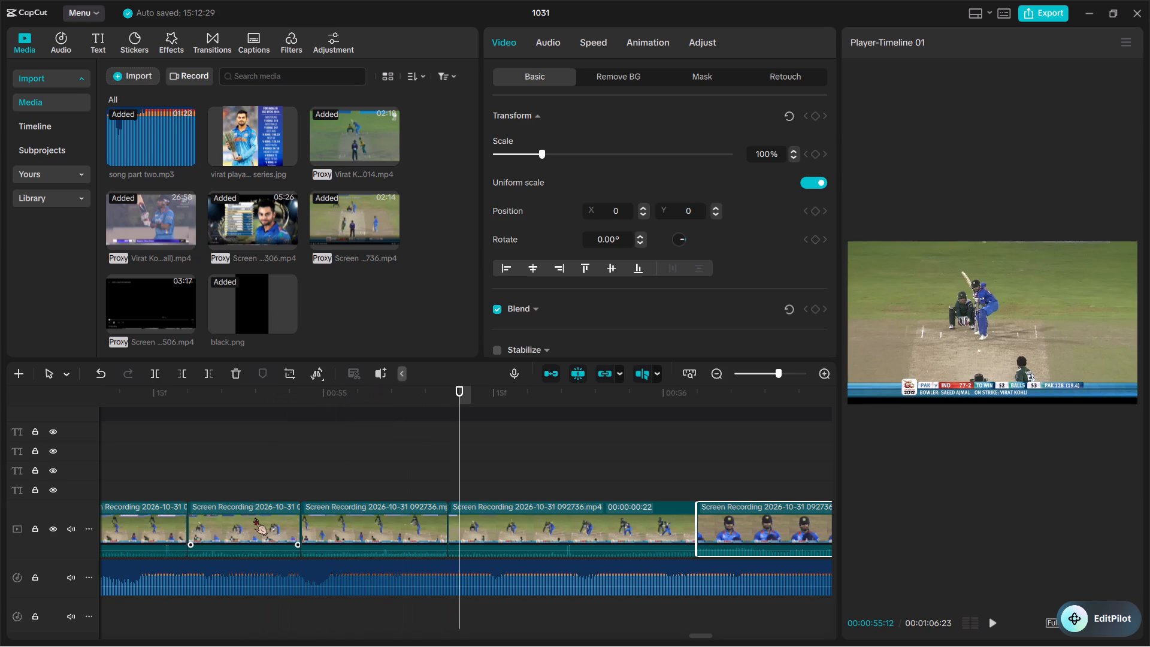
pyautogui.hscroll(1, 255, 518)
pyautogui.press('space')
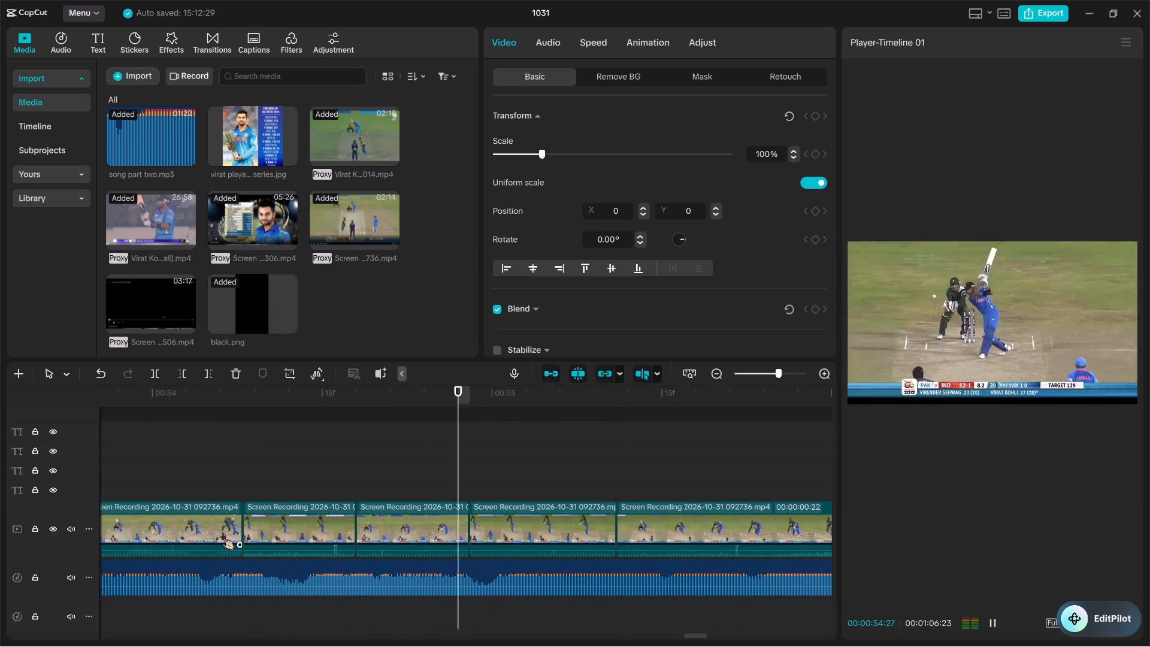
pyautogui.press('space')
pyautogui.hscroll(1, 222, 533)
pyautogui.keyDown('ctrl'); pyautogui.scroll(-1, 222, 533); pyautogui.keyUp('ctrl')
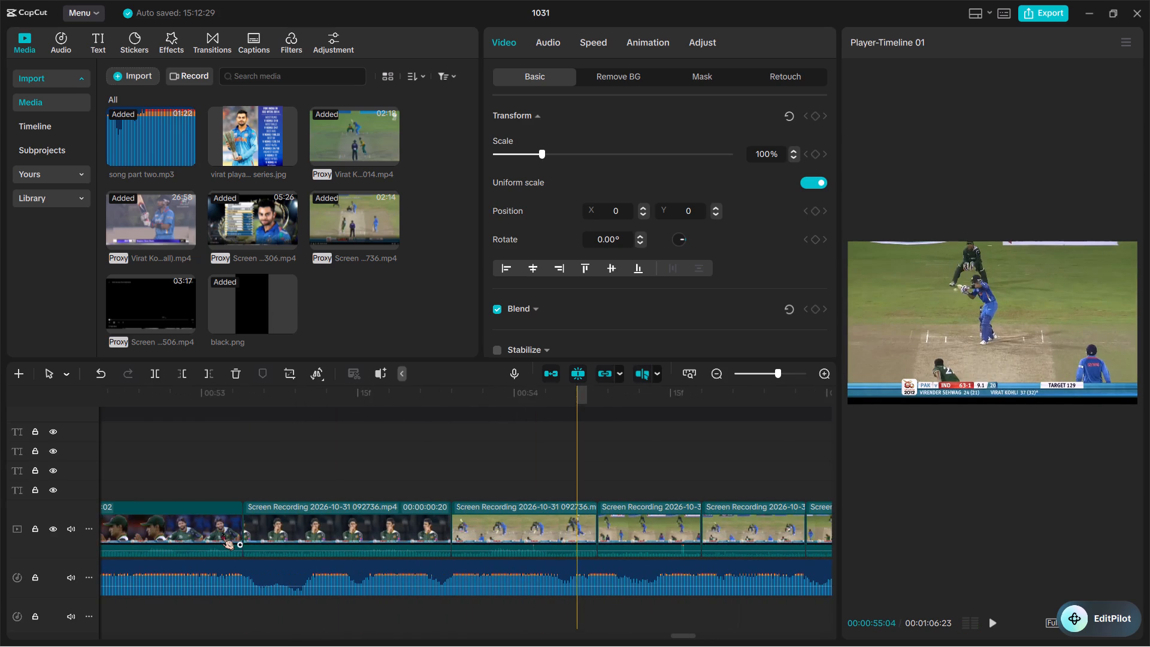
pyautogui.press('space')
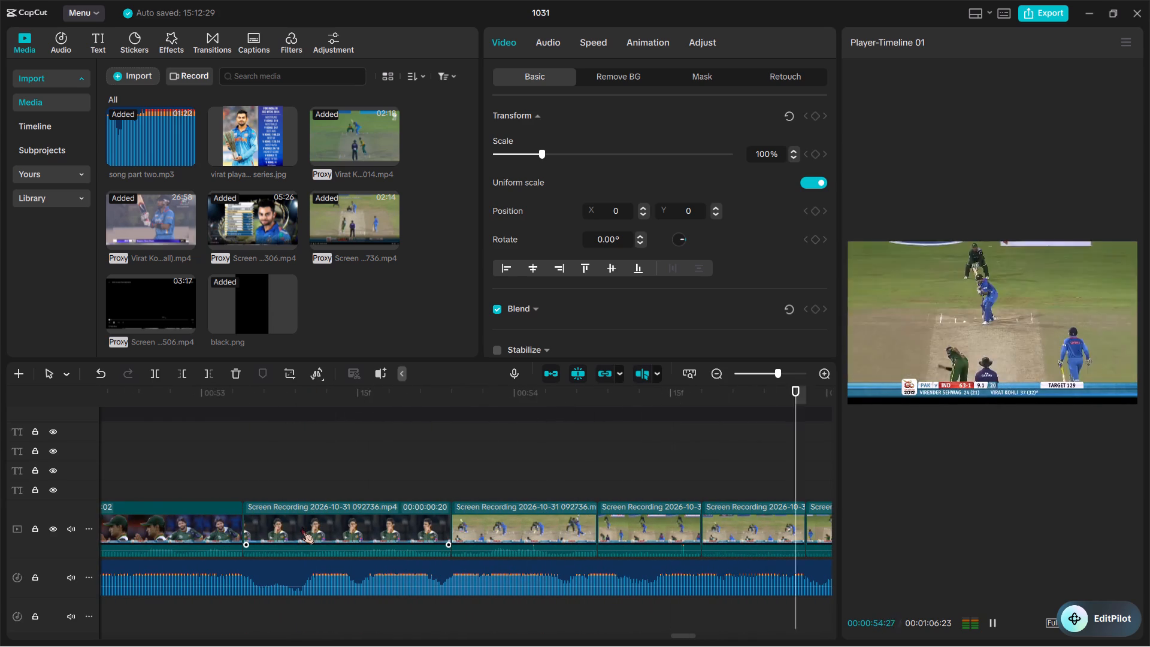
pyautogui.press('space')
# Lengthen the 52-1 batting clip by one frame at its end and one at its start, playing back to check the timing.
pyautogui.keyDown('ctrl'); pyautogui.scroll(4, 301, 527); pyautogui.keyUp('ctrl')
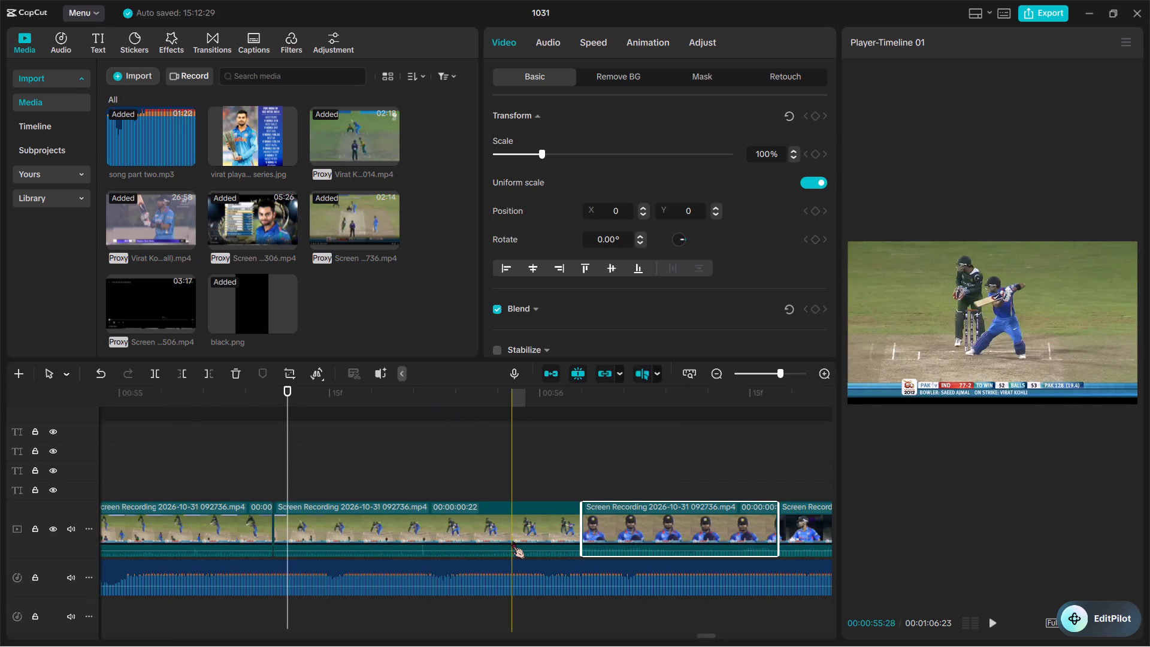
pyautogui.hscroll(2, 343, 534)
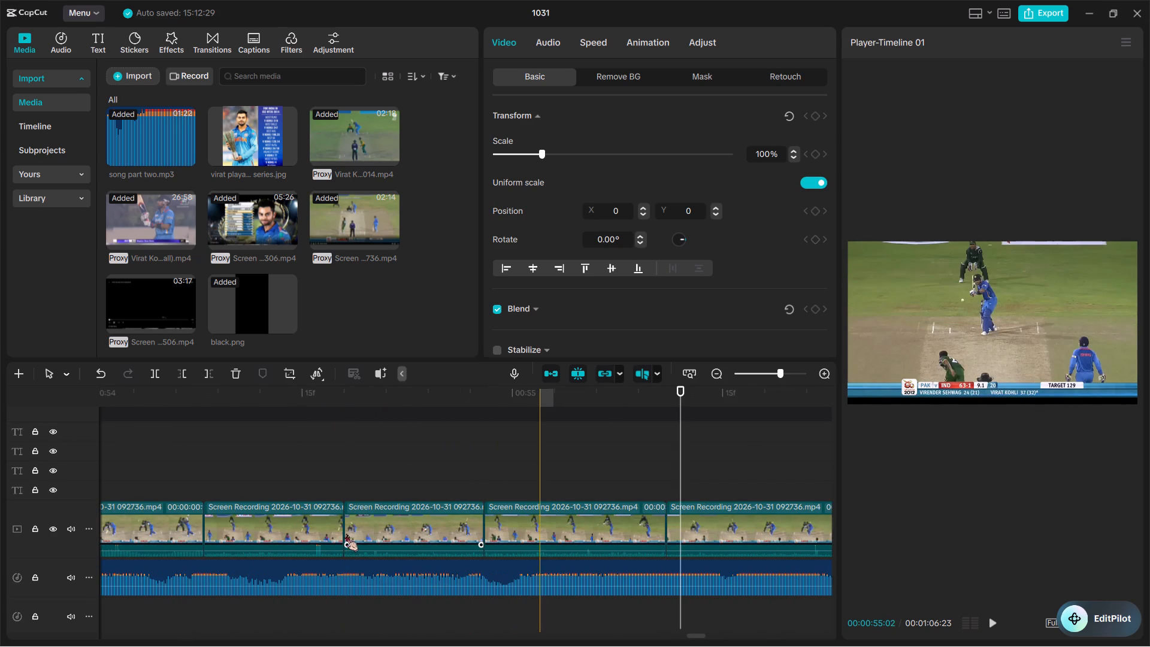
pyautogui.click(362, 518)
pyautogui.moveTo(485, 533); pyautogui.dragTo(496, 531)
pyautogui.press('space')
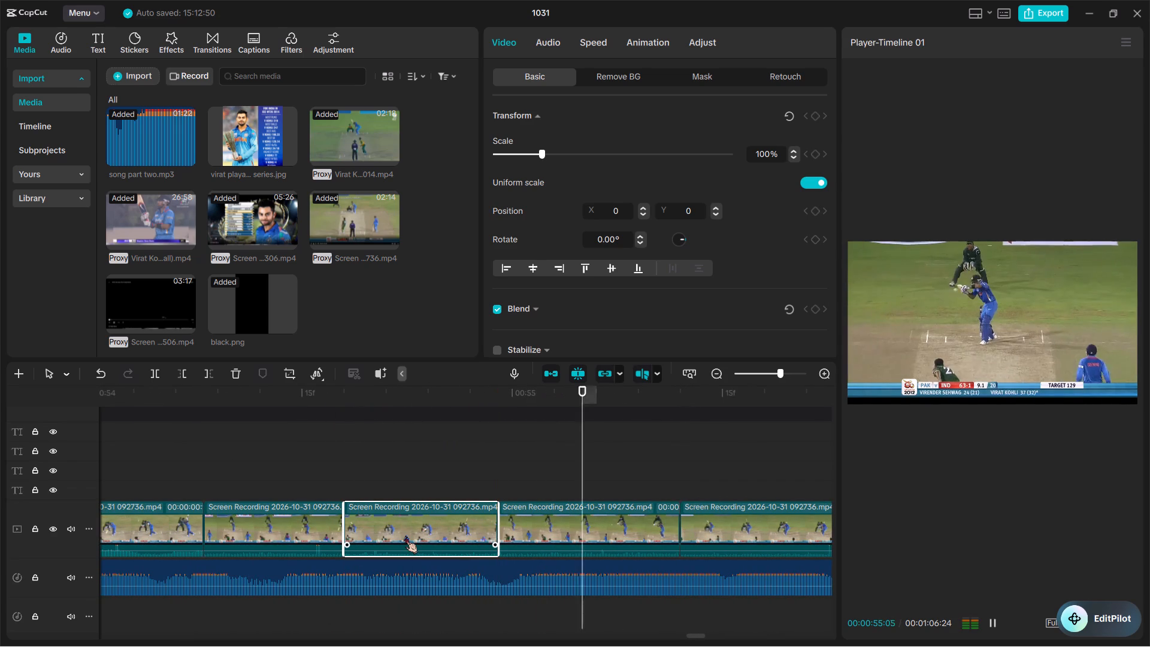
pyautogui.press('space')
pyautogui.hscroll(1, 405, 536)
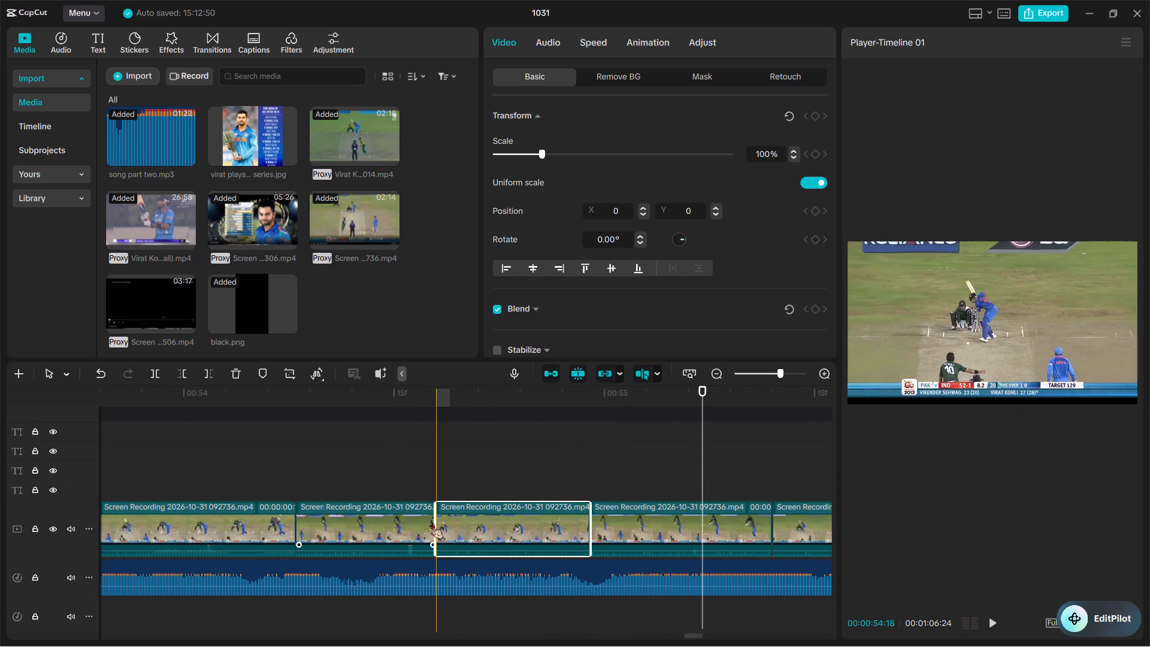
pyautogui.moveTo(435, 522); pyautogui.dragTo(426, 522)
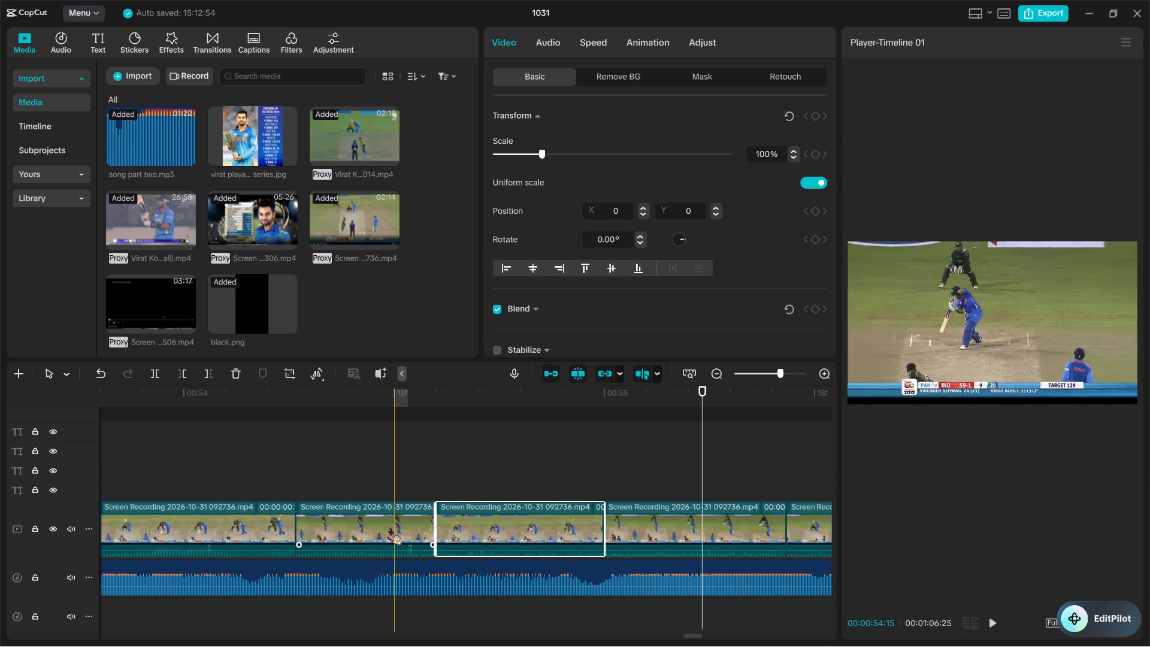
pyautogui.press('space')
pyautogui.press('space')
pyautogui.hscroll(1, 389, 528)
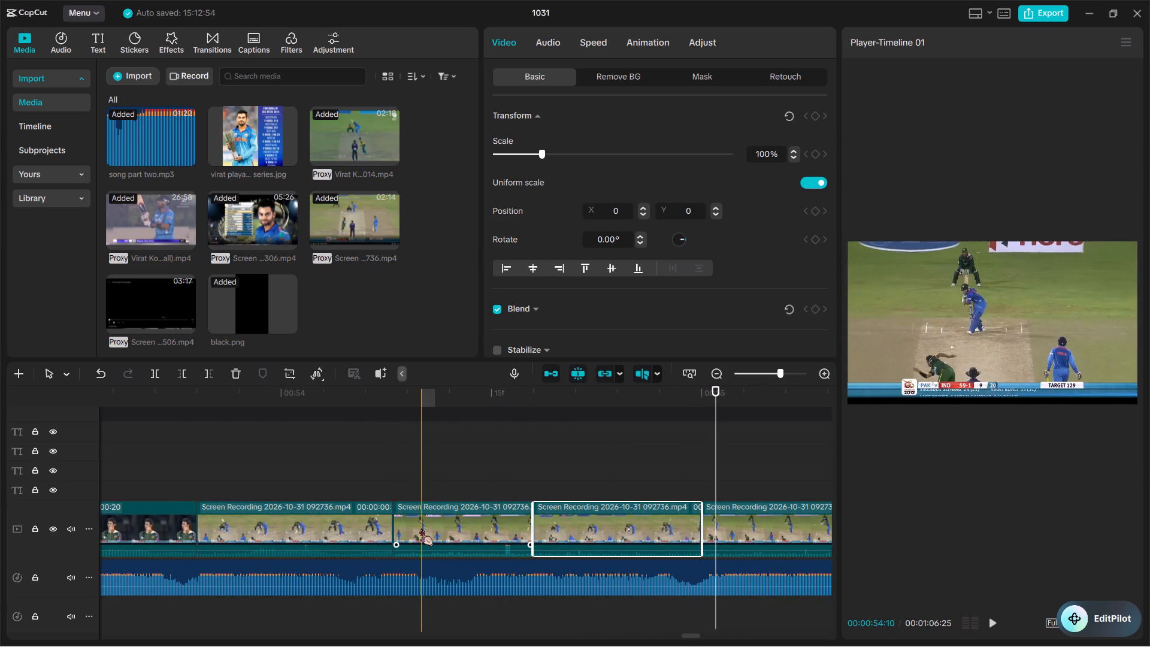
# Lengthen the 59-1 batting clip by one frame at its start and play back the following cuts against the song.
pyautogui.click(420, 528)
pyautogui.doubleClick(388, 526)
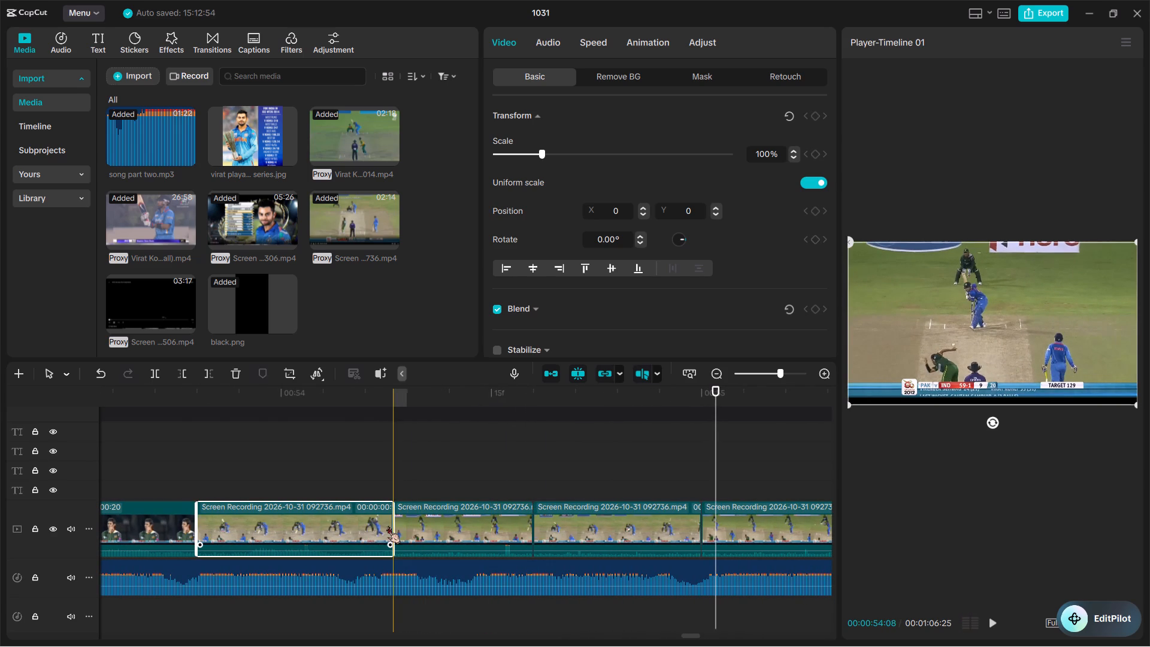
pyautogui.click(401, 528)
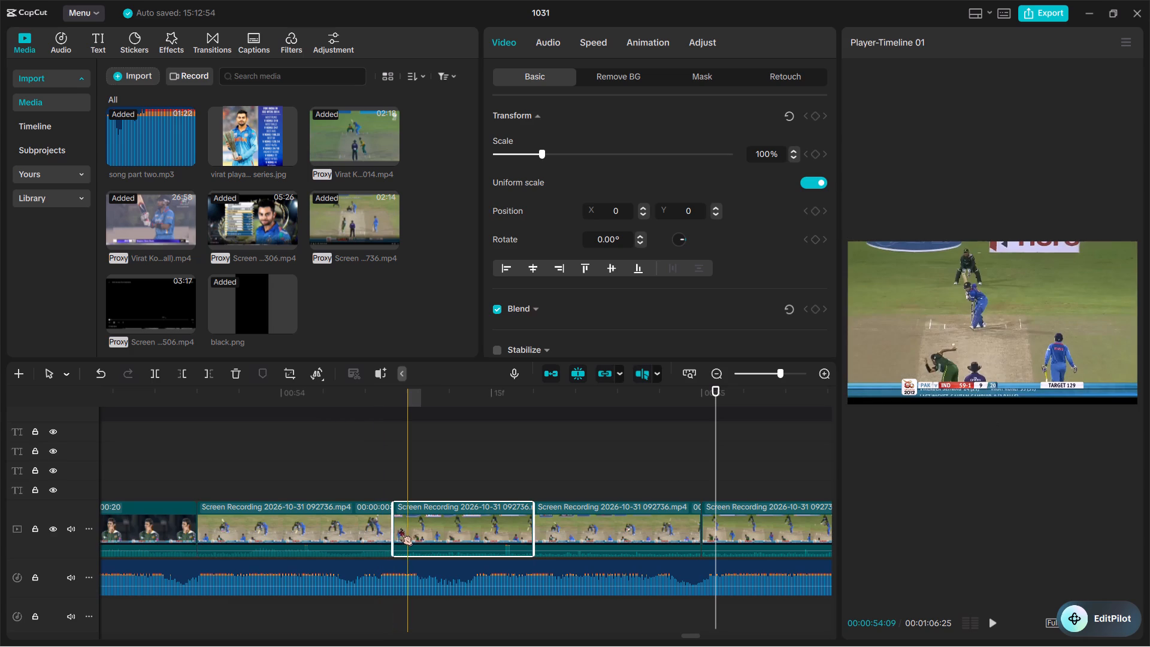
pyautogui.moveTo(392, 528); pyautogui.dragTo(381, 528)
pyautogui.press('space')
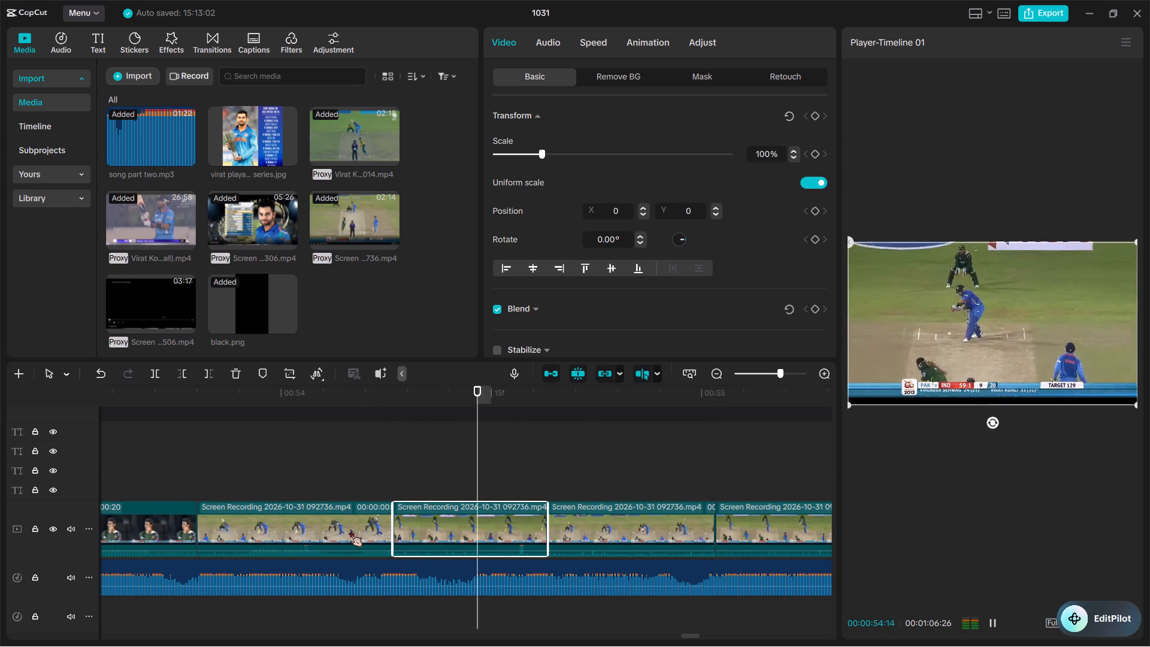
pyautogui.press('space')
pyautogui.press('space')
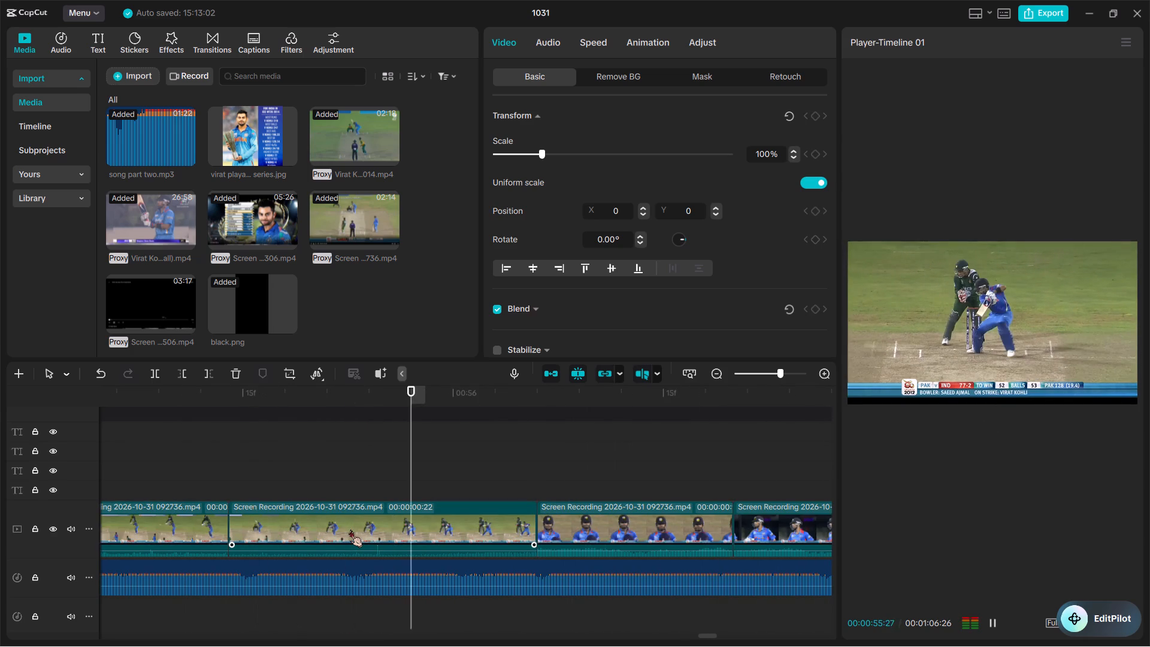
pyautogui.press('space')
pyautogui.press('space')
pyautogui.press('space')
# Move the two adjacent batting clips with the 91-2 and 113-2 scores from near the timeline's end to directly after the short 64-1 close-up.
pyautogui.hscroll(-1, 350, 530)
pyautogui.keyDown('ctrl'); pyautogui.scroll(-7, 350, 530); pyautogui.keyUp('ctrl')
pyautogui.hscroll(-2, 350, 530)
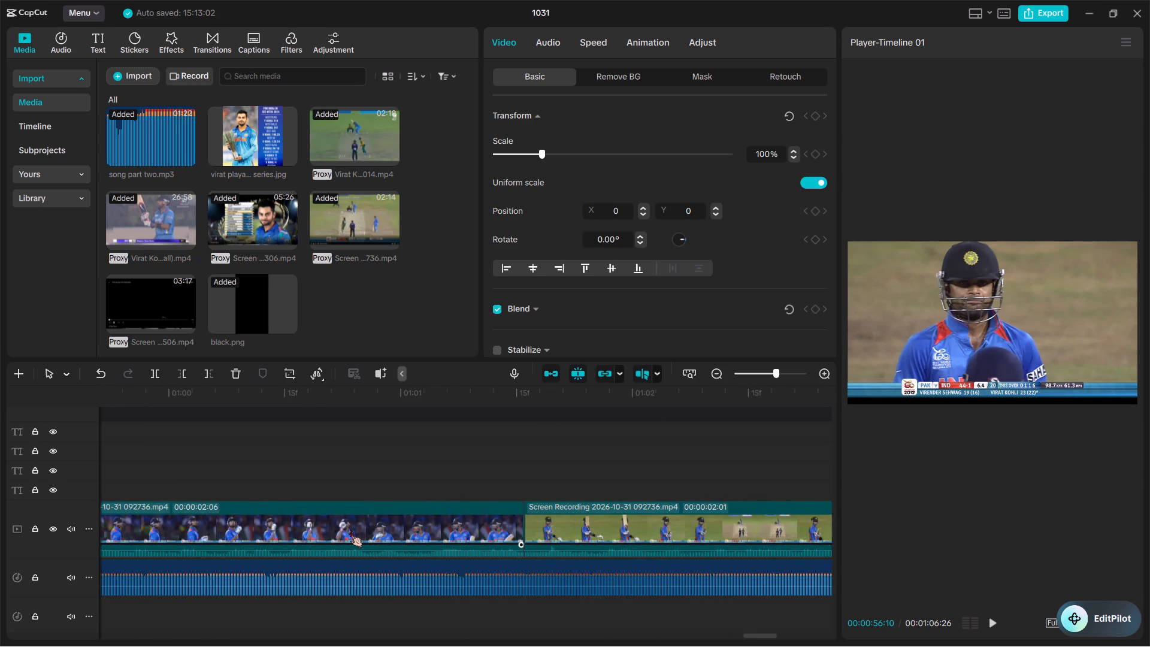
pyautogui.hscroll(-3, 350, 530)
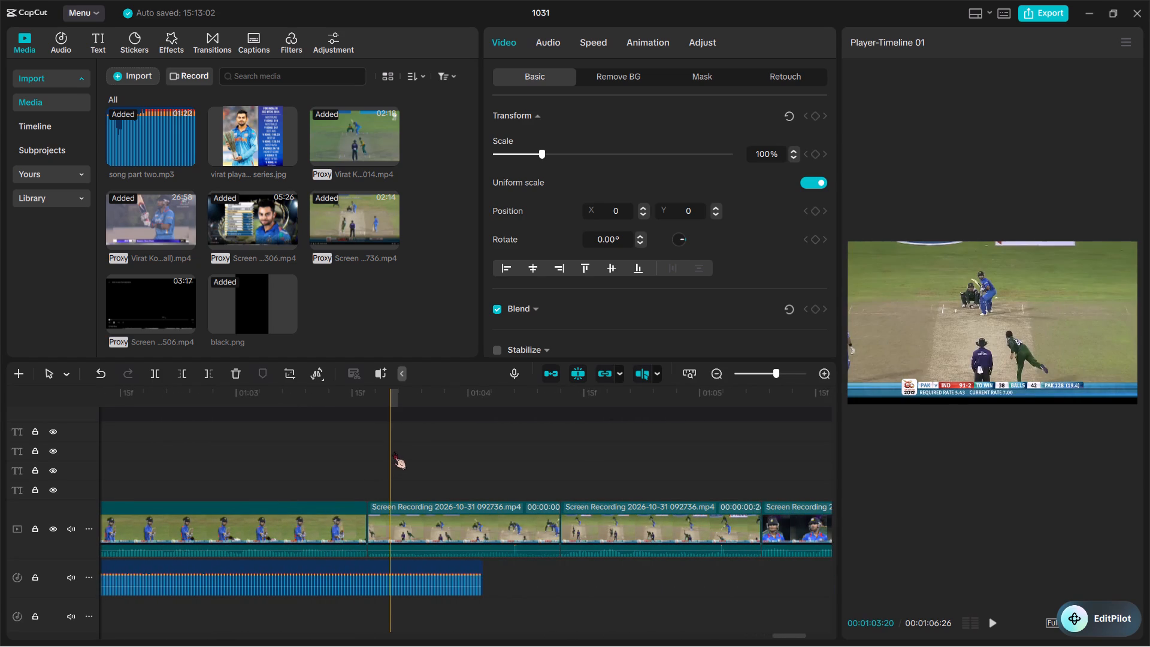
pyautogui.keyDown('ctrl'); pyautogui.scroll(-1, 394, 452); pyautogui.keyUp('ctrl')
pyautogui.moveTo(399, 435); pyautogui.dragTo(580, 567)
pyautogui.click(583, 591)
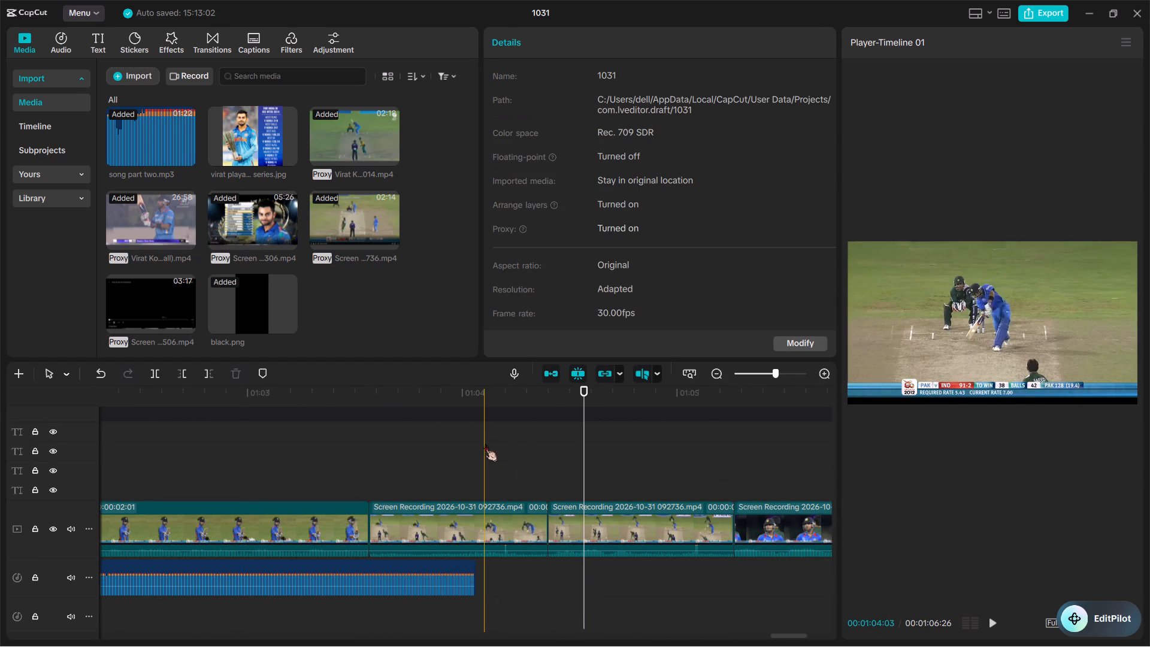
pyautogui.moveTo(485, 444); pyautogui.dragTo(576, 519)
pyautogui.moveTo(576, 519); pyautogui.dragTo(98, 509)
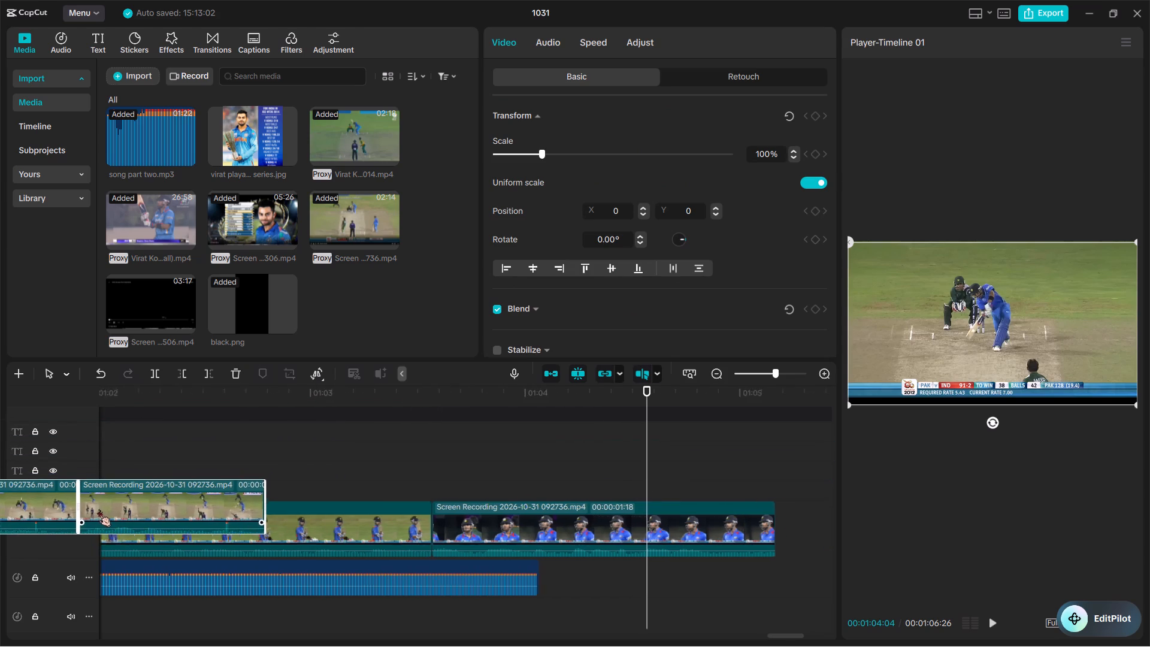
pyautogui.moveTo(98, 509); pyautogui.dragTo(75, 561)
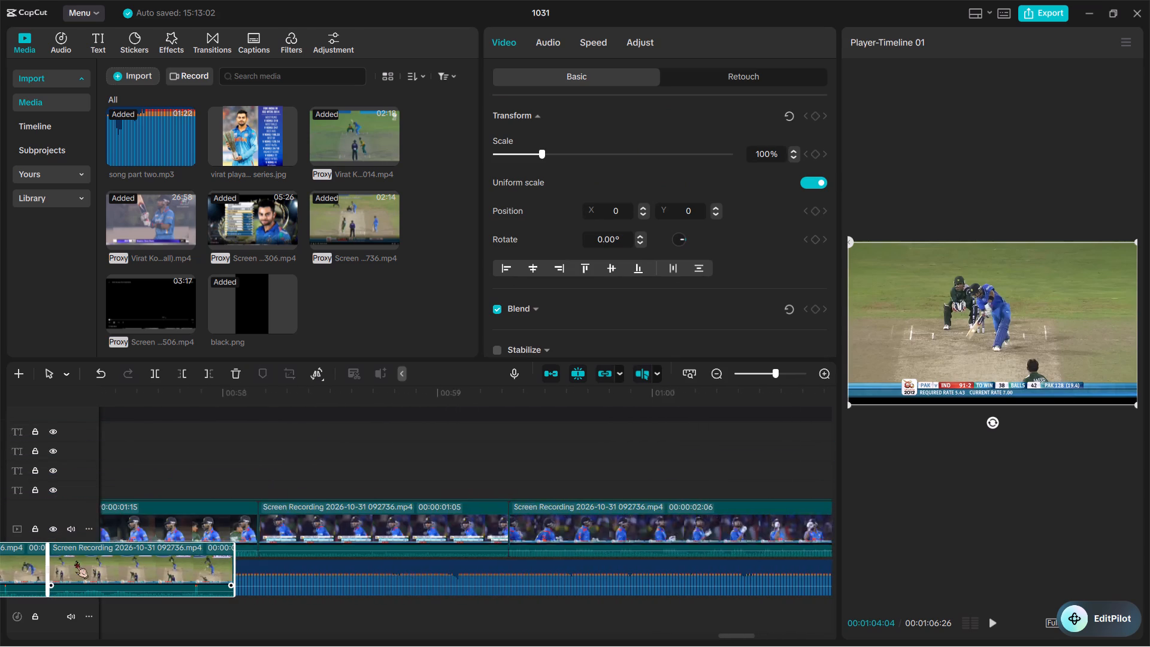
pyautogui.moveTo(75, 561); pyautogui.dragTo(520, 536)
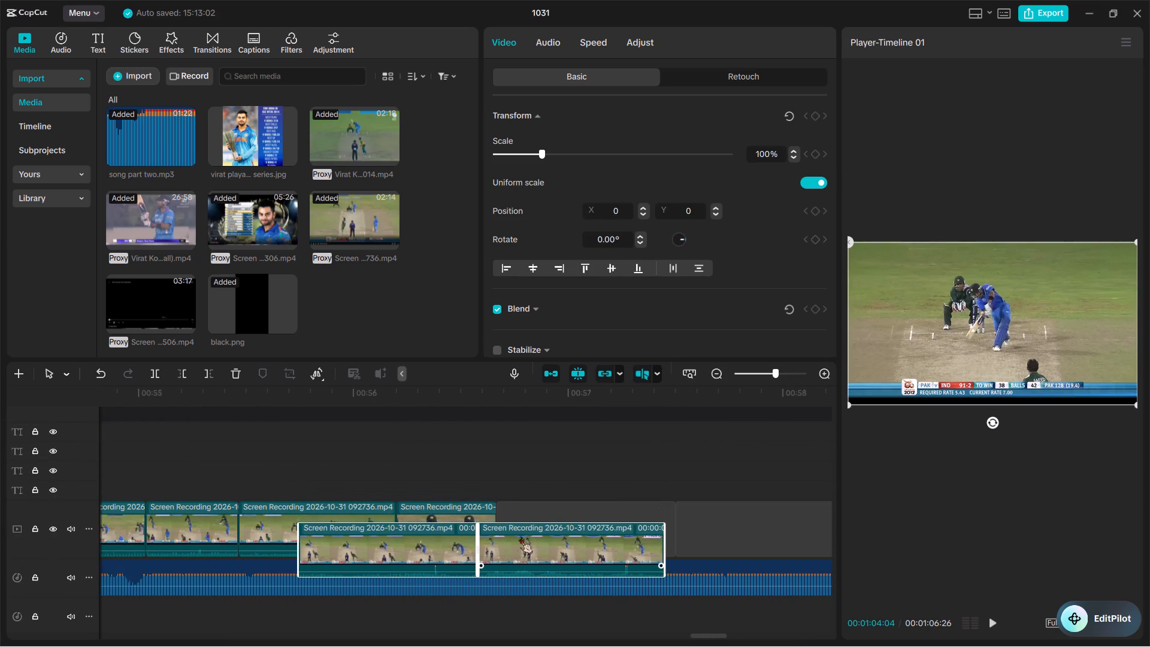
pyautogui.moveTo(520, 536); pyautogui.dragTo(544, 527)
# Move the short helmeted 64-1 close-up behind the two moved batting clips, directly before the 00:00:01:15 close-up.
pyautogui.click(433, 516)
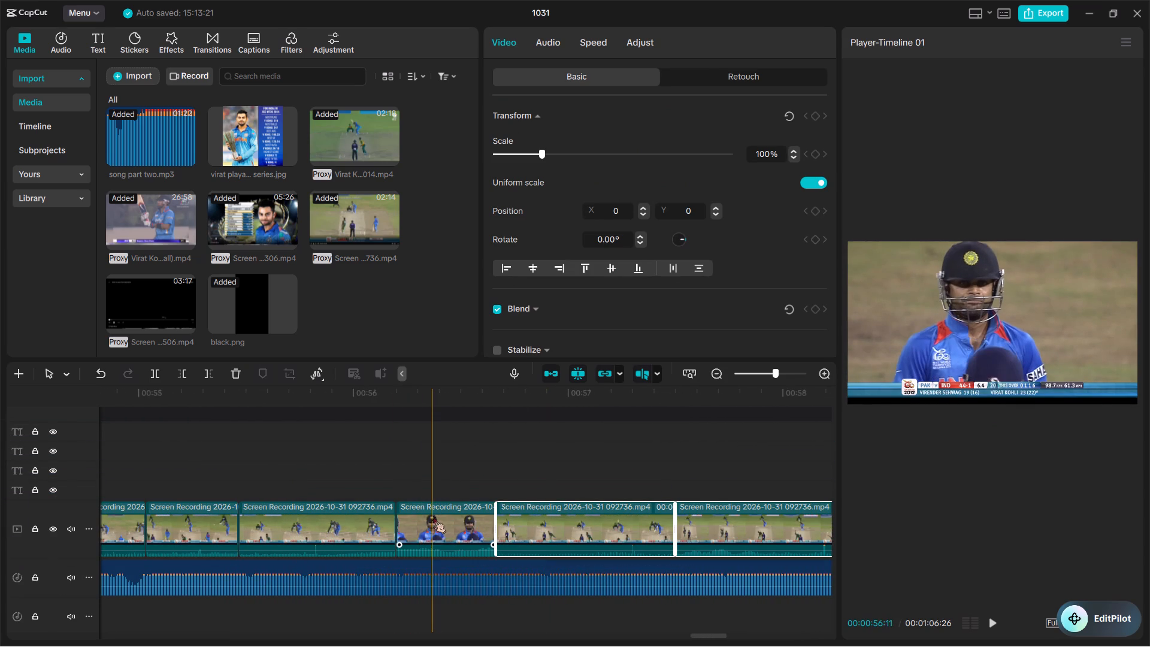
pyautogui.hscroll(-1, 433, 516)
pyautogui.moveTo(308, 516); pyautogui.dragTo(331, 539)
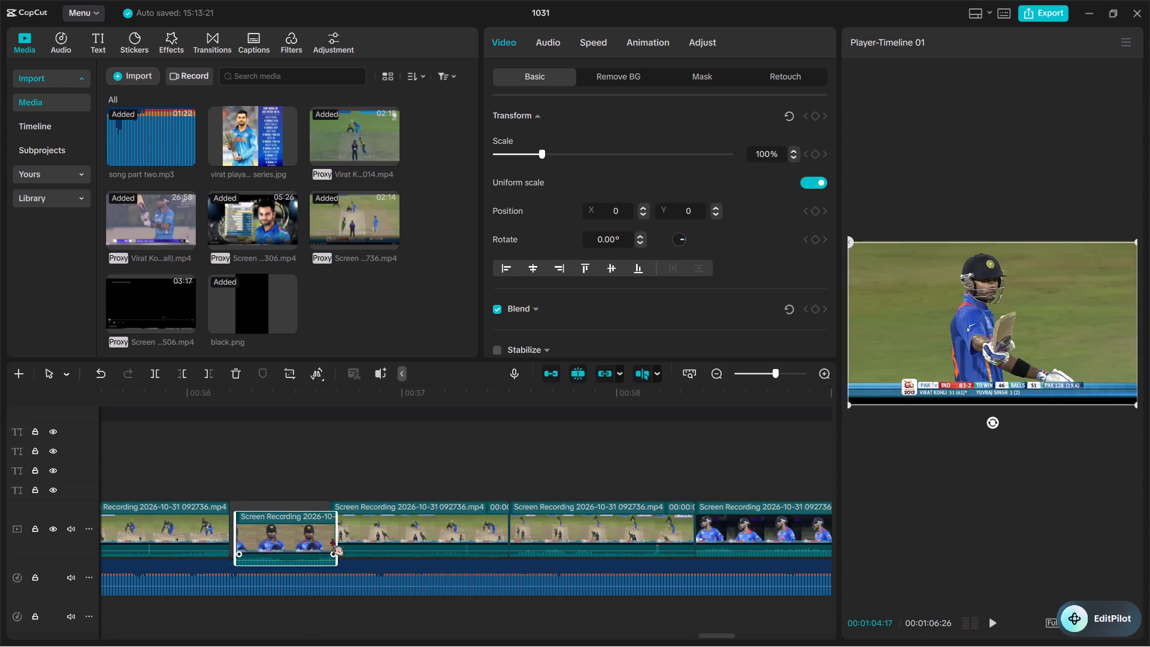
pyautogui.moveTo(331, 539); pyautogui.dragTo(669, 522)
# Play back the moved batting clips and trim 7 frames from the start of the 91-2 clip.
pyautogui.hscroll(1, 422, 506)
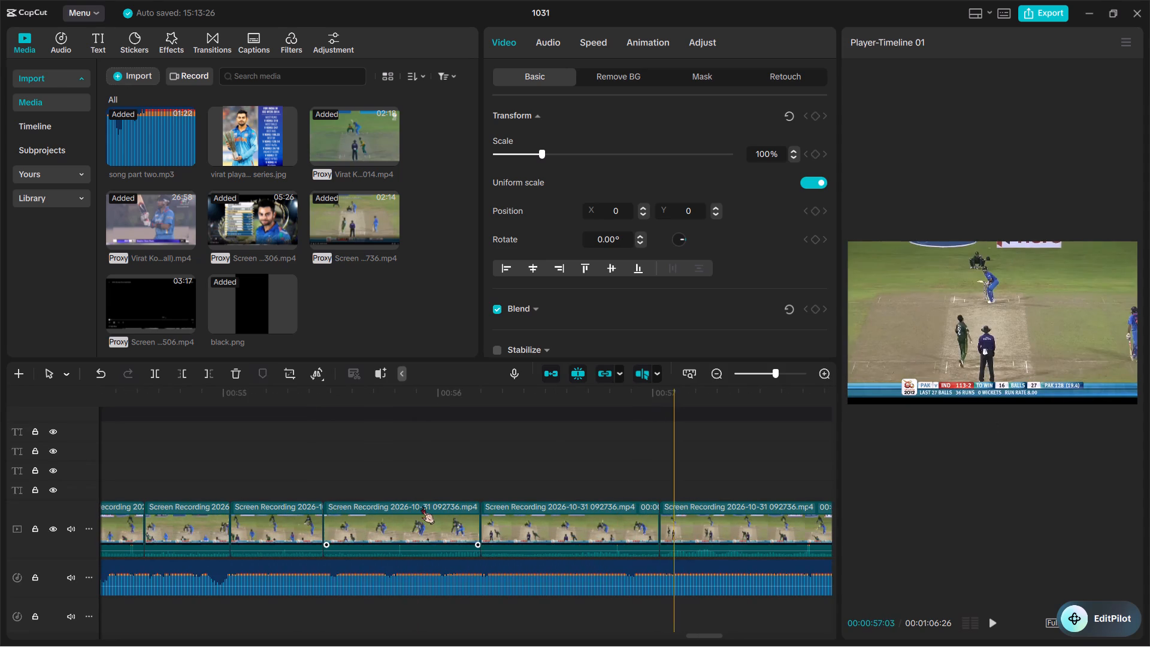
pyautogui.press('space')
pyautogui.press('space')
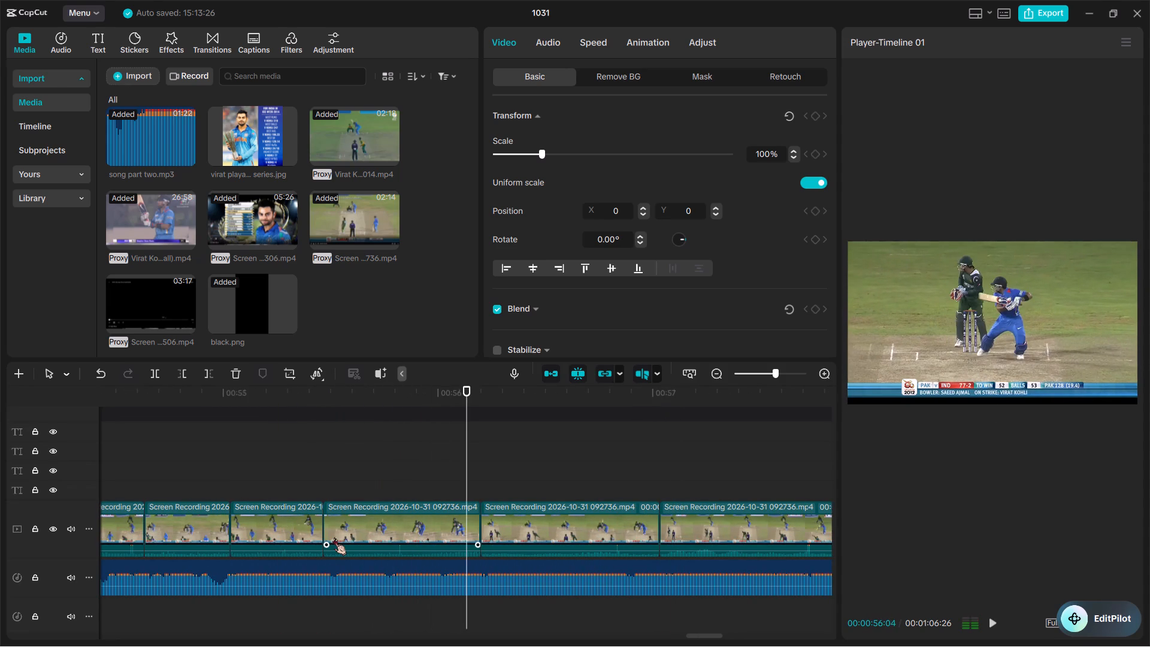
pyautogui.press('space')
pyautogui.press('space')
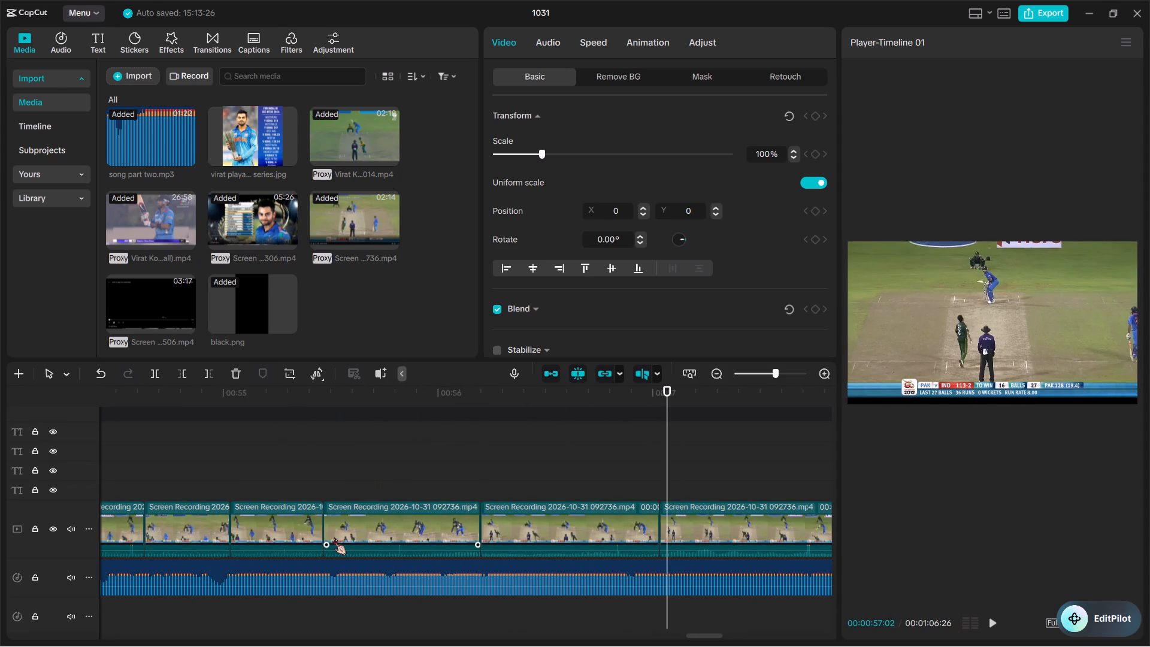
pyautogui.hscroll(-1, 578, 530)
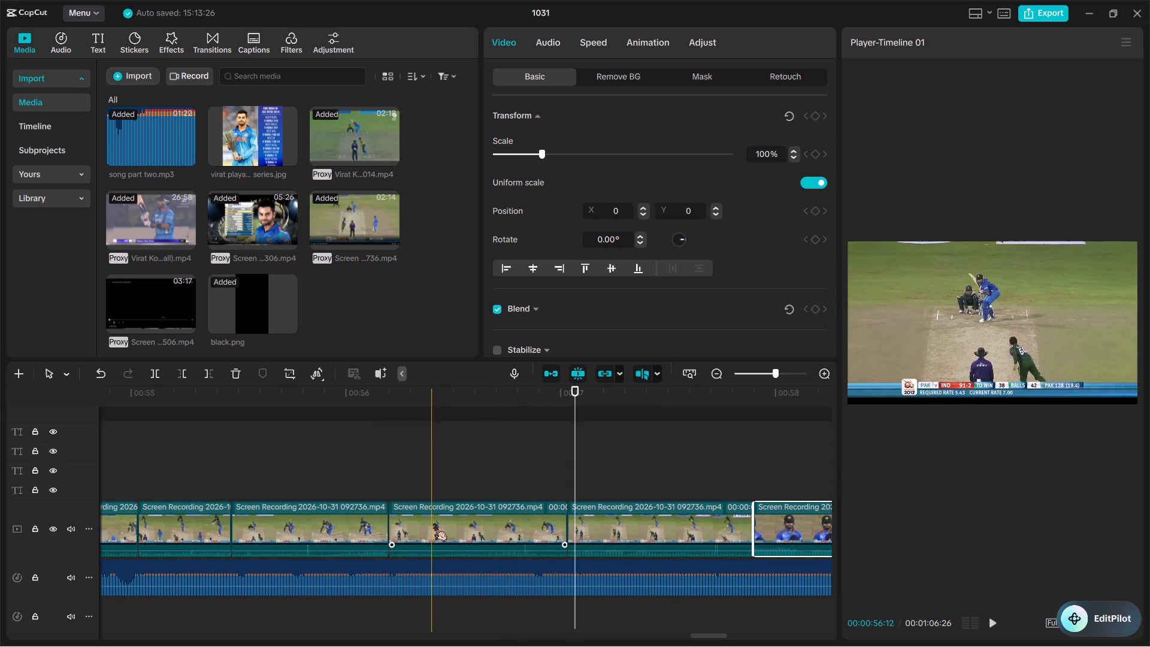
pyautogui.press('q')
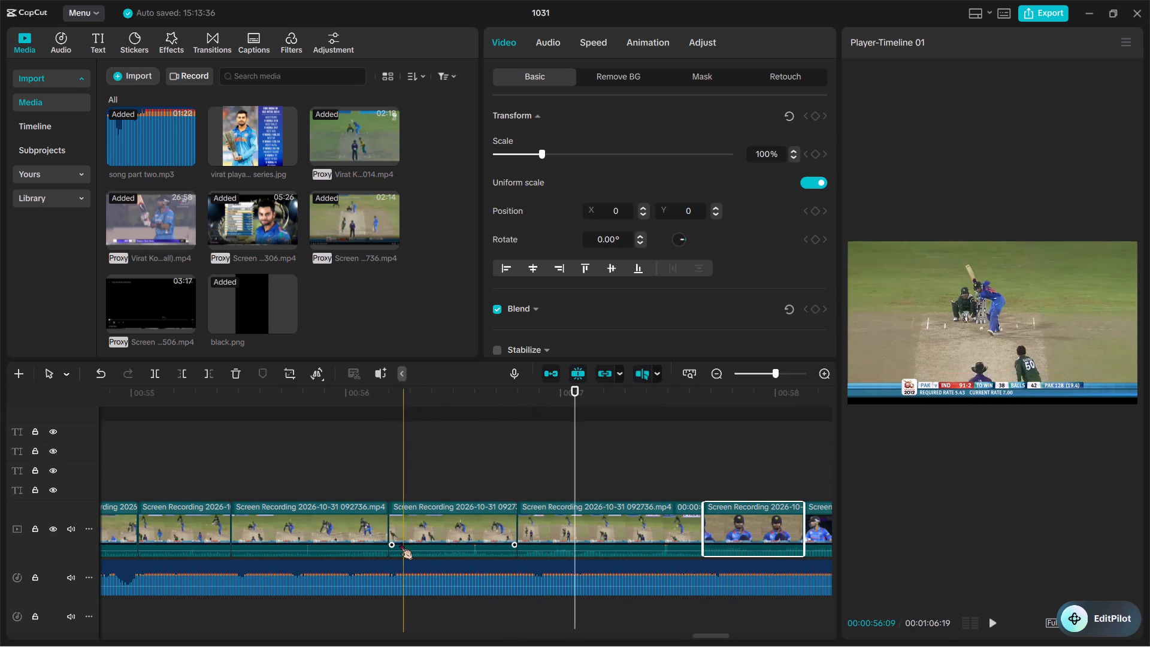
# Trim 6 frames from the start of the 113-2 batting clip, playing back to check the timing.
pyautogui.press('space')
pyautogui.press('space')
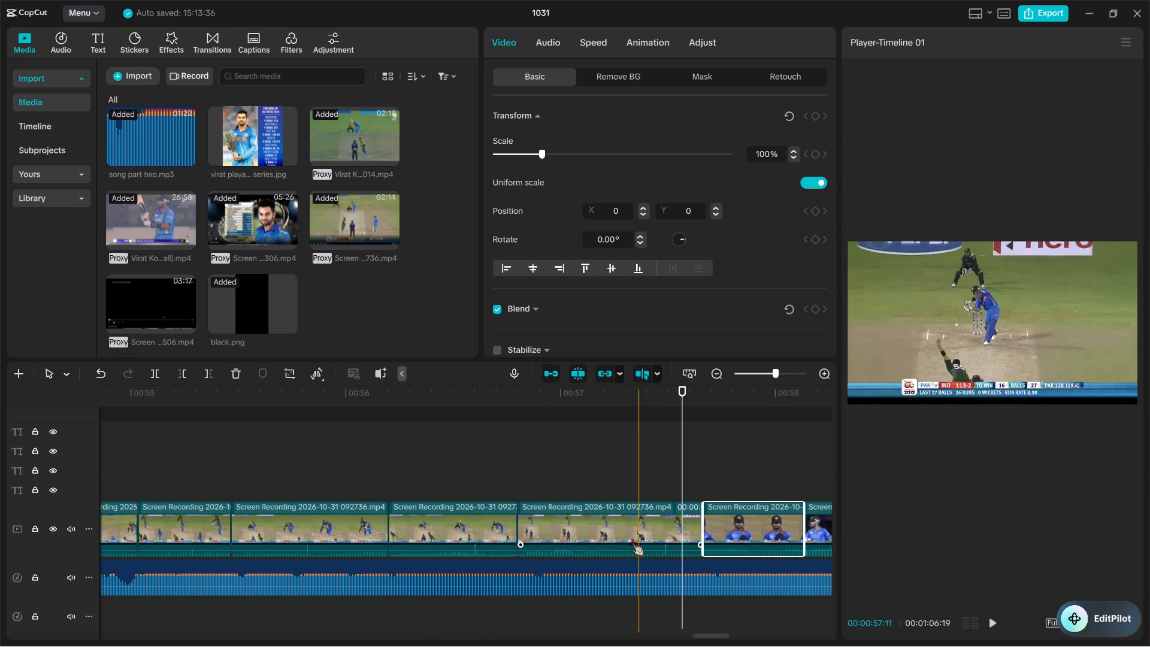
pyautogui.press('q')
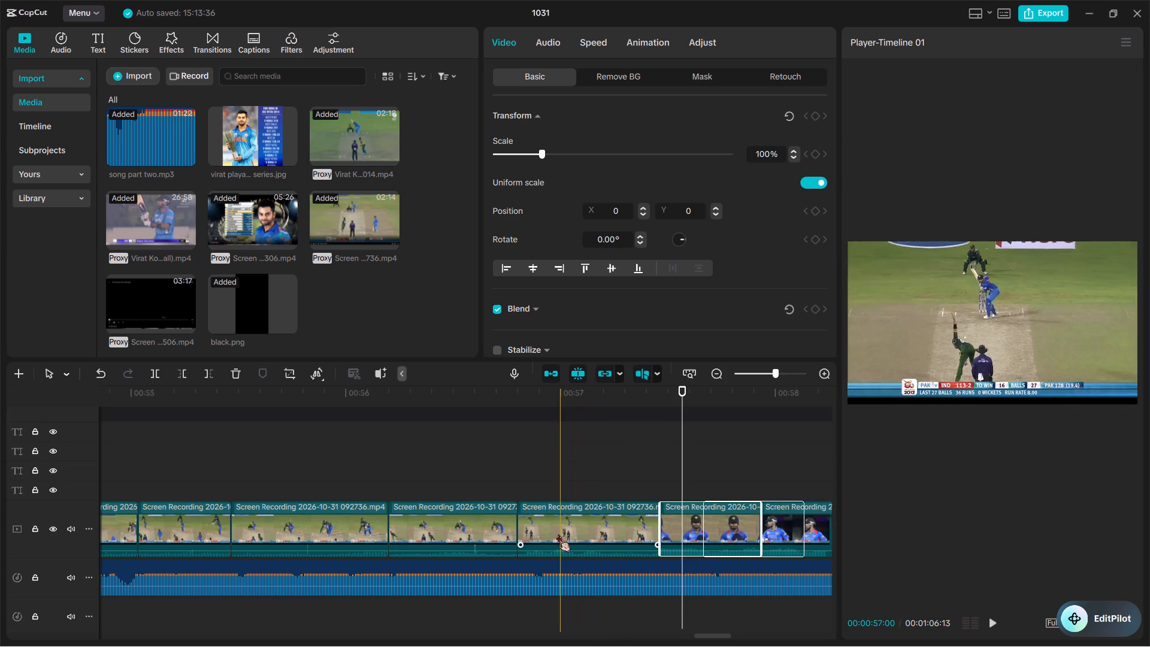
pyautogui.press('space')
pyautogui.press('space')
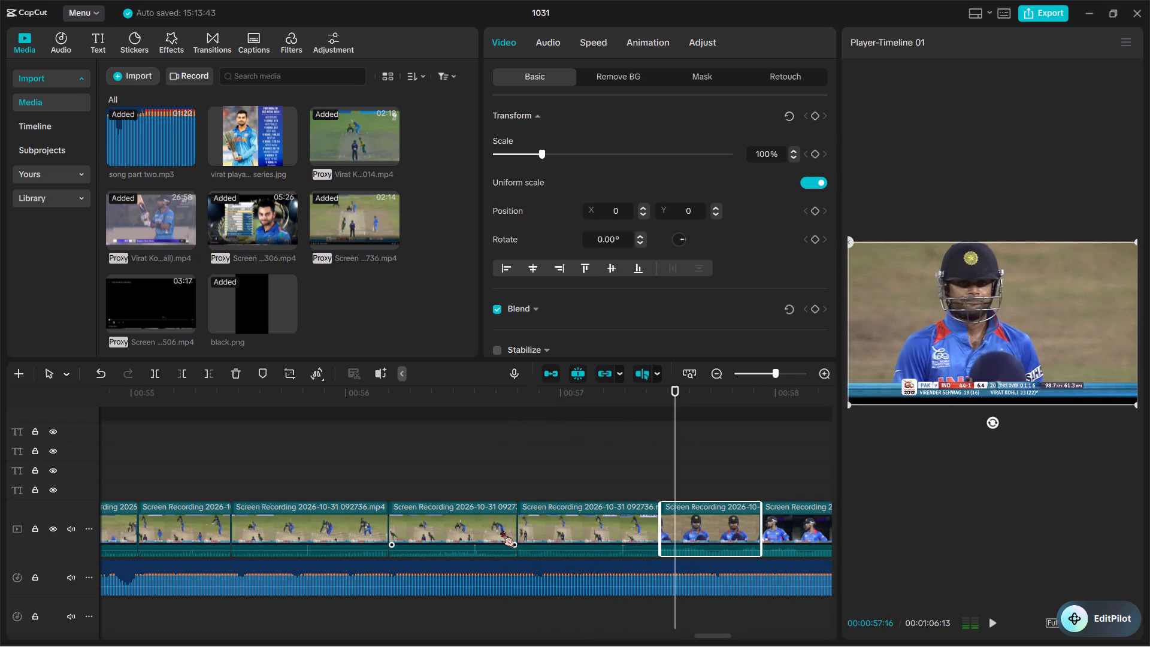
# Trim 24 frames from the start of the 00:00:01:15 close-up that follows the short helmeted close-up.
pyautogui.press('space')
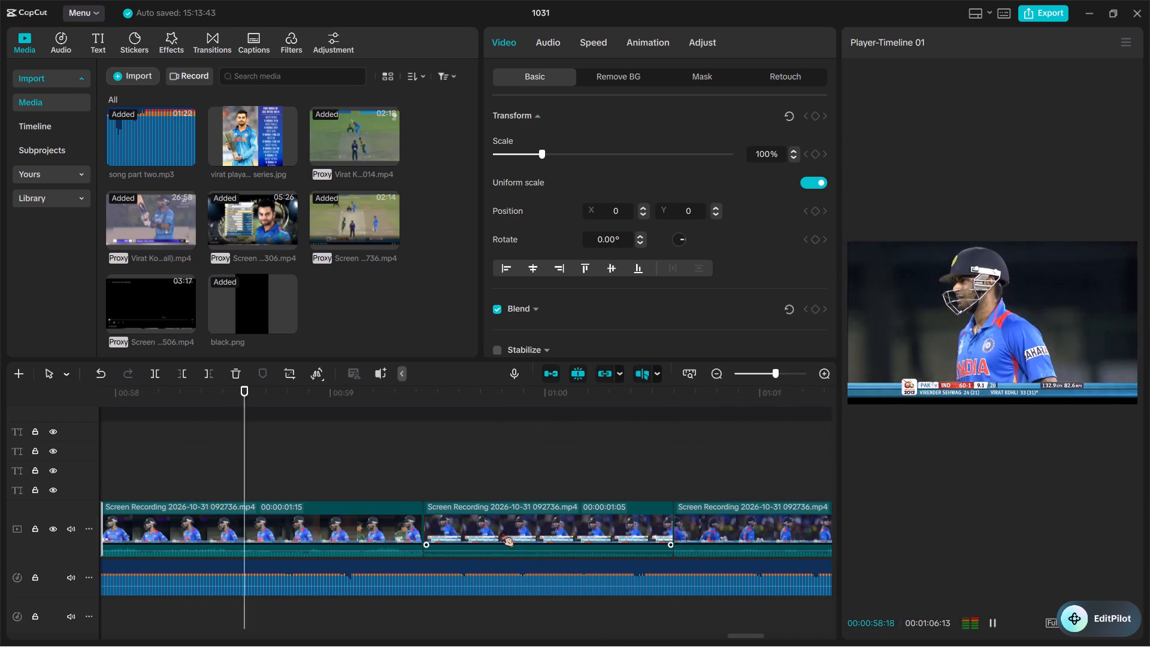
pyautogui.press('space')
pyautogui.hscroll(1, 501, 530)
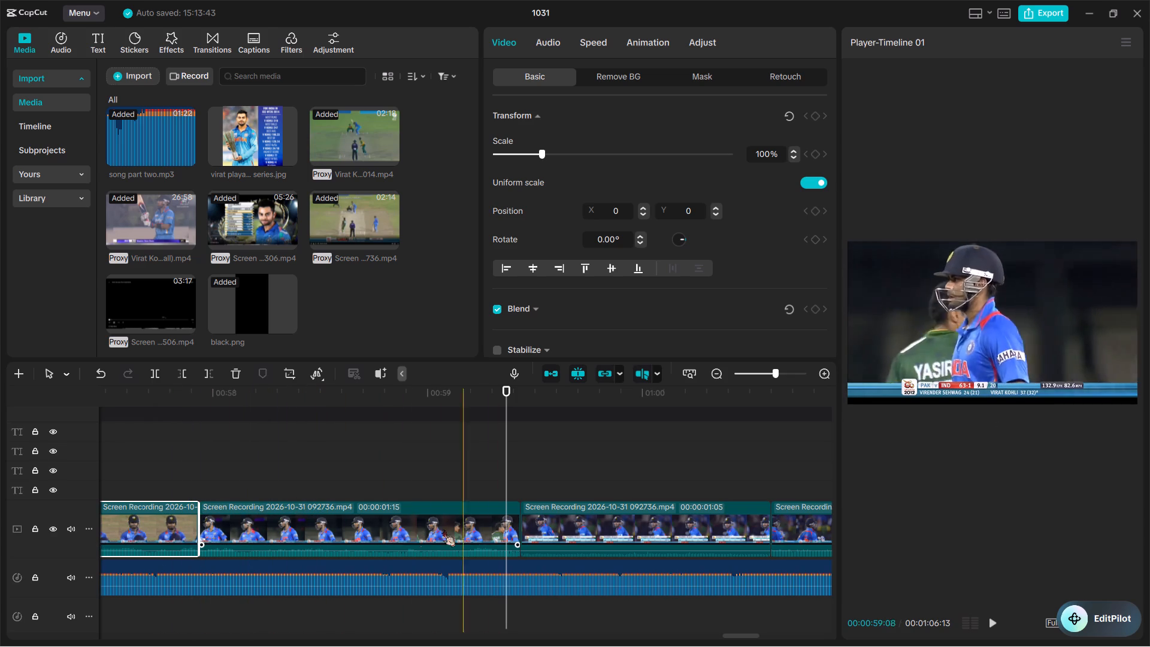
pyautogui.press('q')
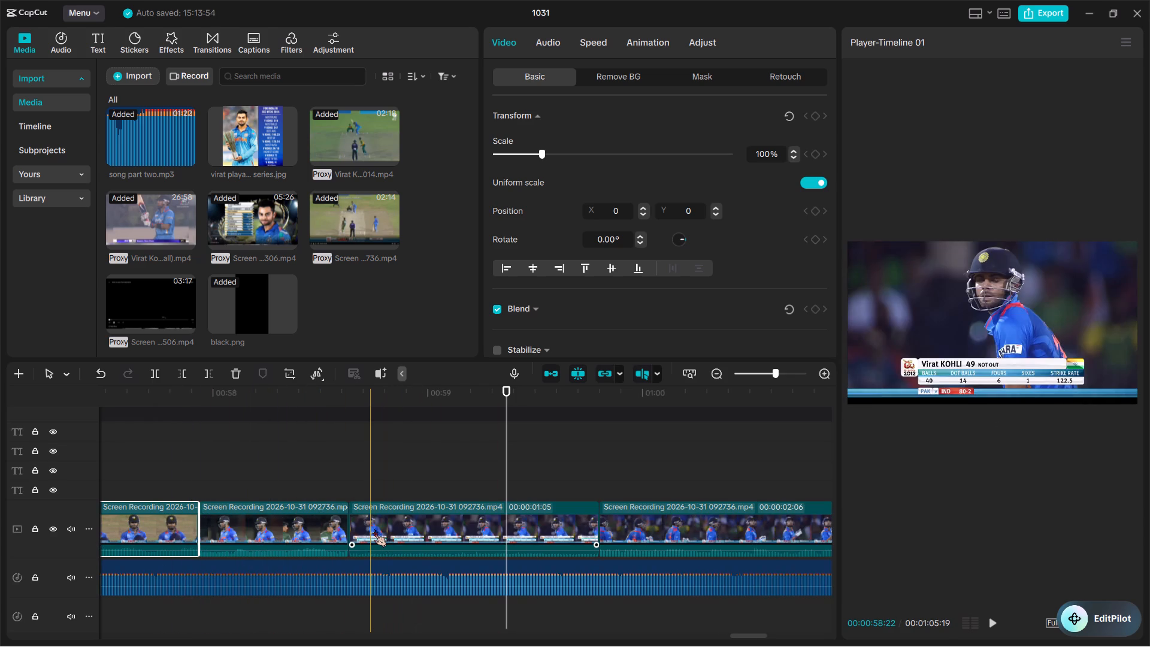
# Play back the shortened close-up and trim 18 frames from the start of the 00:00:01:05 clip with the batting statistics banner.
pyautogui.hscroll(1, 181, 498)
pyautogui.press('space')
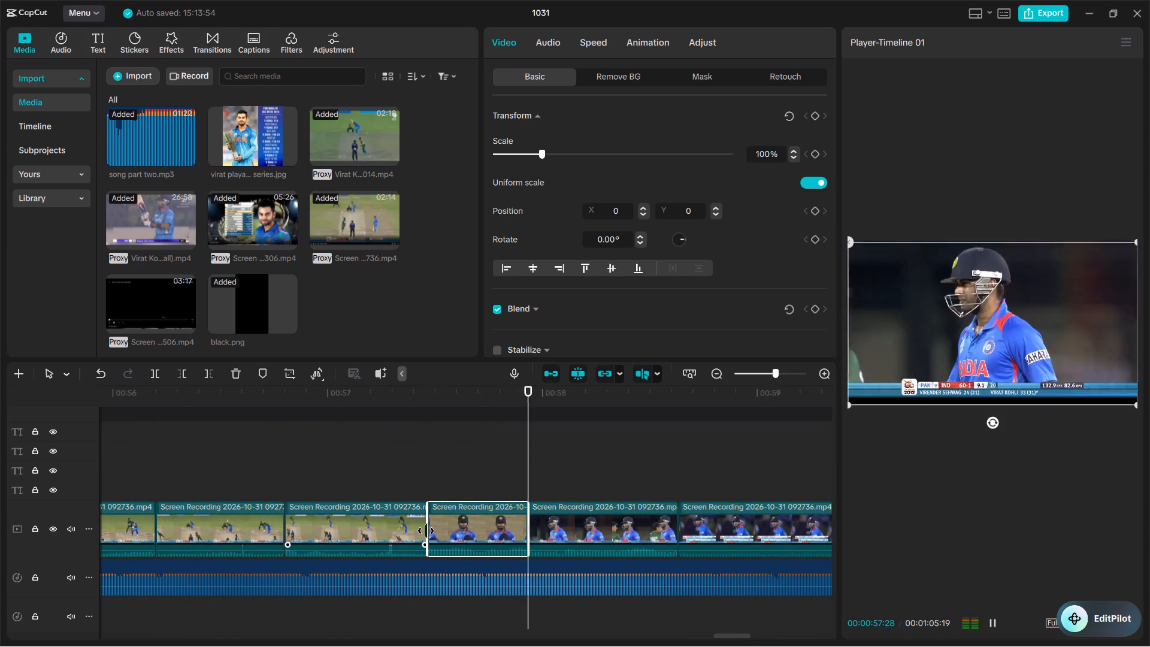
pyautogui.press('space')
pyautogui.hscroll(-1, 426, 531)
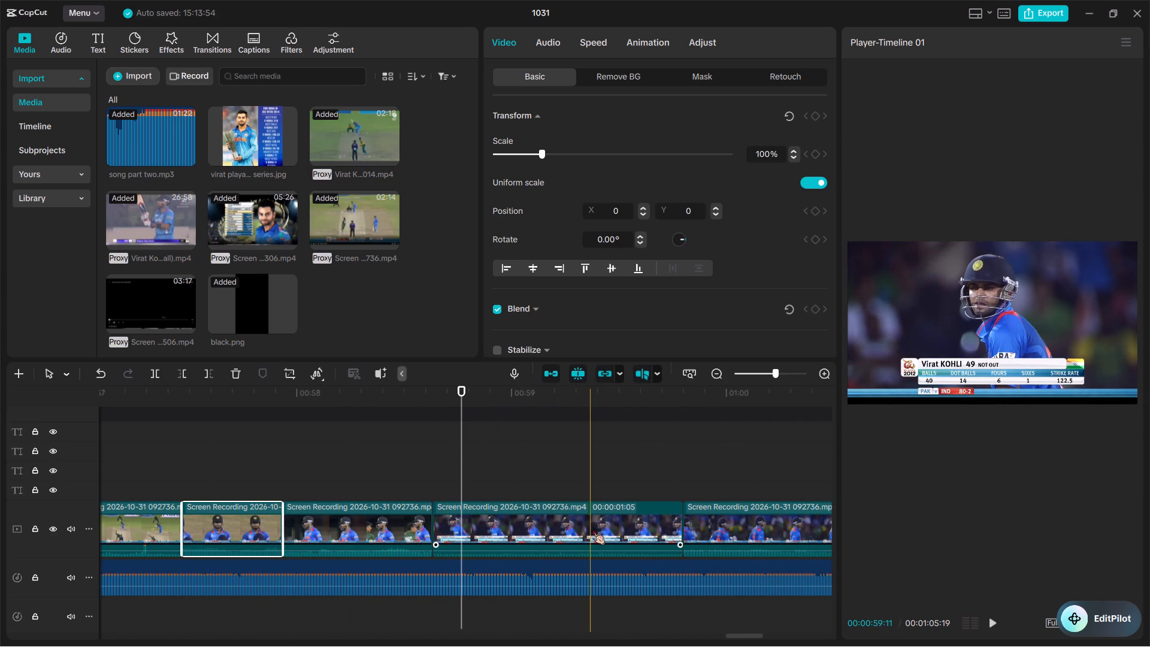
pyautogui.press('q')
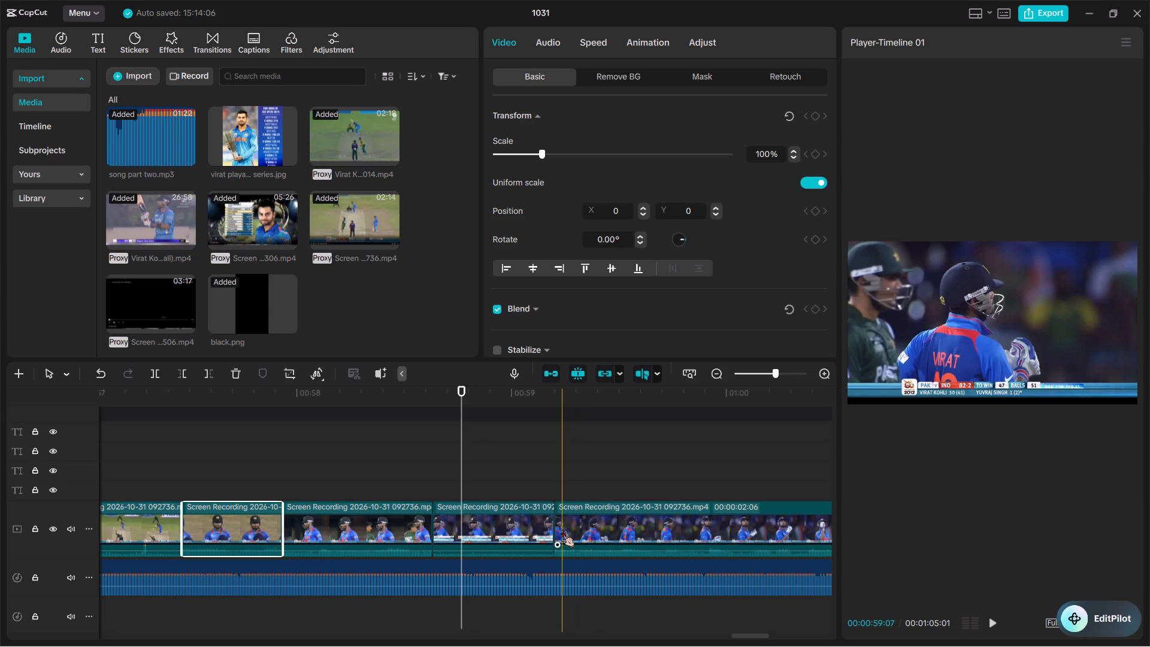
# Trim the start of the 00:00:02:06 close-up with the 82-2 score, shortening it to 00:00:01:13.
pyautogui.hscroll(-1, 596, 529)
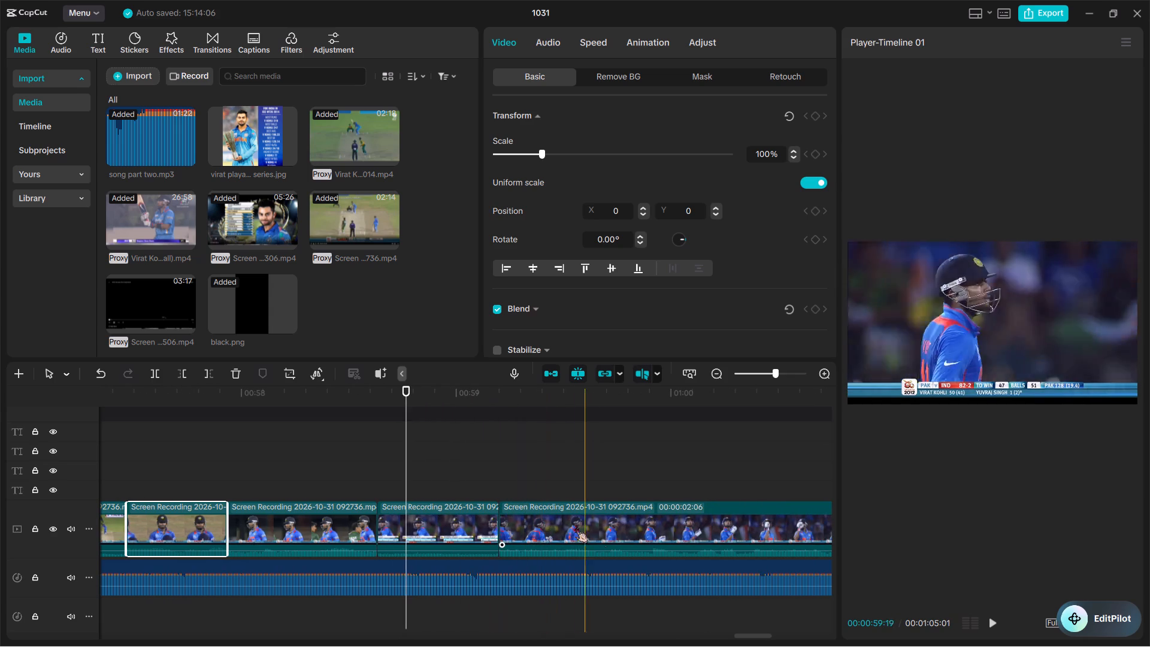
pyautogui.hscroll(-1, 637, 533)
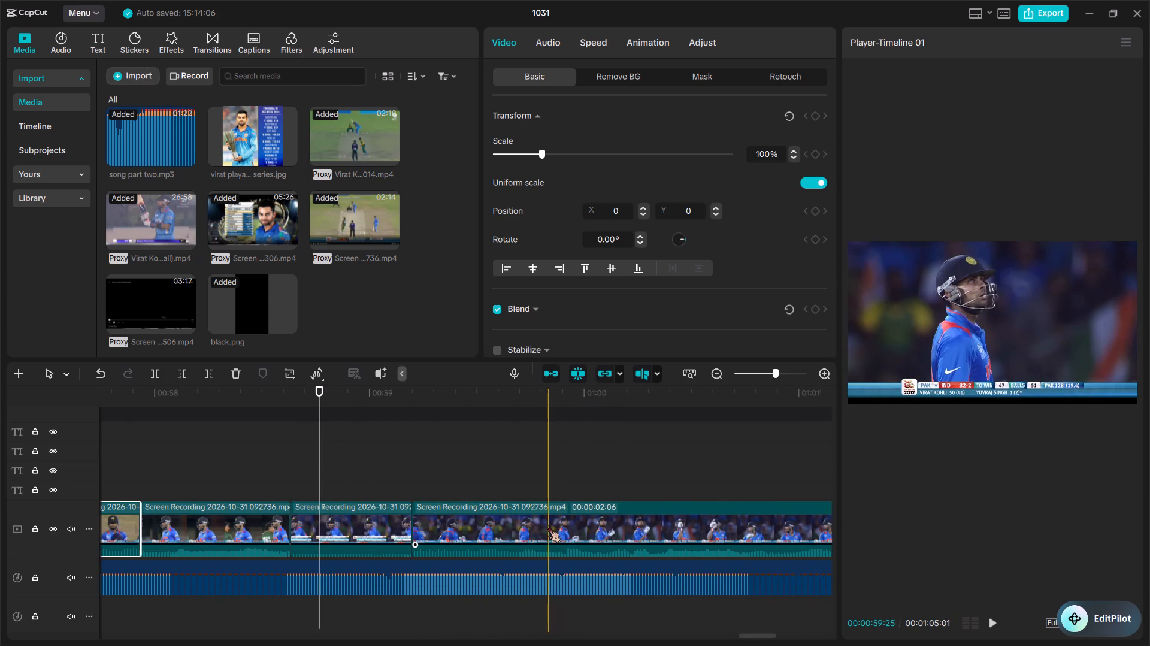
pyautogui.press('q')
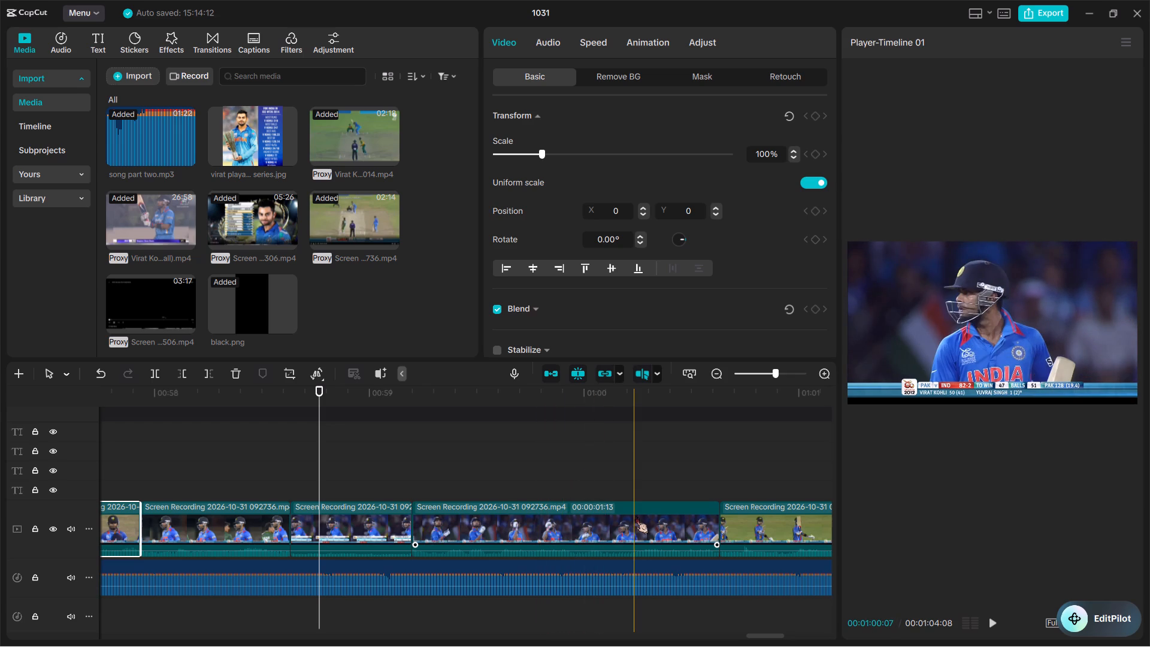
# Delete the last two clips on the main track, the 00:00:02:01 raised-bat shot and the 00:00:01:18 close-up.
pyautogui.hscroll(-1, 725, 540)
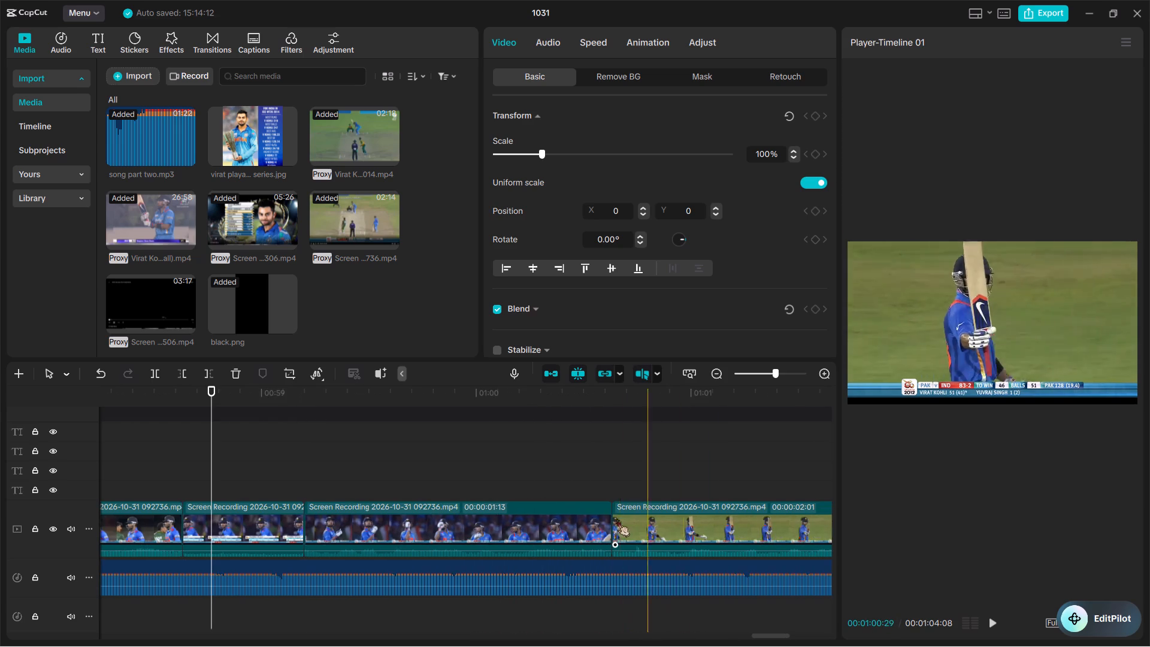
pyautogui.hscroll(-1, 703, 516)
pyautogui.keyDown('ctrl'); pyautogui.scroll(-4, 703, 516); pyautogui.keyUp('ctrl')
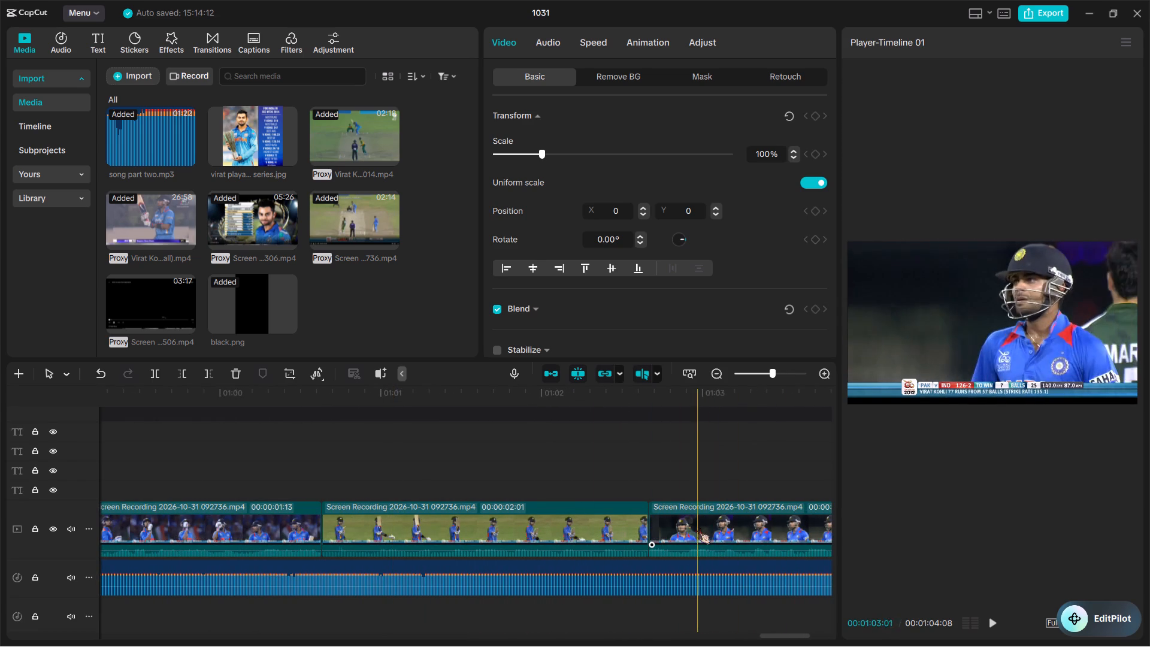
pyautogui.hscroll(-1, 729, 525)
pyautogui.hscroll(1, 504, 528)
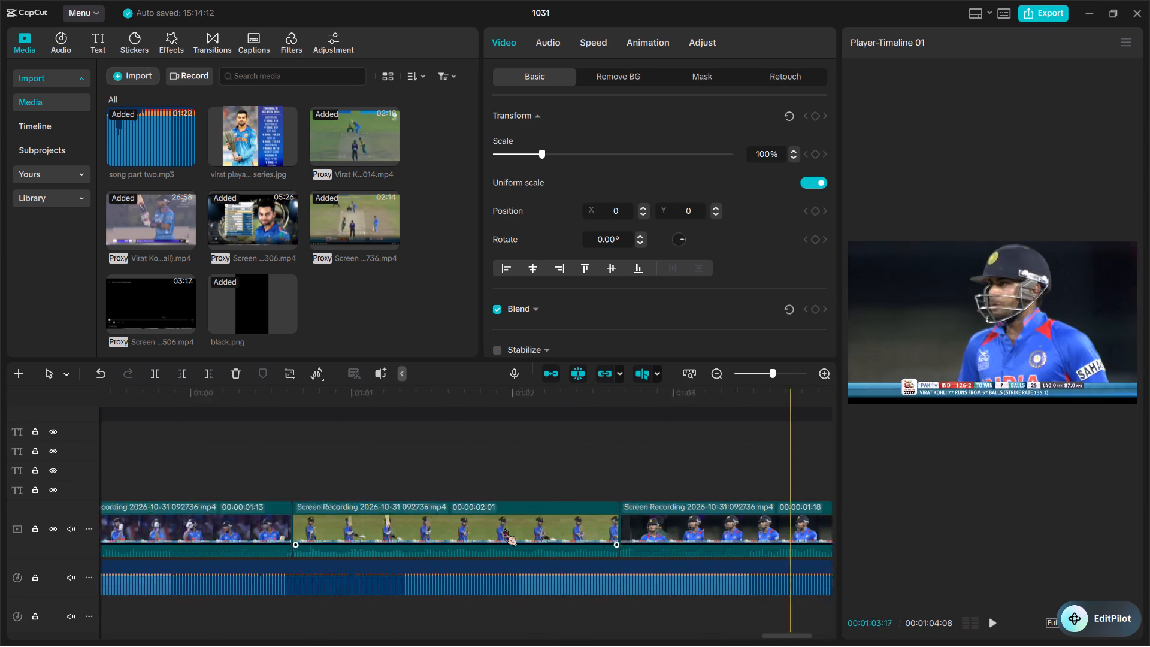
pyautogui.moveTo(435, 451); pyautogui.dragTo(722, 537)
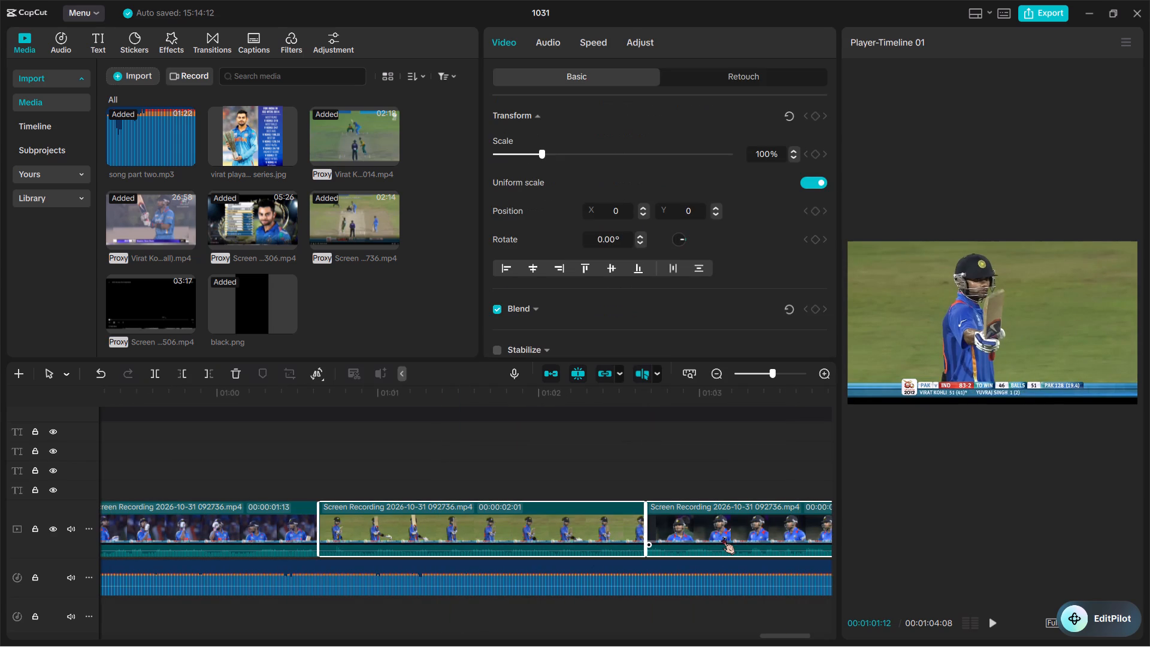
pyautogui.press('BackSpace')
pyautogui.hscroll(1, 722, 537)
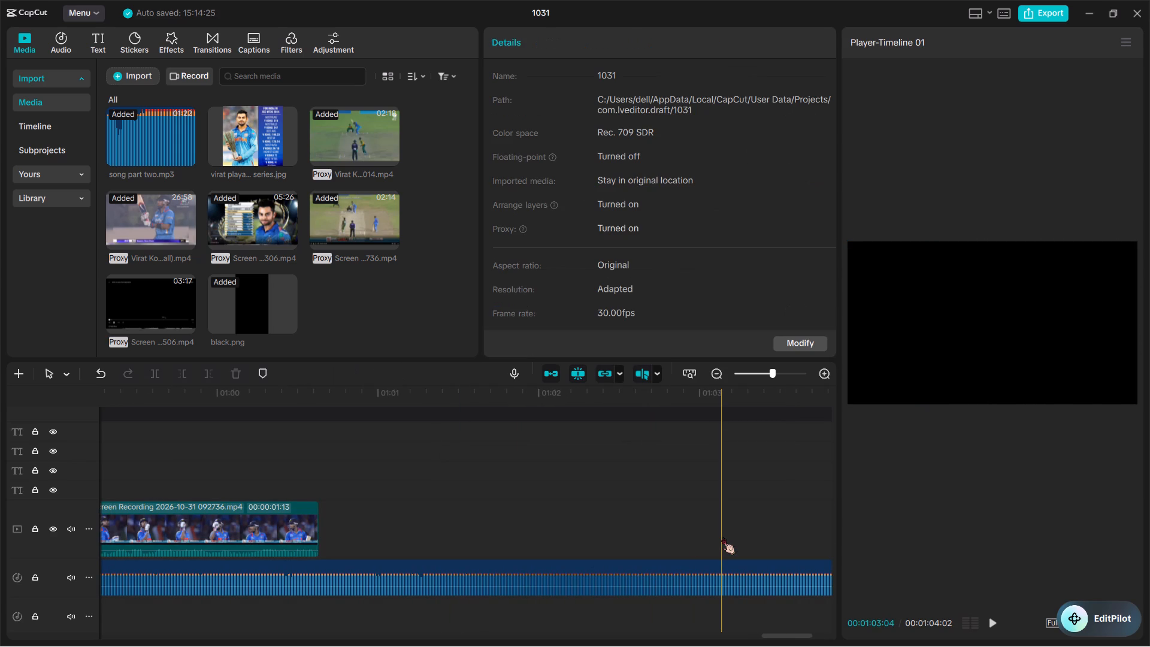
pyautogui.hscroll(1, 498, 561)
pyautogui.keyDown('ctrl'); pyautogui.scroll(-9, 498, 561); pyautogui.keyUp('ctrl')
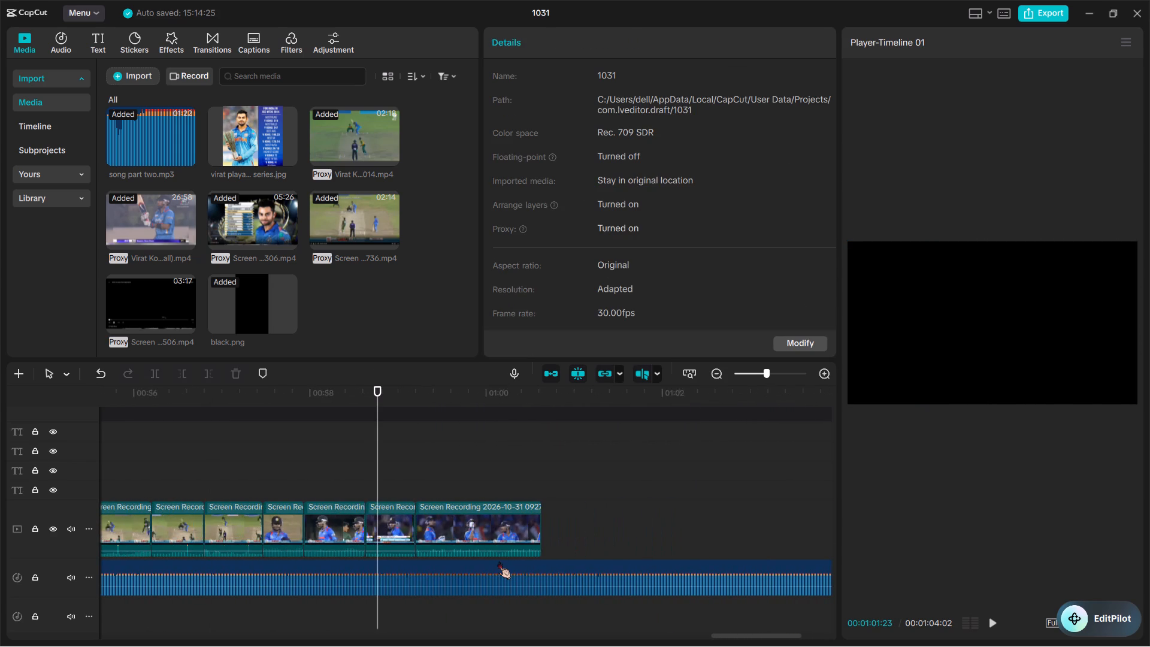
# Play back the final close-up clips through the end of the main track to check the cuts against the song.
pyautogui.hscroll(1, 498, 561)
pyautogui.keyDown('ctrl'); pyautogui.scroll(-7, 498, 561); pyautogui.keyUp('ctrl')
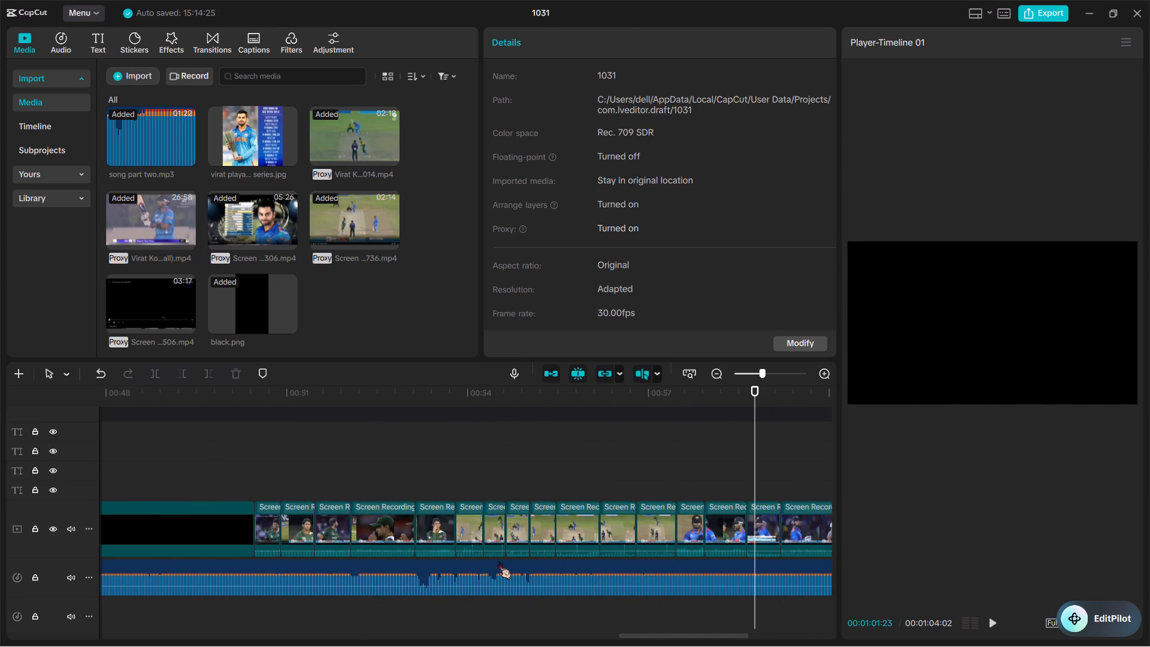
pyautogui.press('space')
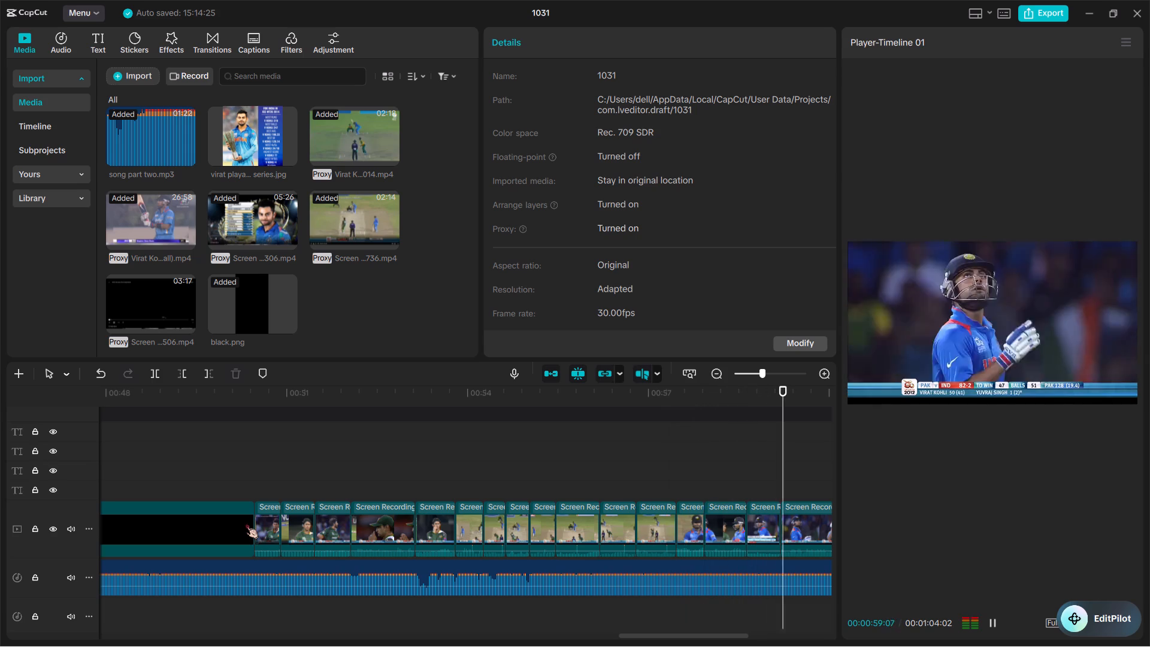
pyautogui.hscroll(-1, 246, 521)
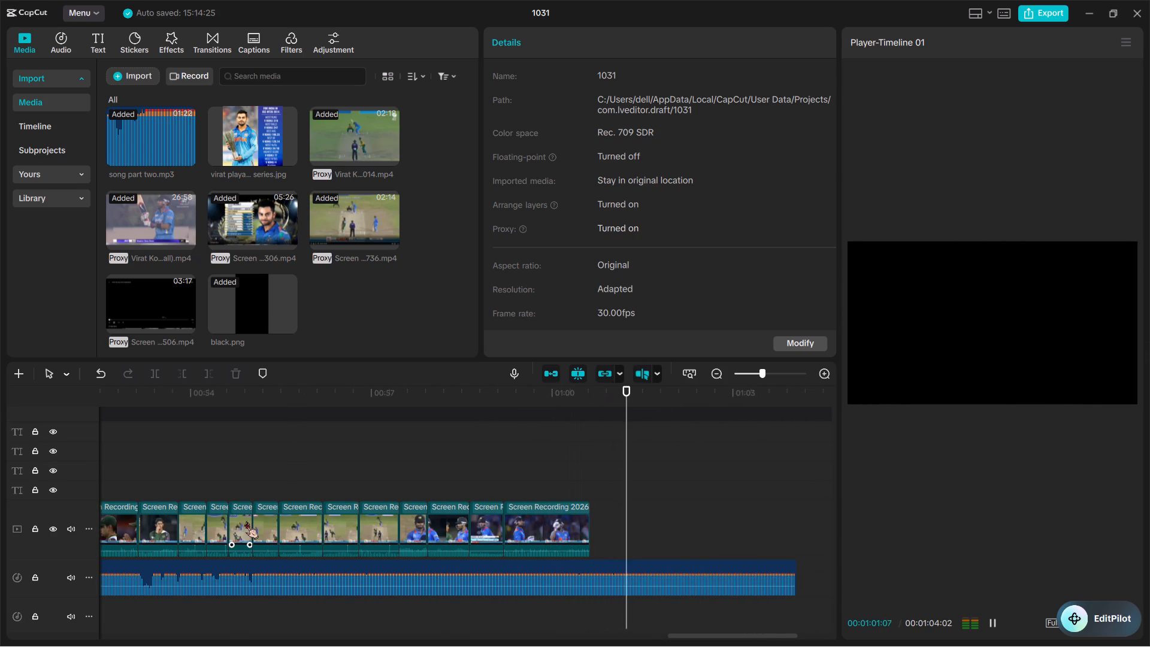
pyautogui.press('space')
# Review the earlier part of the timeline and play back the 00:00:07:18 clip captioned "AND hit fastest hundered by indian".
pyautogui.hscroll(1, 246, 521)
pyautogui.keyDown('ctrl'); pyautogui.scroll(-8, 246, 521); pyautogui.keyUp('ctrl')
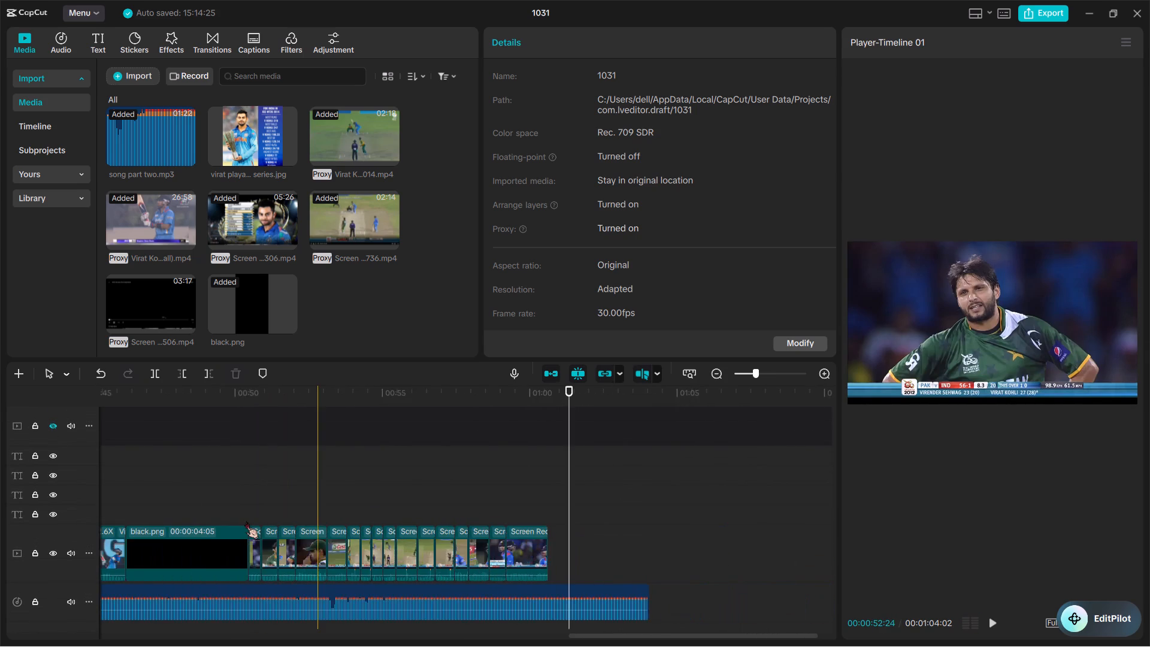
pyautogui.keyDown('ctrl'); pyautogui.scroll(-2, 246, 521); pyautogui.keyUp('ctrl')
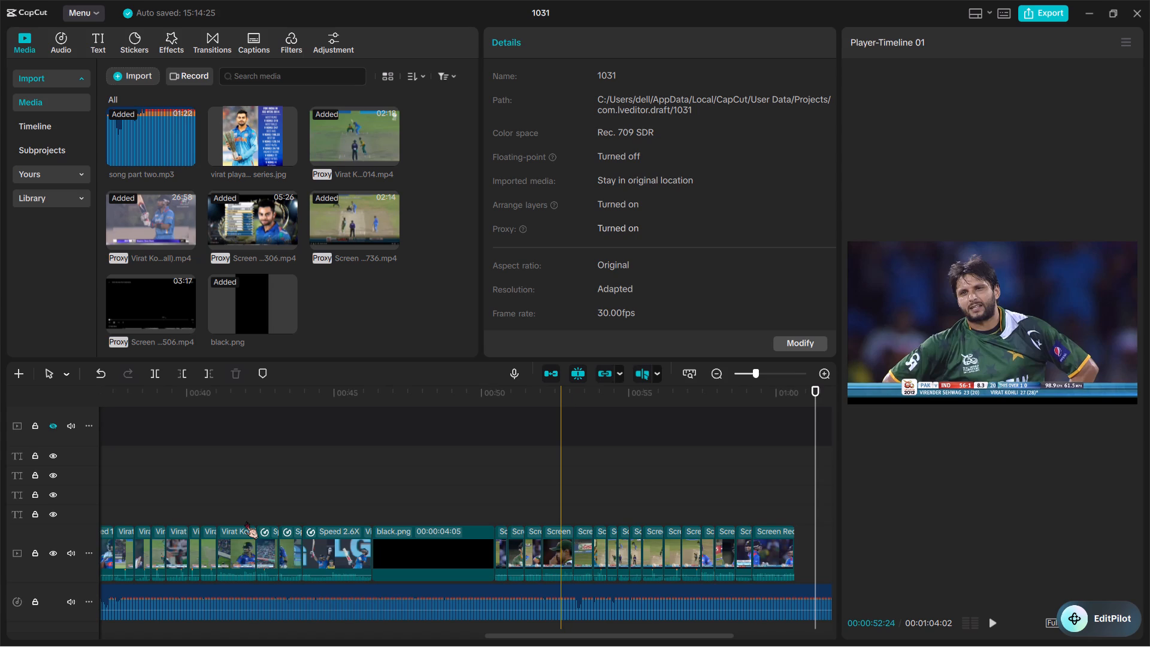
pyautogui.hscroll(1, 246, 521)
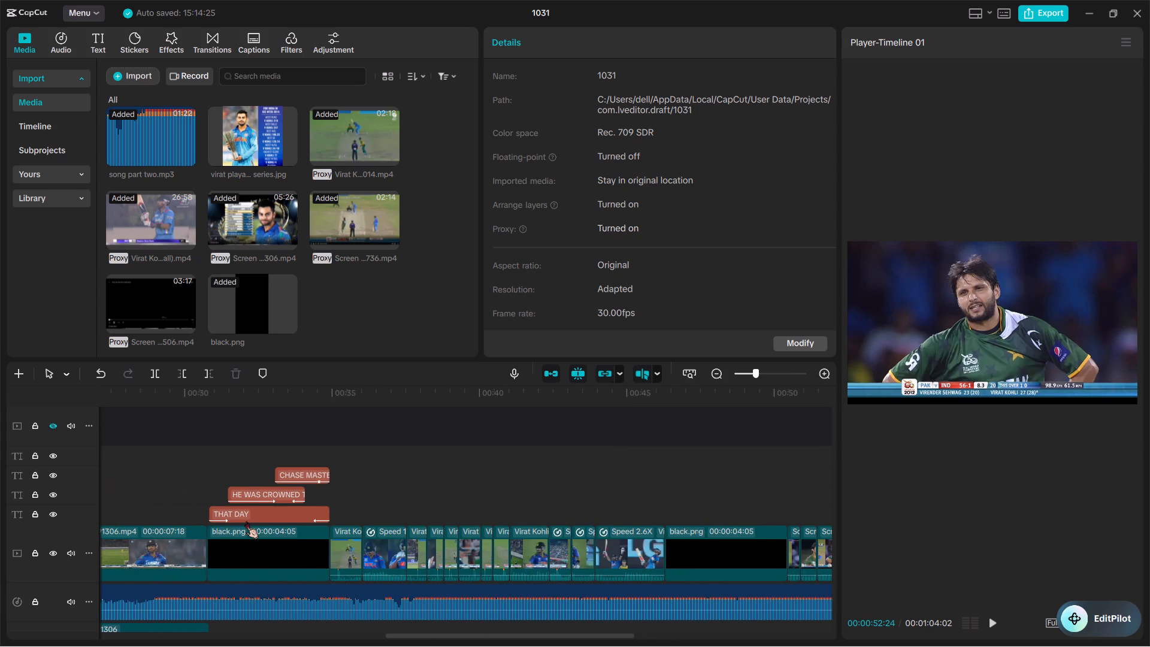
pyautogui.hscroll(4, 263, 524)
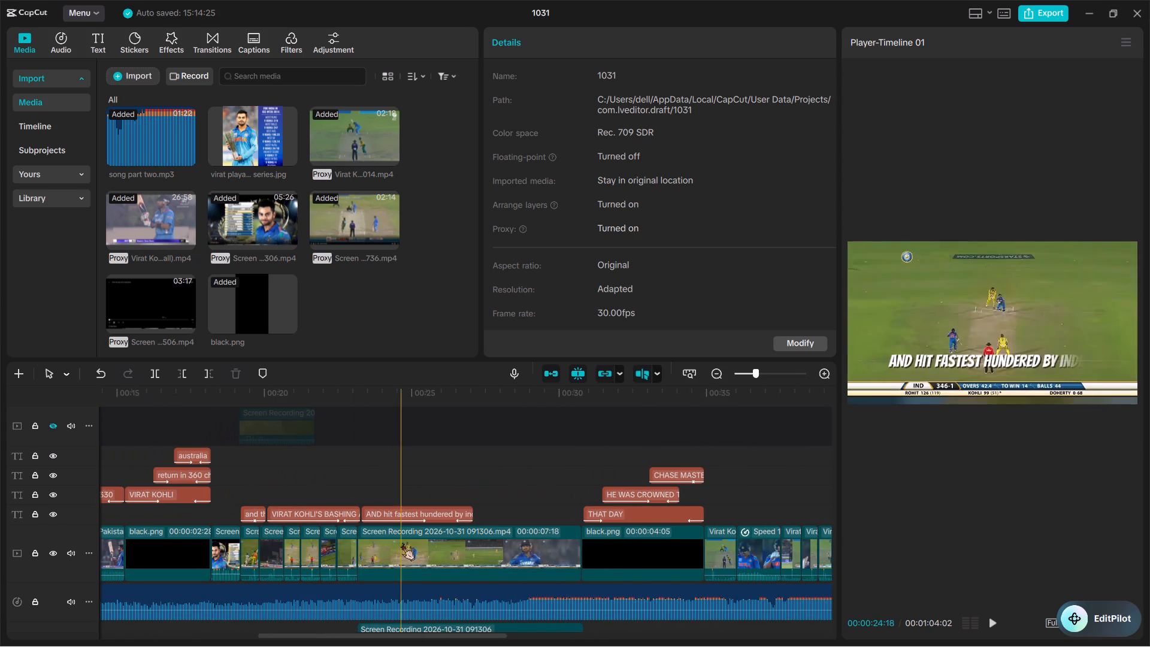
pyautogui.press('space')
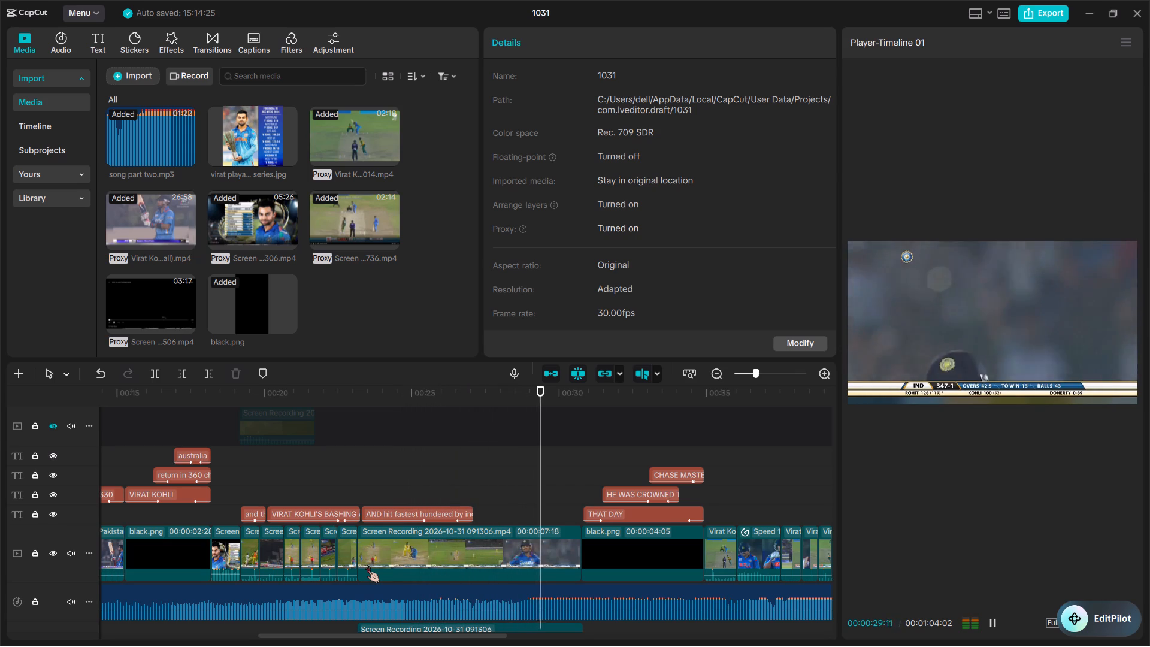
pyautogui.press('space')
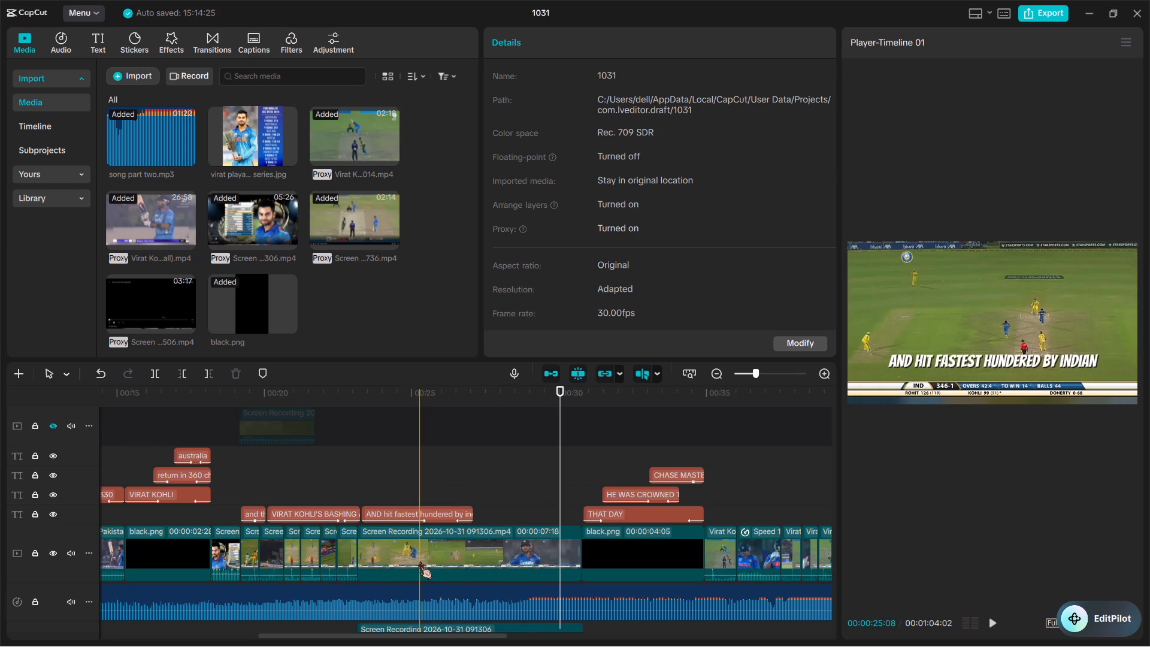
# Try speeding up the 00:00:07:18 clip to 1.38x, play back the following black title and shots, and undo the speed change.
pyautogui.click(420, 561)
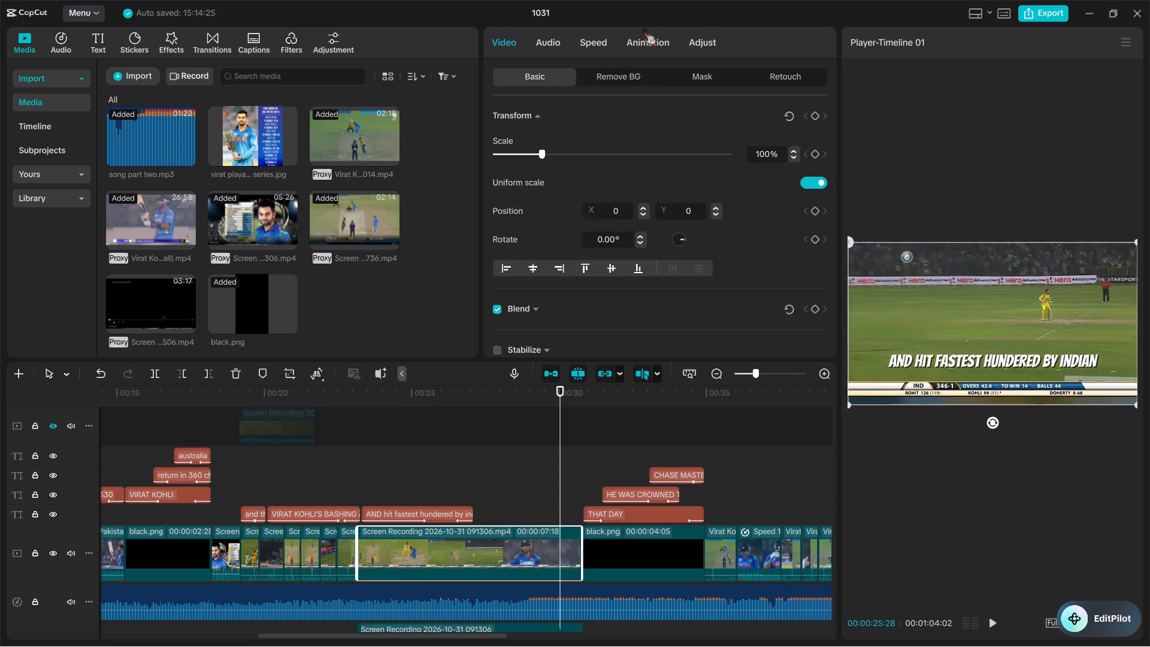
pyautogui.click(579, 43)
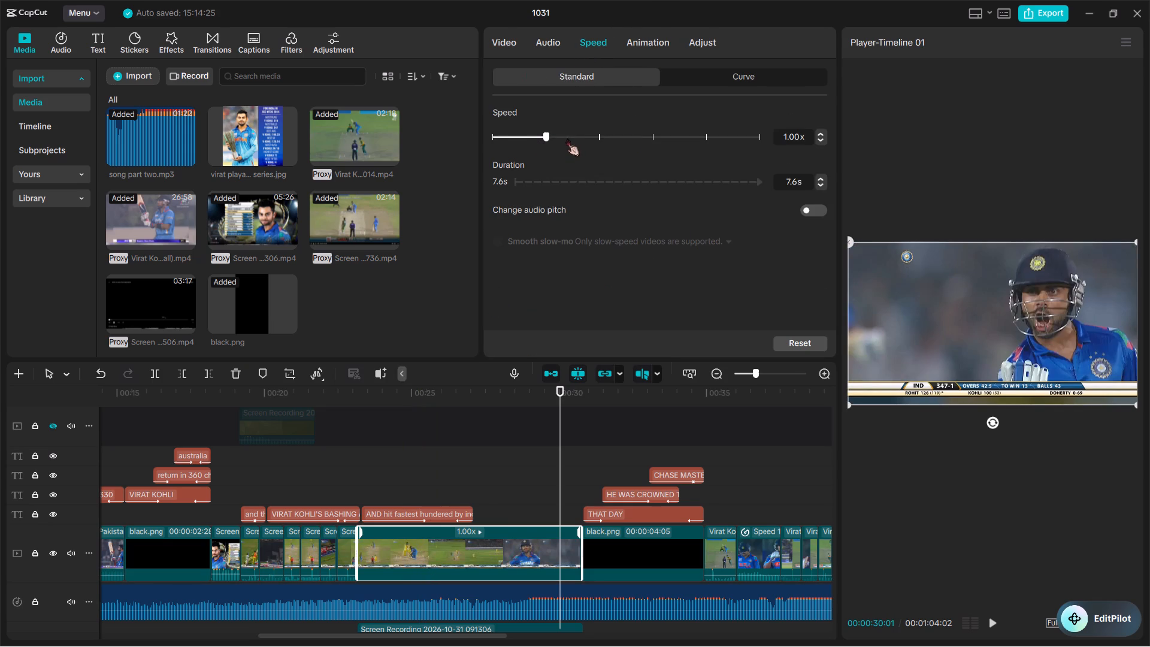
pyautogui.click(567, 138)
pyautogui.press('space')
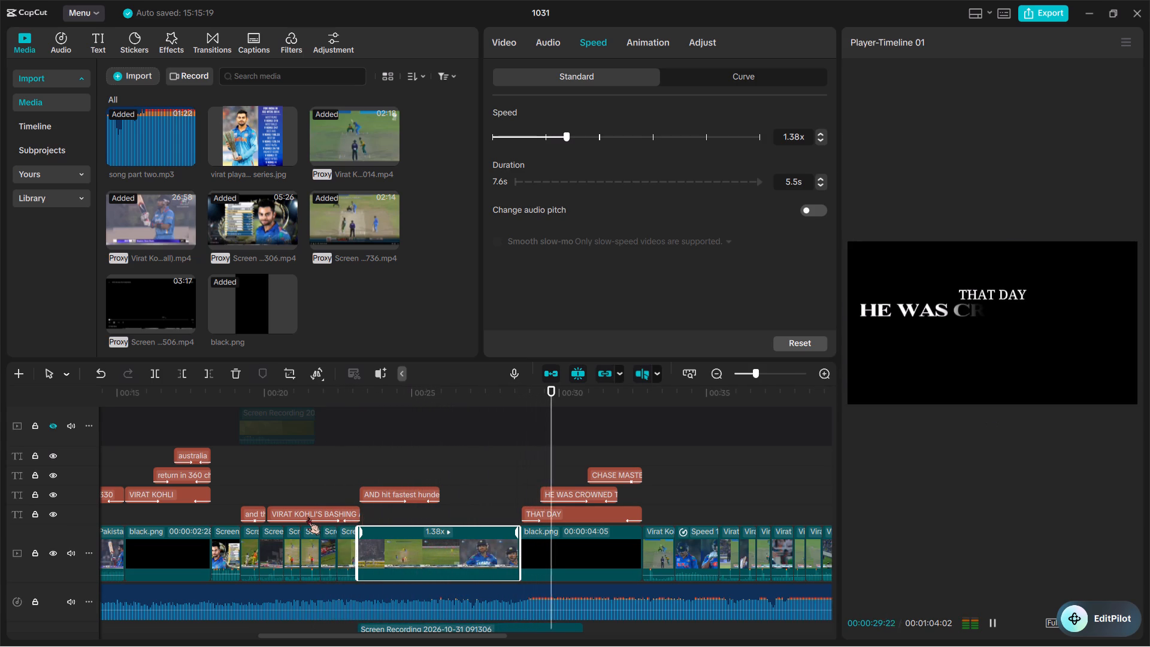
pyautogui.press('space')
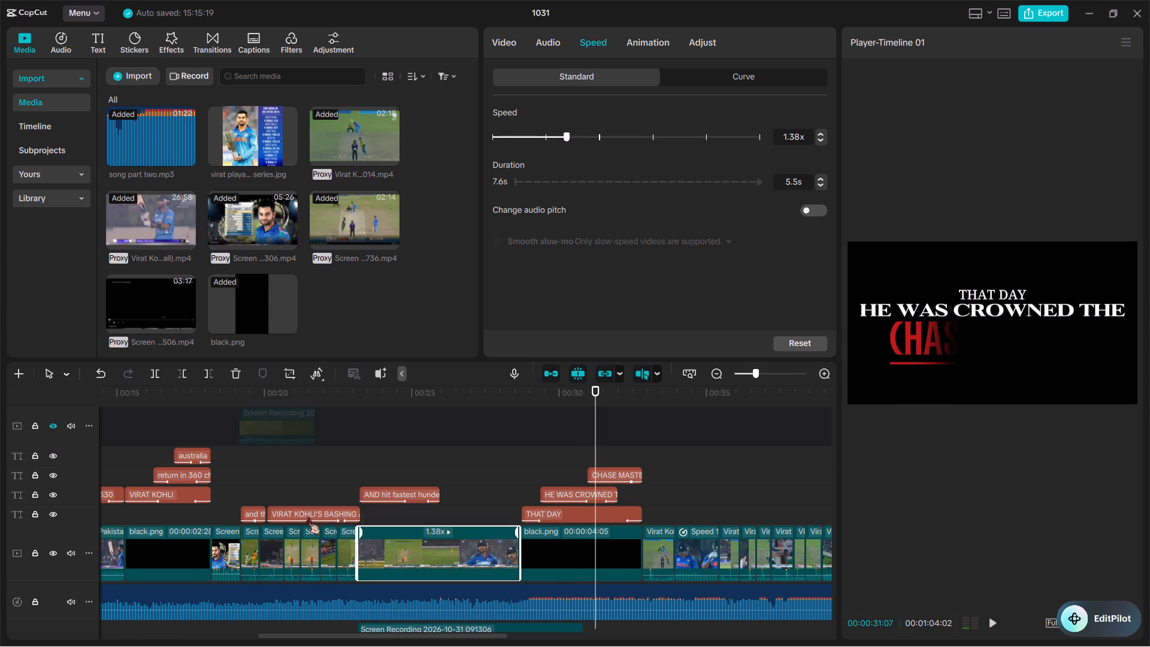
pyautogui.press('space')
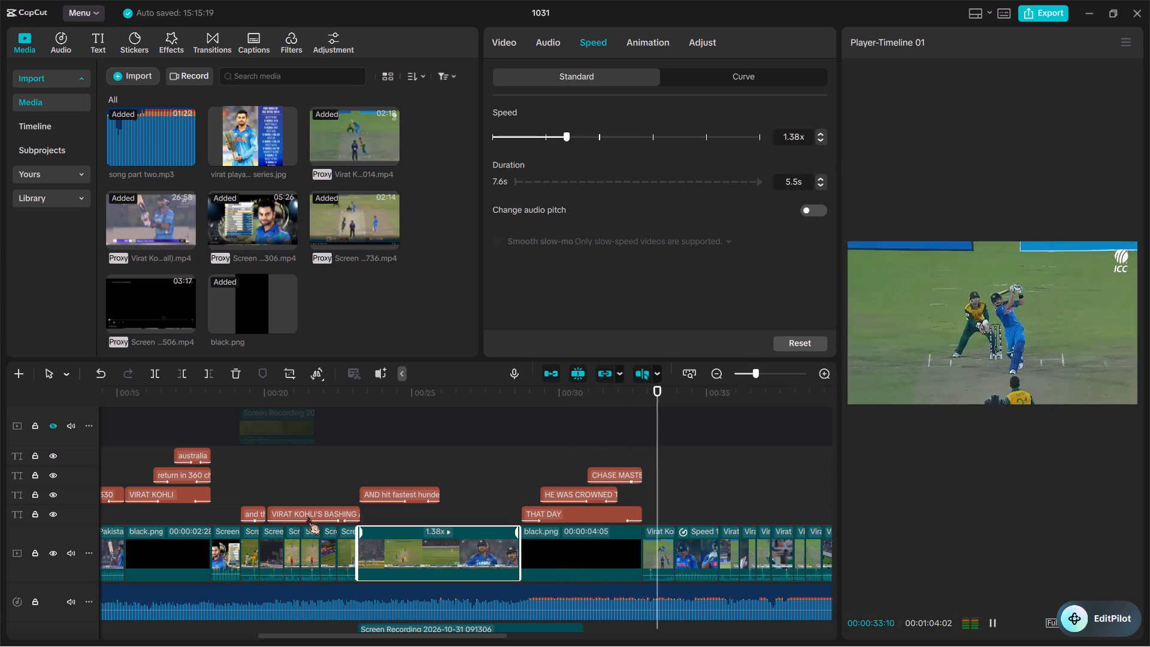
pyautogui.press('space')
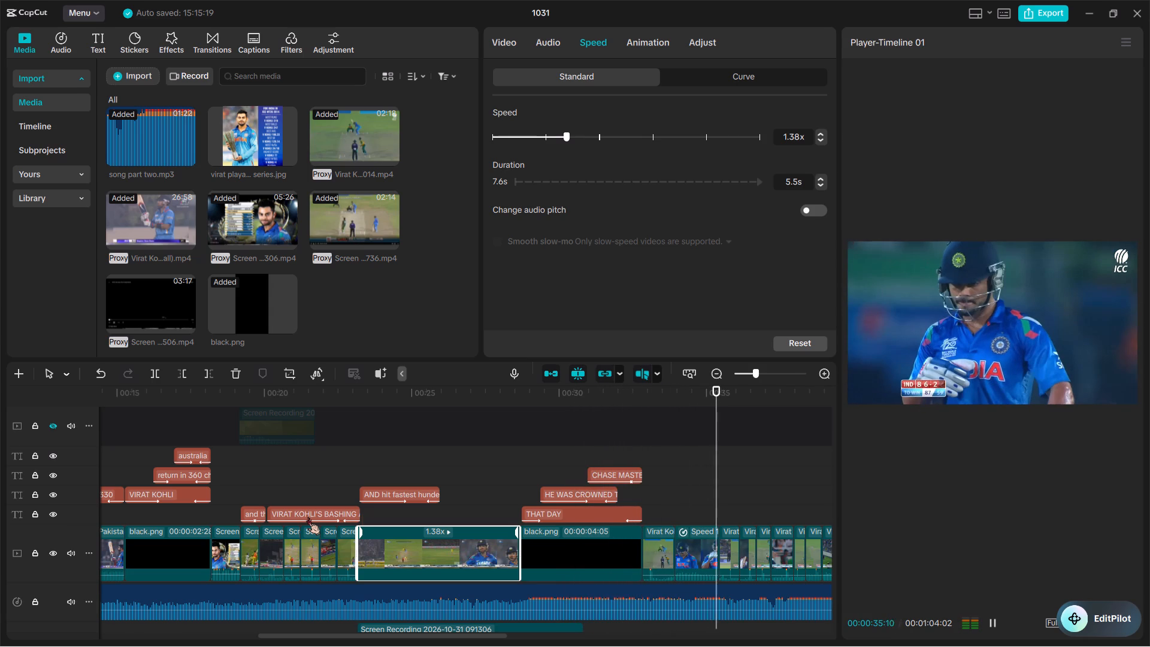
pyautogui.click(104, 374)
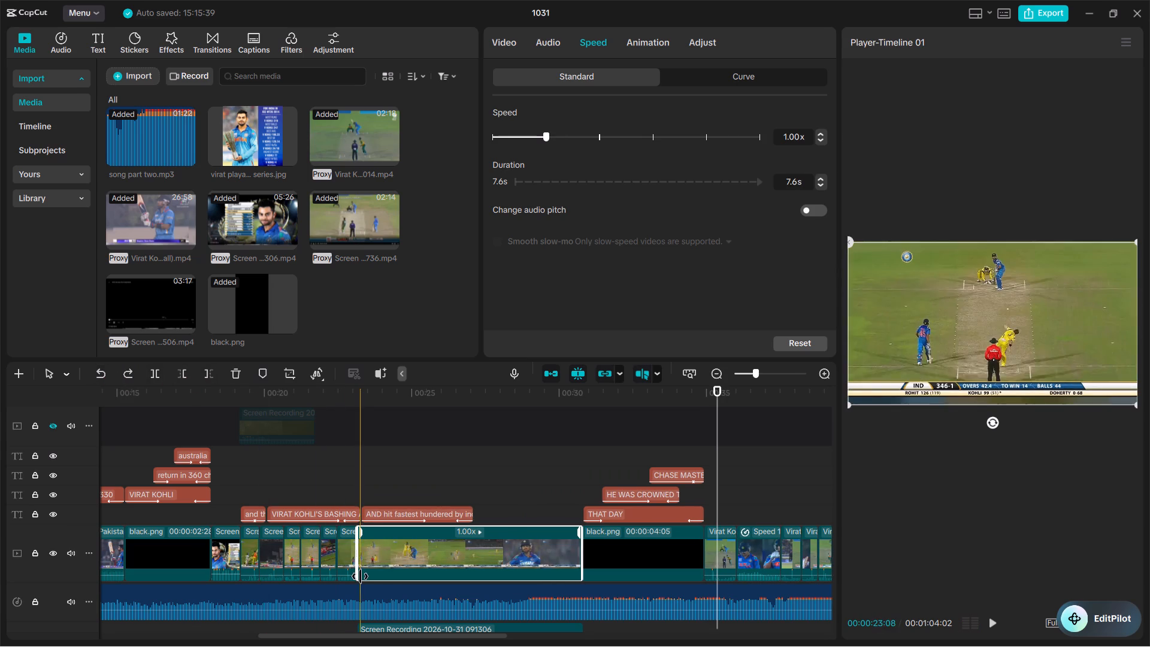
# Play back the edit from the start of the 00:00:07:18 clip through to the closing close-ups to check its timing.
pyautogui.press('space')
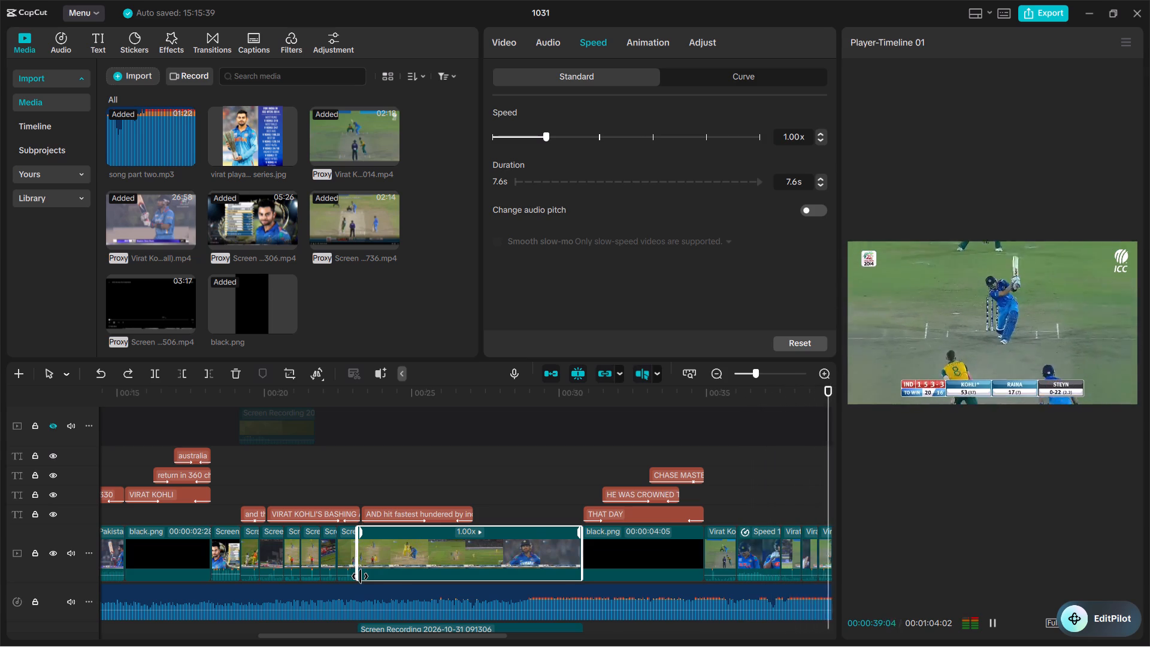
pyautogui.hscroll(-1, 360, 576)
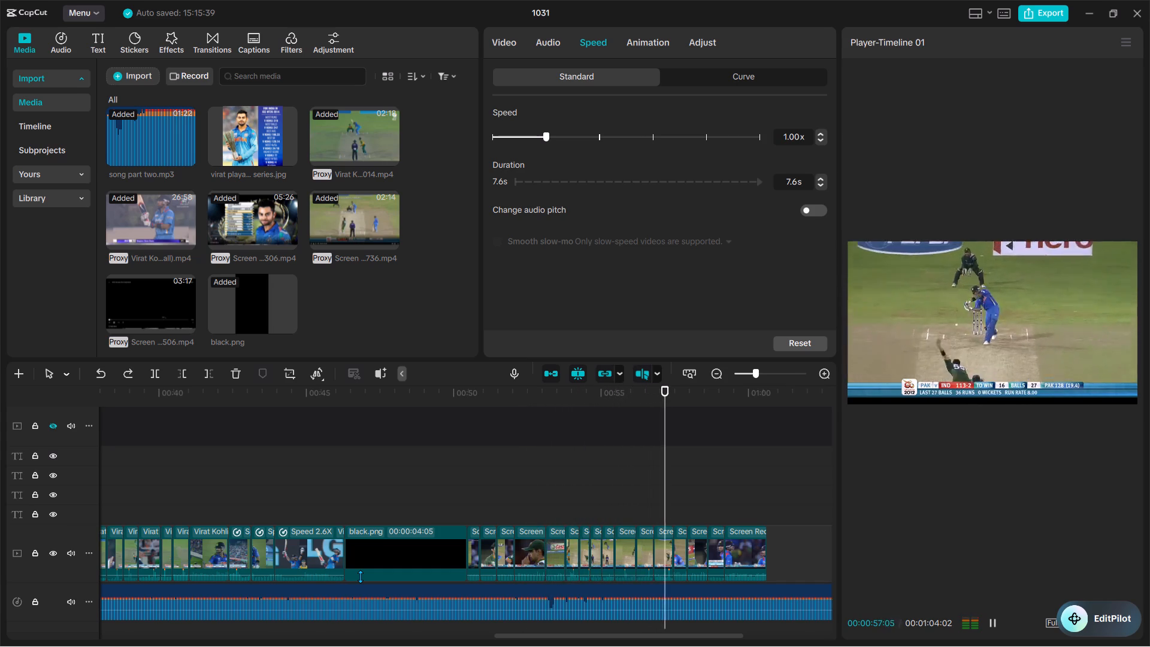
pyautogui.keyDown('ctrl'); pyautogui.scroll(10, 360, 576); pyautogui.keyUp('ctrl')
pyautogui.press('space')
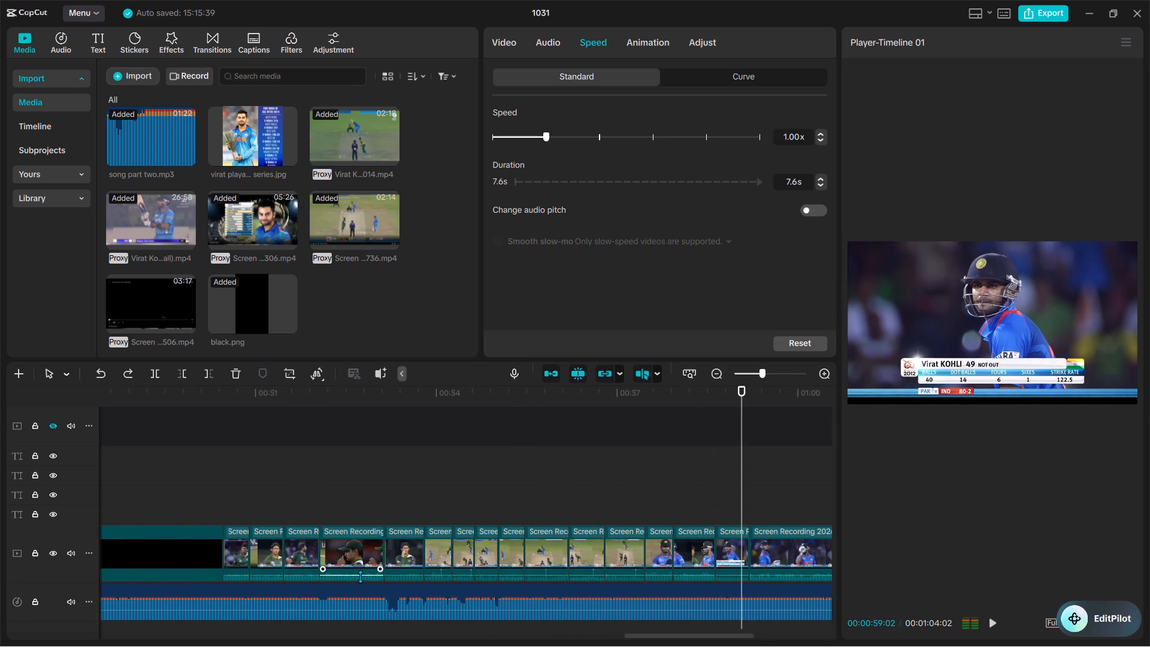
# Play back the batting shots and celebration clips leading up to the second 00:00:04:05 black.png clip to check their pacing.
pyautogui.hscroll(1, 360, 576)
pyautogui.keyDown('ctrl'); pyautogui.scroll(1, 360, 576); pyautogui.keyUp('ctrl')
pyautogui.keyDown('ctrl'); pyautogui.hscroll(1, 360, 576); pyautogui.keyUp('ctrl')
pyautogui.hscroll(1, 360, 576)
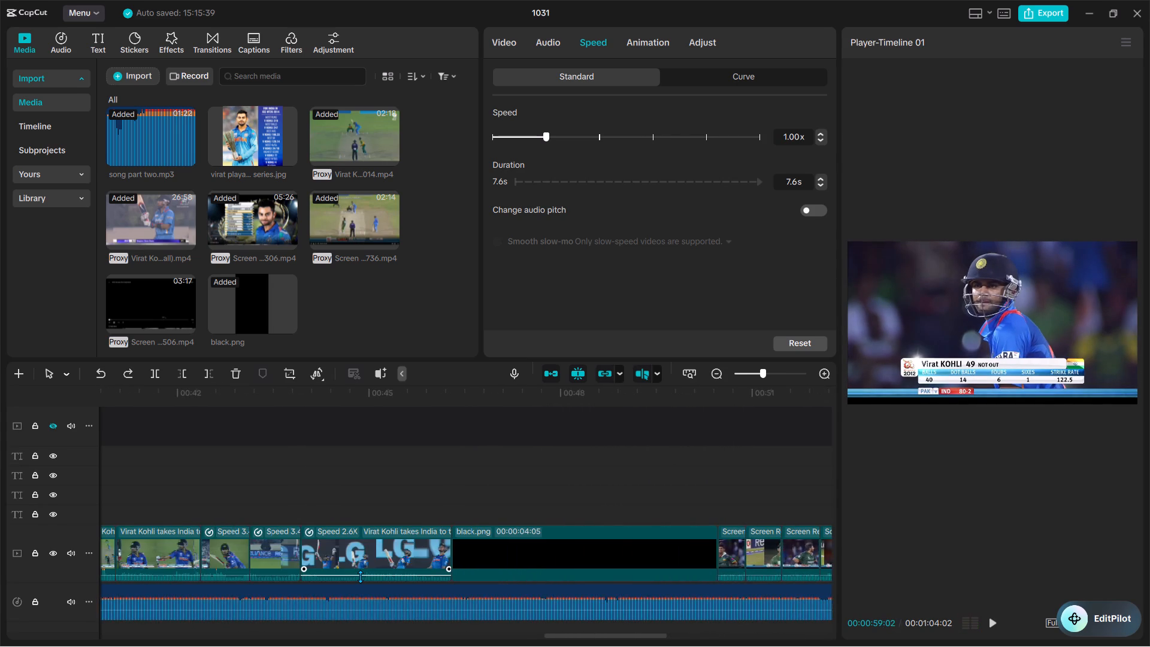
pyautogui.hscroll(1, 360, 576)
pyautogui.keyDown('ctrl'); pyautogui.scroll(-4, 360, 576); pyautogui.keyUp('ctrl')
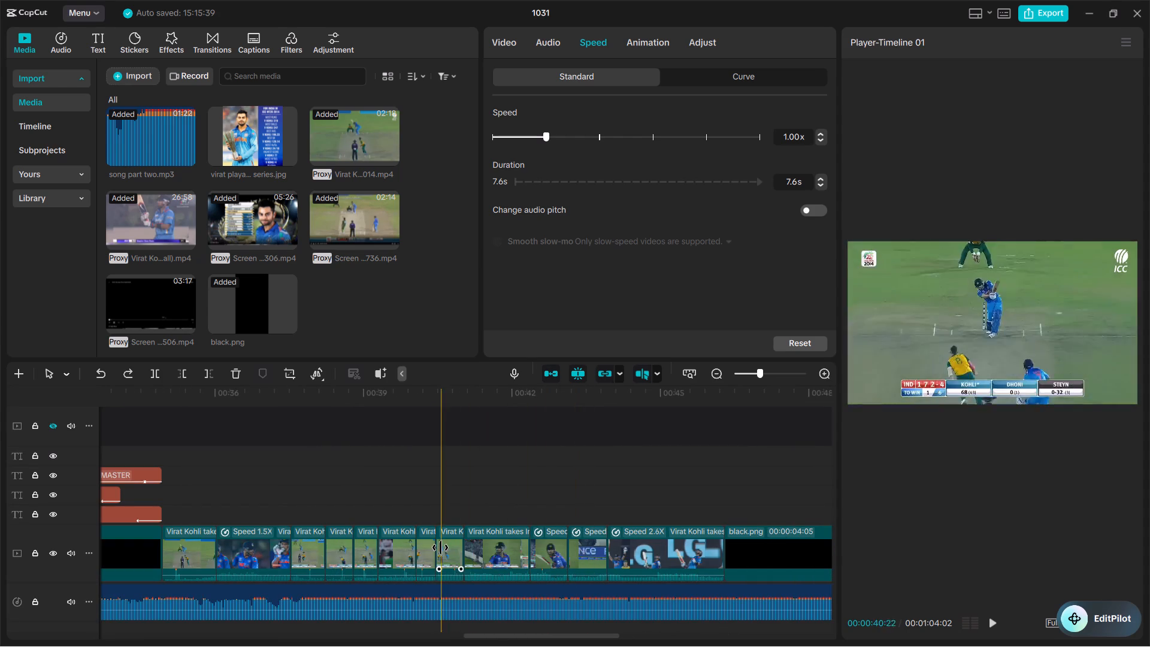
pyautogui.press('space')
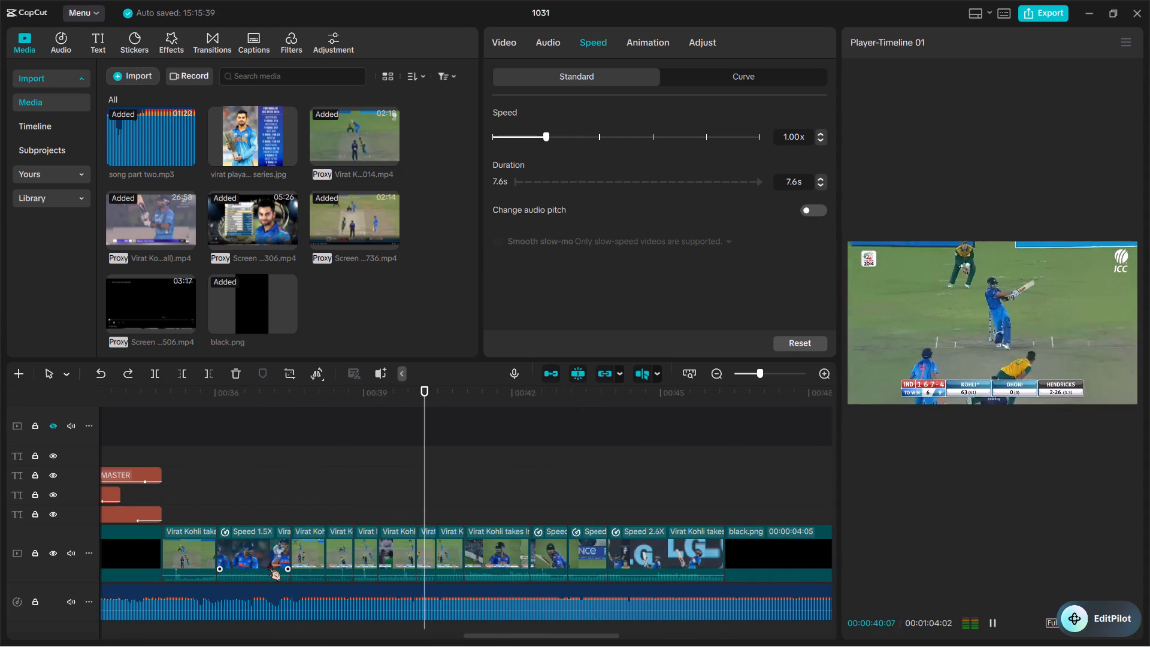
pyautogui.press('space')
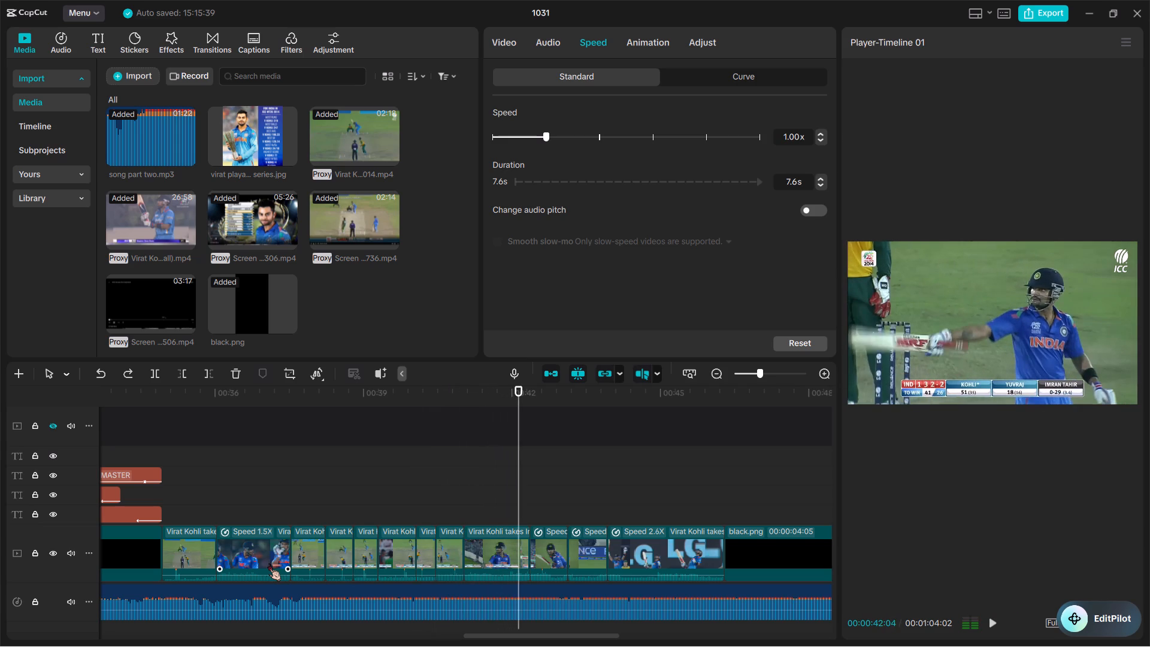
pyautogui.press('space')
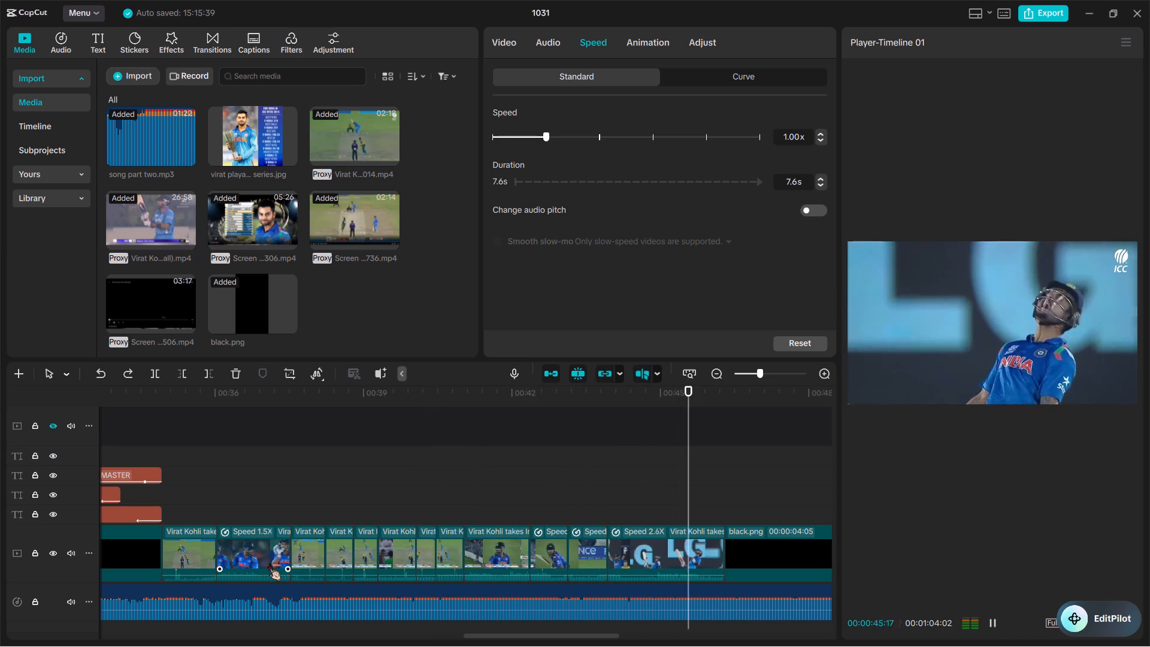
pyautogui.press('space')
pyautogui.hscroll(-1, 268, 563)
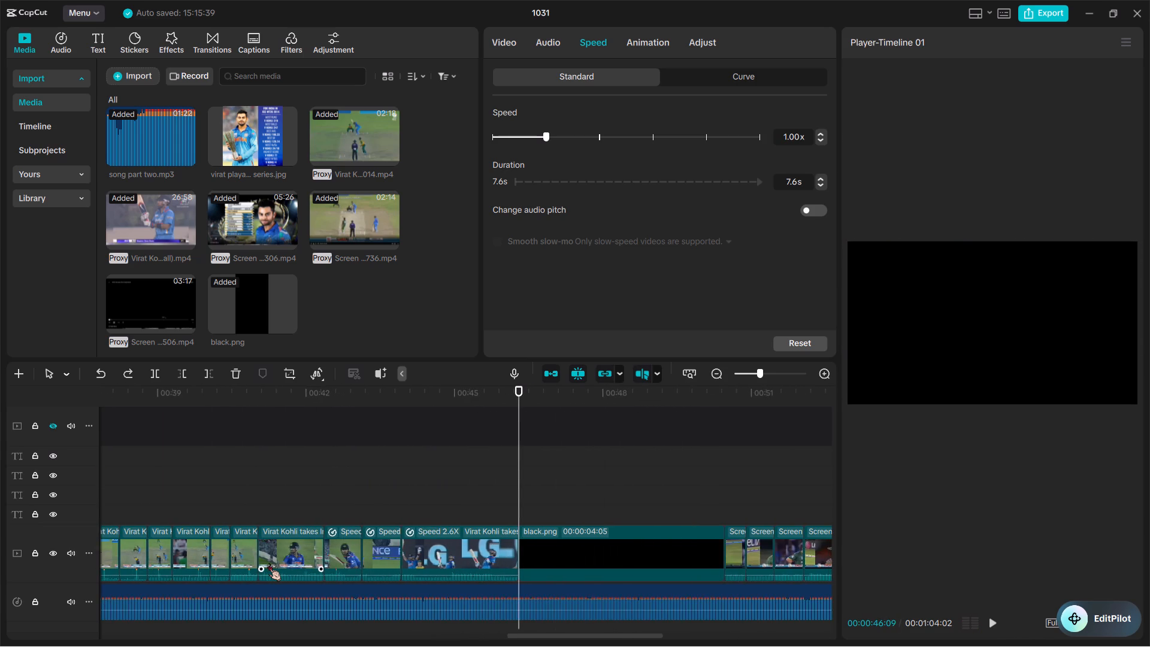
pyautogui.keyDown('ctrl'); pyautogui.scroll(-5, 268, 563); pyautogui.keyUp('ctrl')
pyautogui.hscroll(-1, 268, 563)
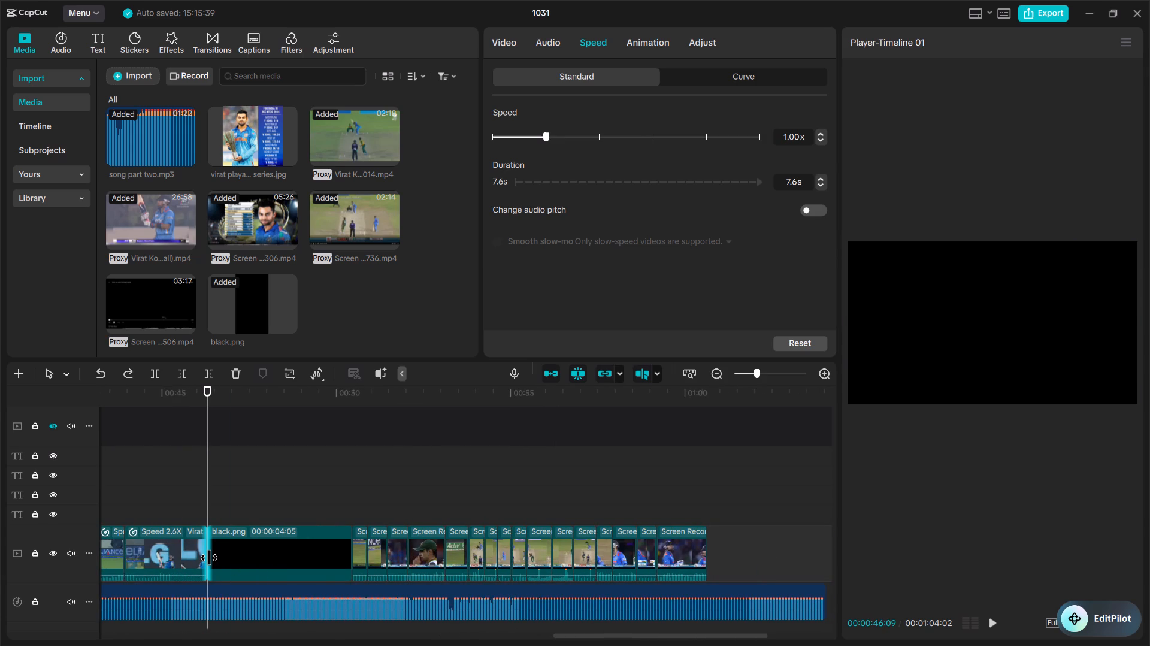